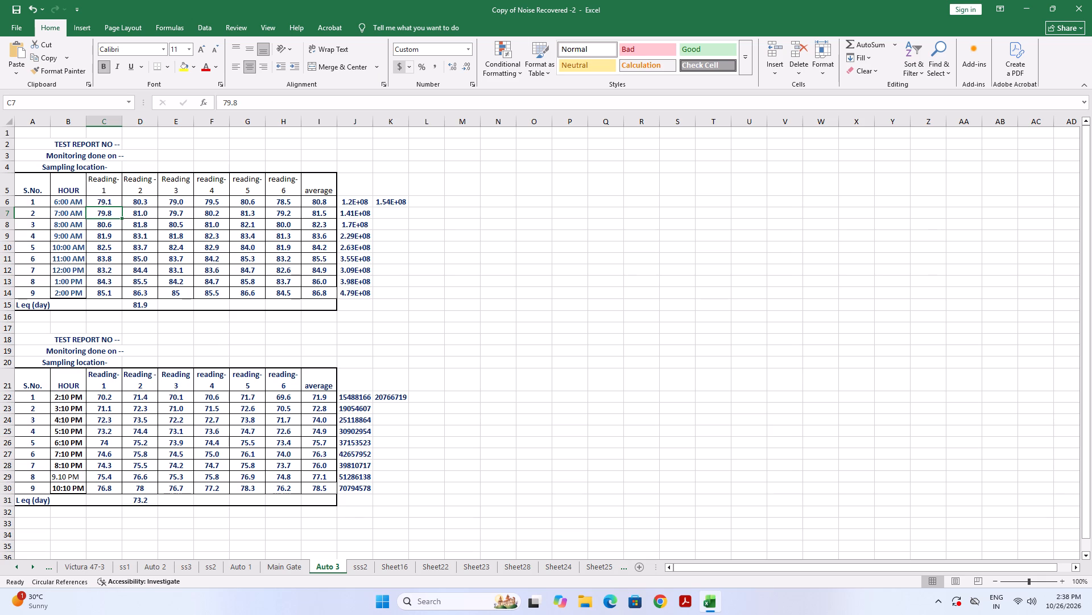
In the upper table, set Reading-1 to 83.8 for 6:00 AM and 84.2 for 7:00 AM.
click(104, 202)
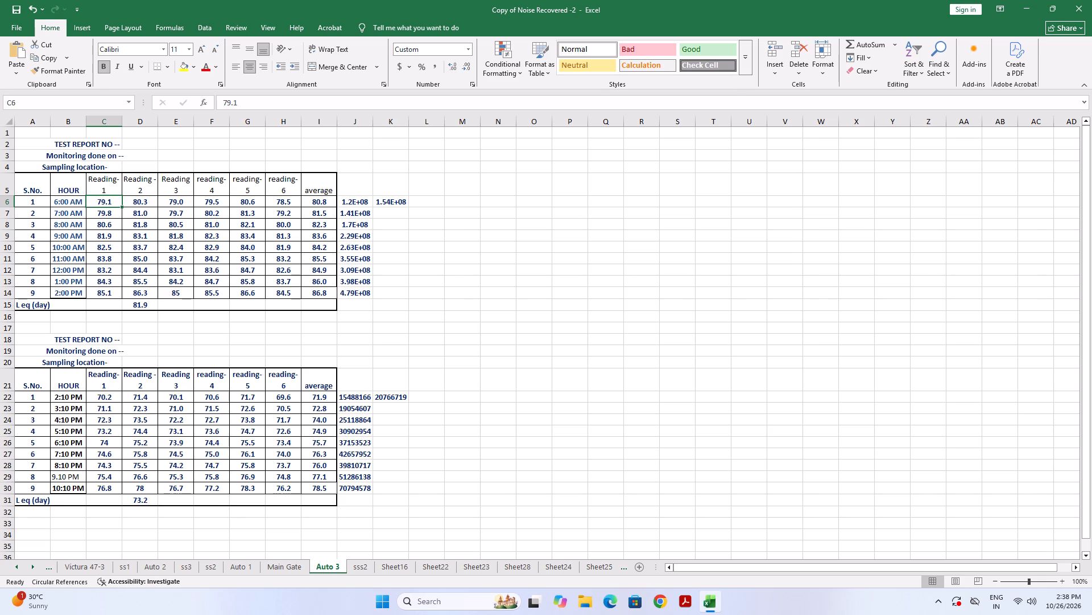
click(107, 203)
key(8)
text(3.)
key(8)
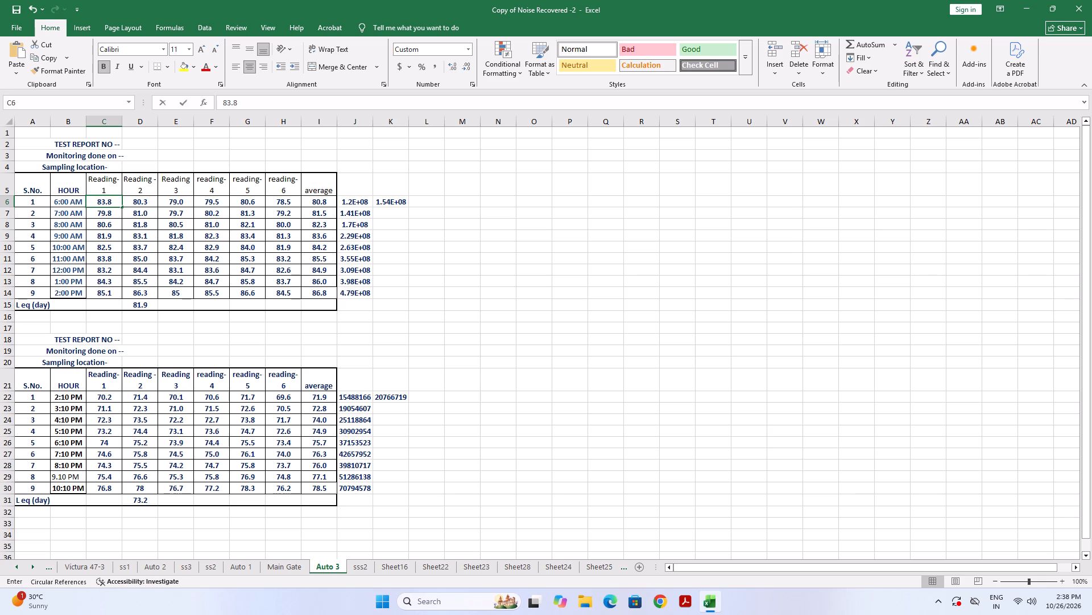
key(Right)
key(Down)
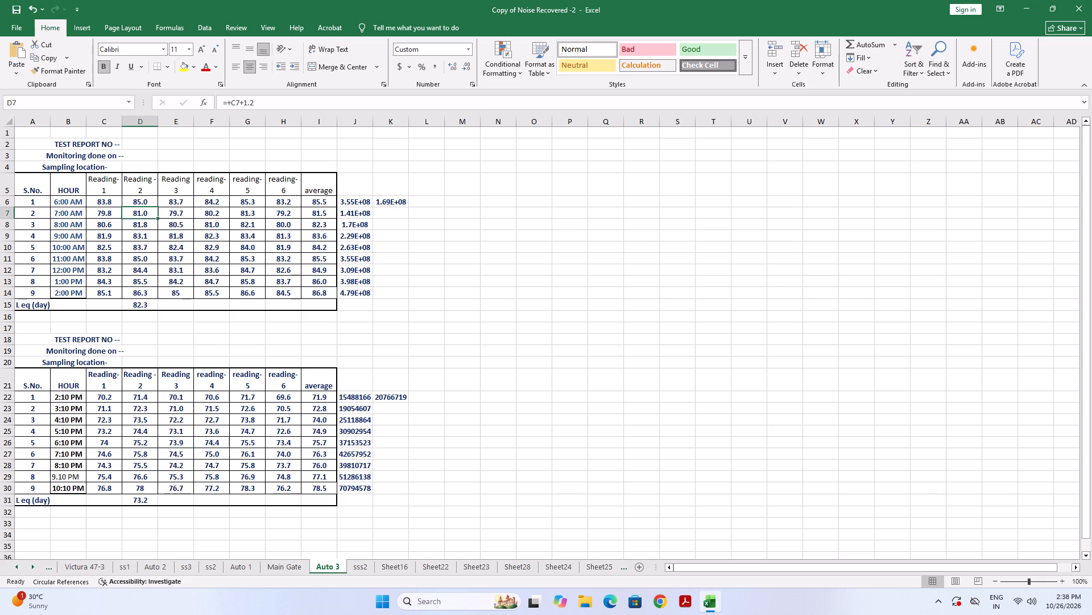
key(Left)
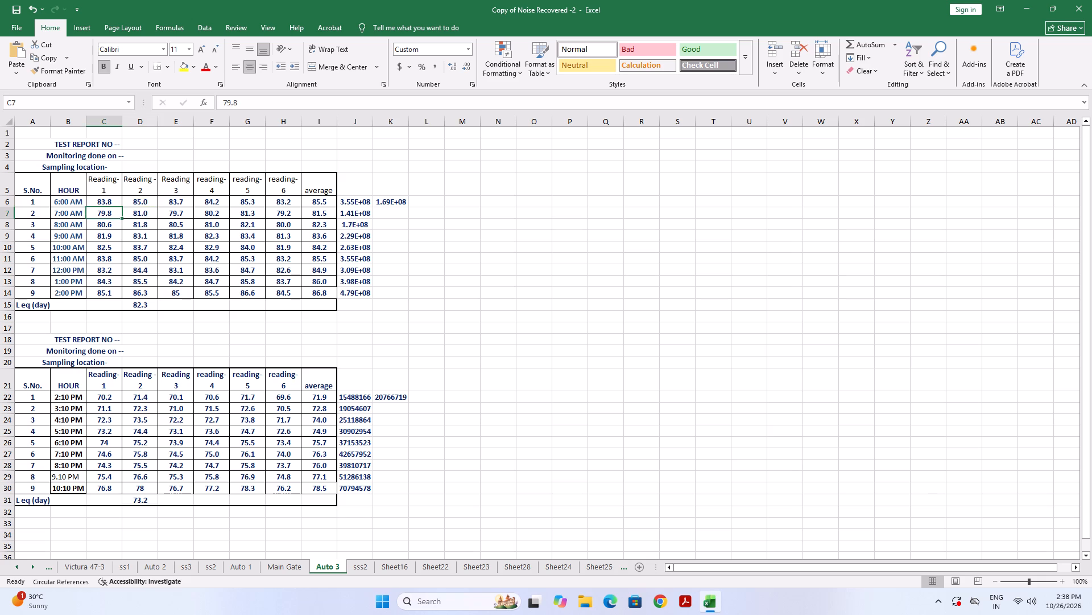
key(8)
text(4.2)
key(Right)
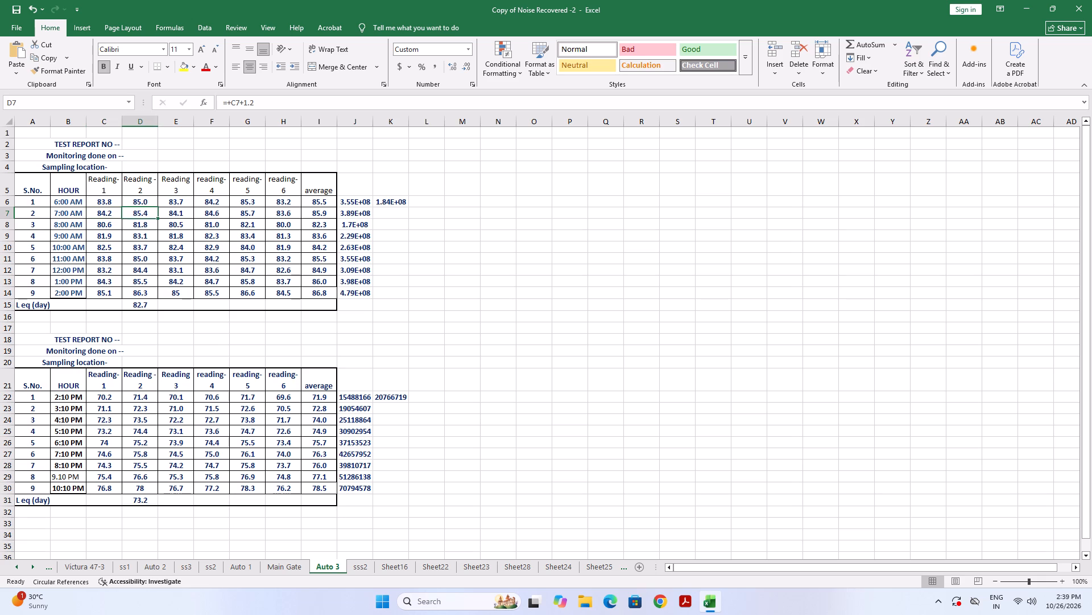
In the upper table, set Reading-1 to 85.8 for 8:00 AM, 86.5 for 9:00 AM and 87.9 for 10:00 AM.
key(Down)
key(Left)
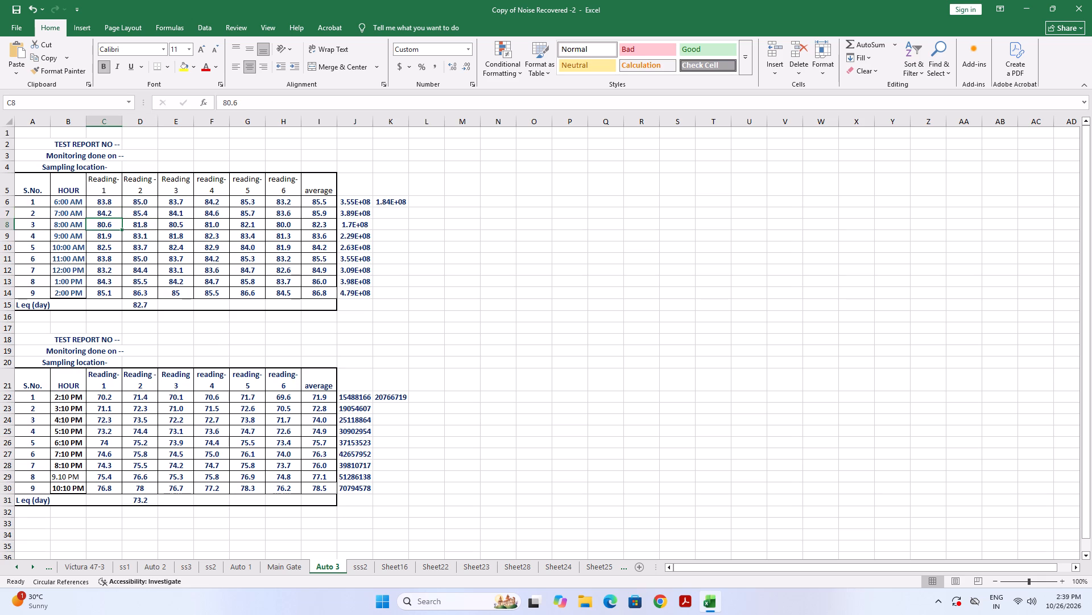
text(85.8)
key(Right)
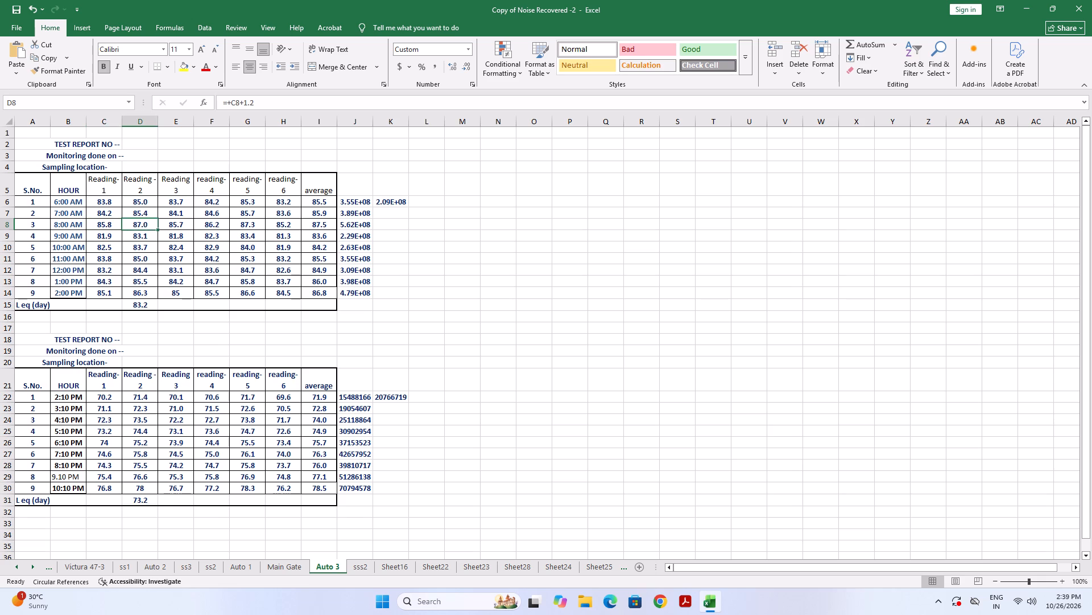
key(Down)
key(Left)
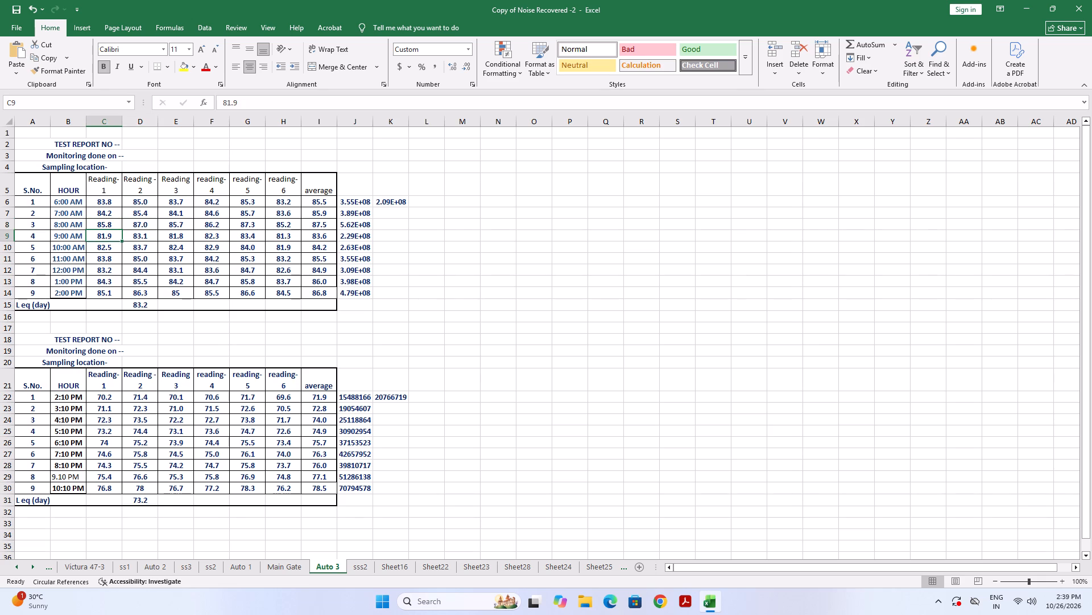
text(86.)
key(5)
key(Right)
key(Down)
key(Left)
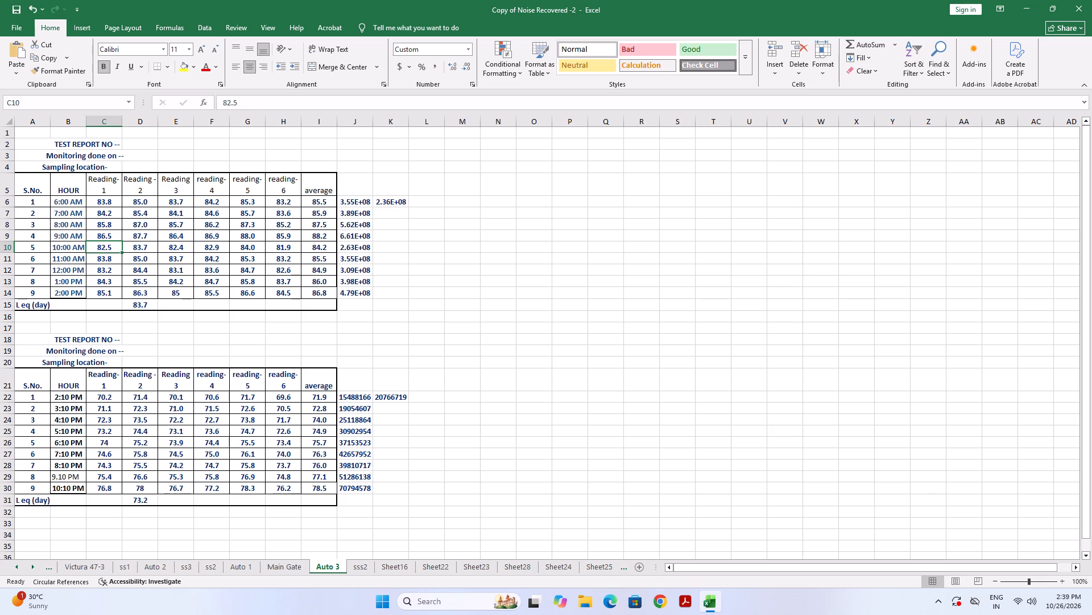
text(87.9)
key(Right)
In the upper table, set Reading-1 to 88.4 for 11:00 AM and 89.6 for 12:00 PM.
key(Down)
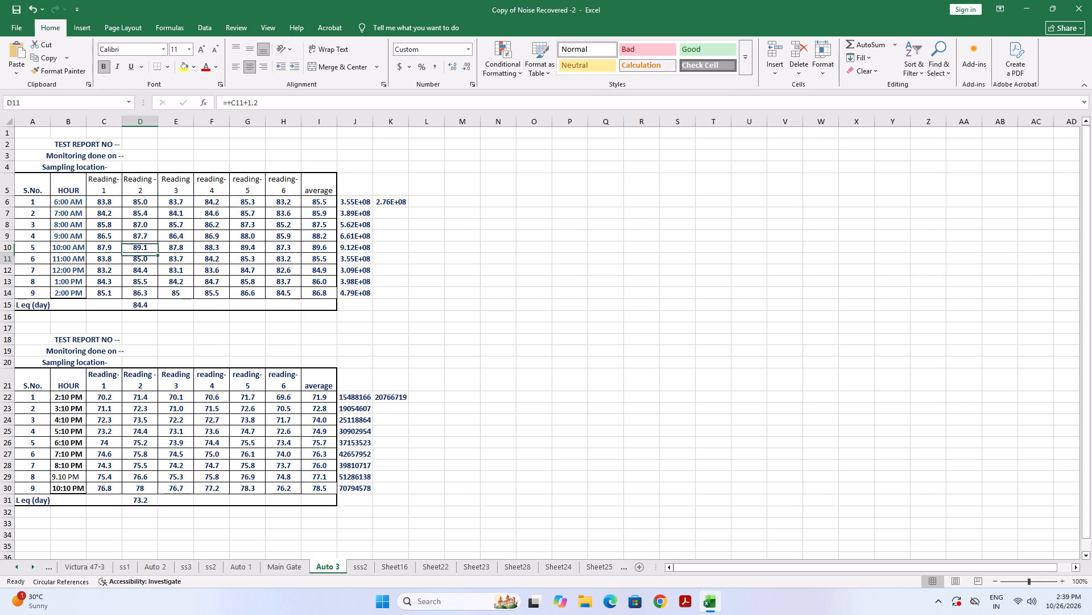
key(Left)
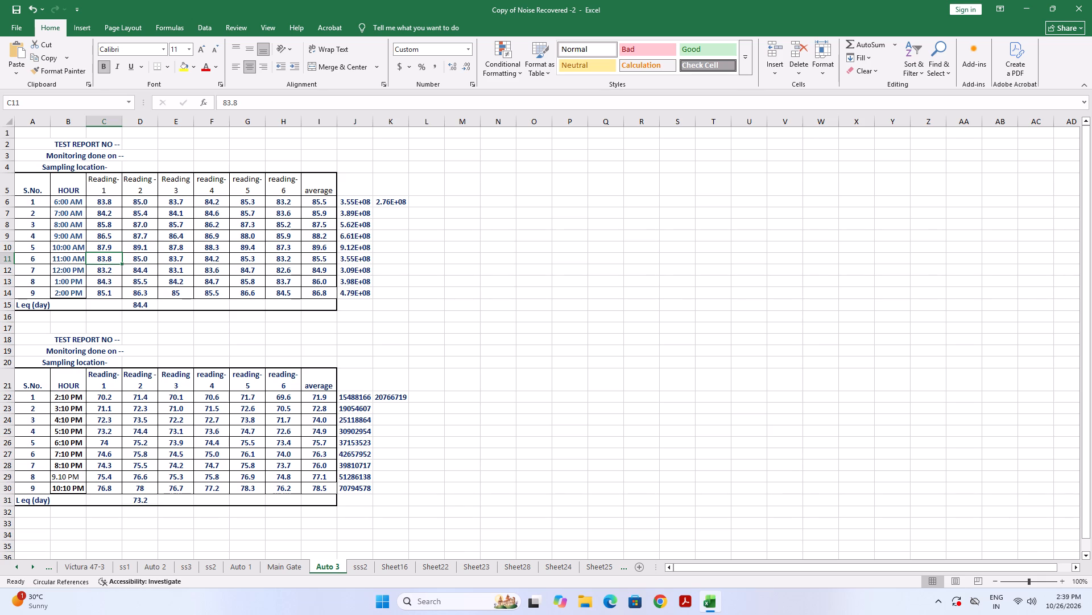
key(8)
key(8)
key(period)
key(4)
key(Right)
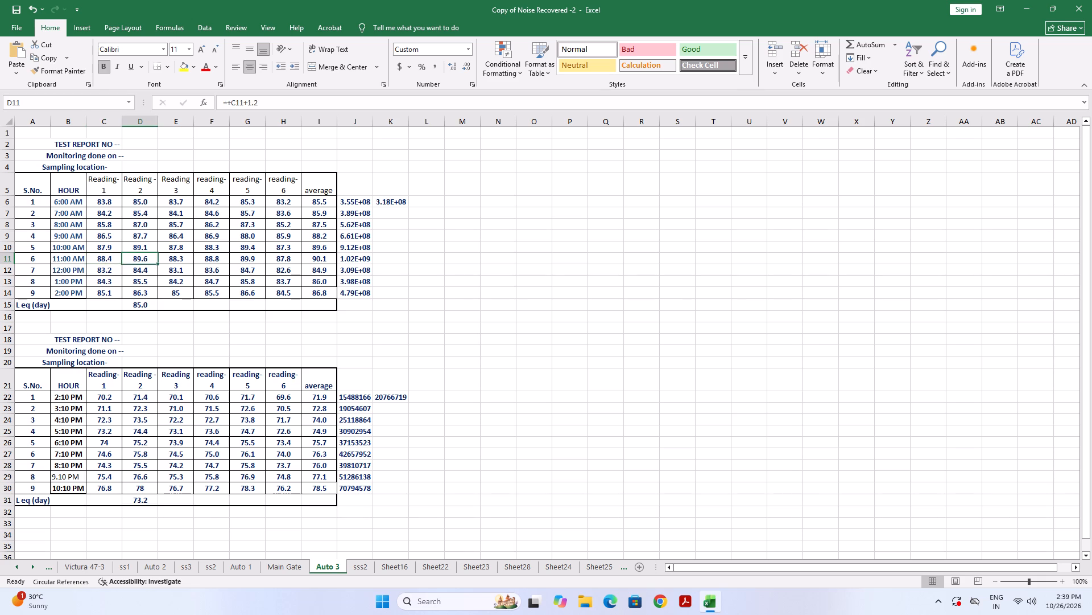
key(Down)
key(Left)
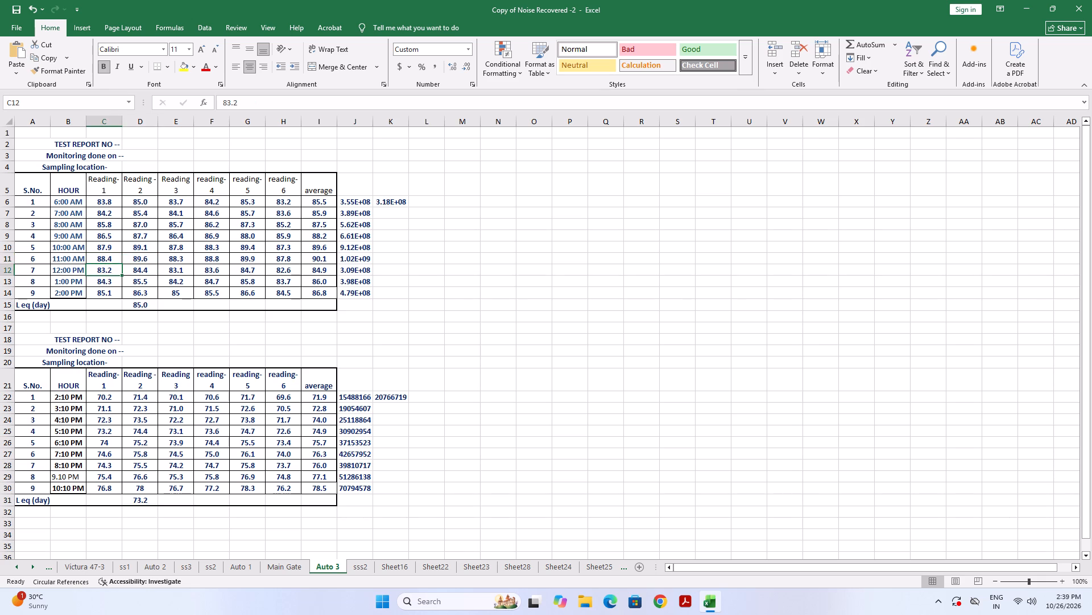
text(89.)
key(6)
key(Right)
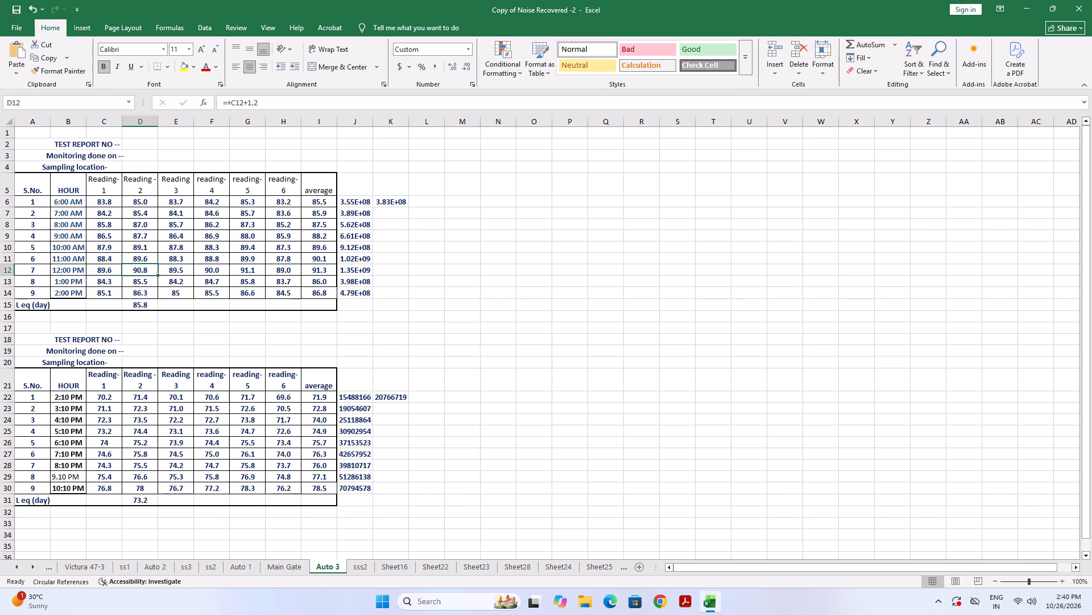
In the upper table, set Reading-1 to 90.8 for 1:00 PM and 91.5 for 2:00 PM.
key(Down)
key(Left)
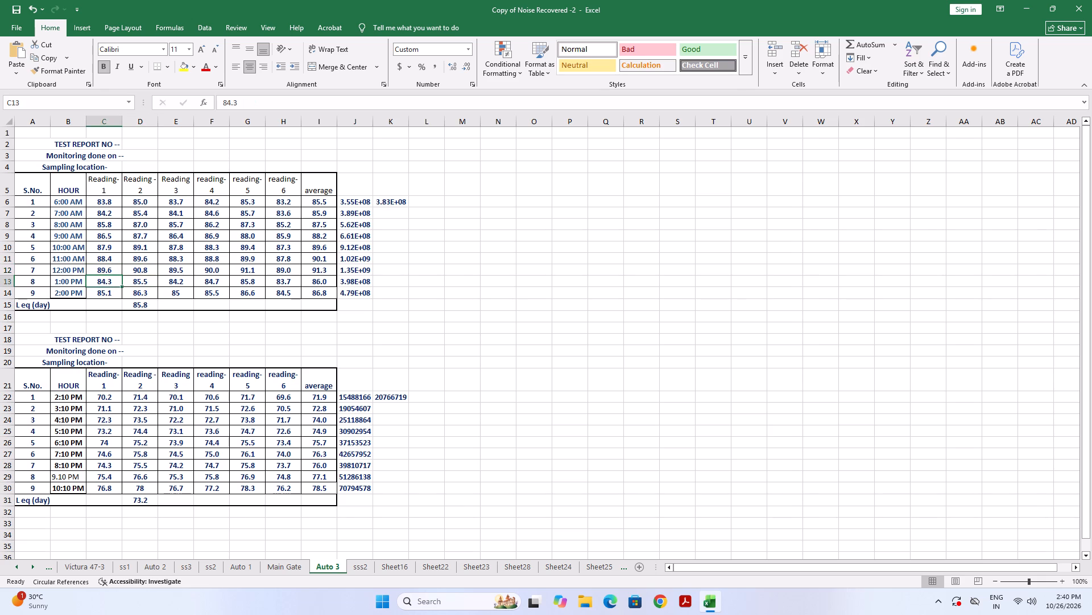
key(9)
key(0)
key(period)
key(8)
key(Right)
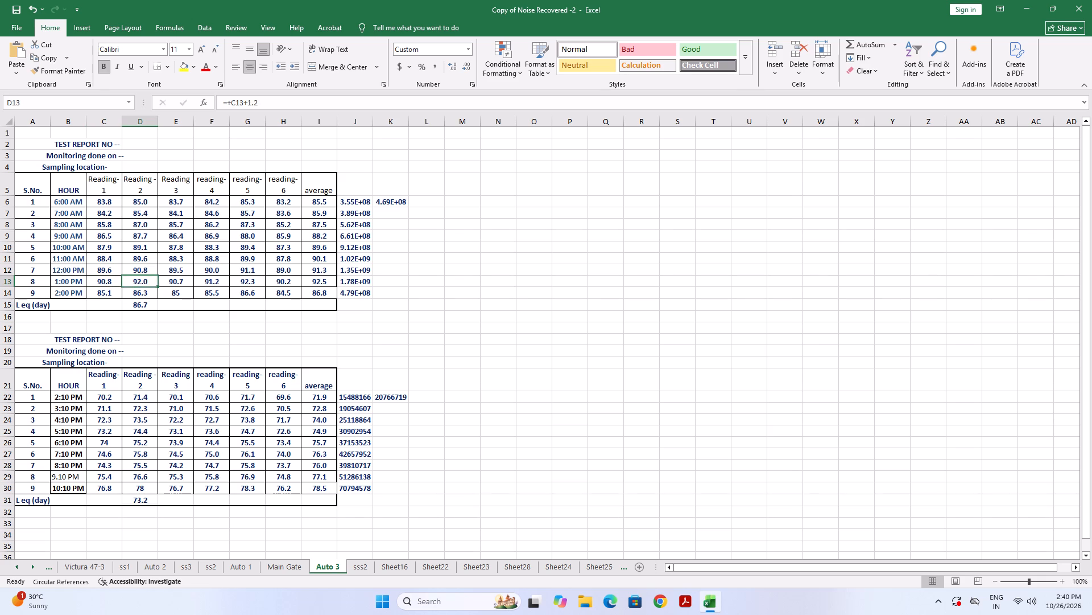
key(Down)
key(Left)
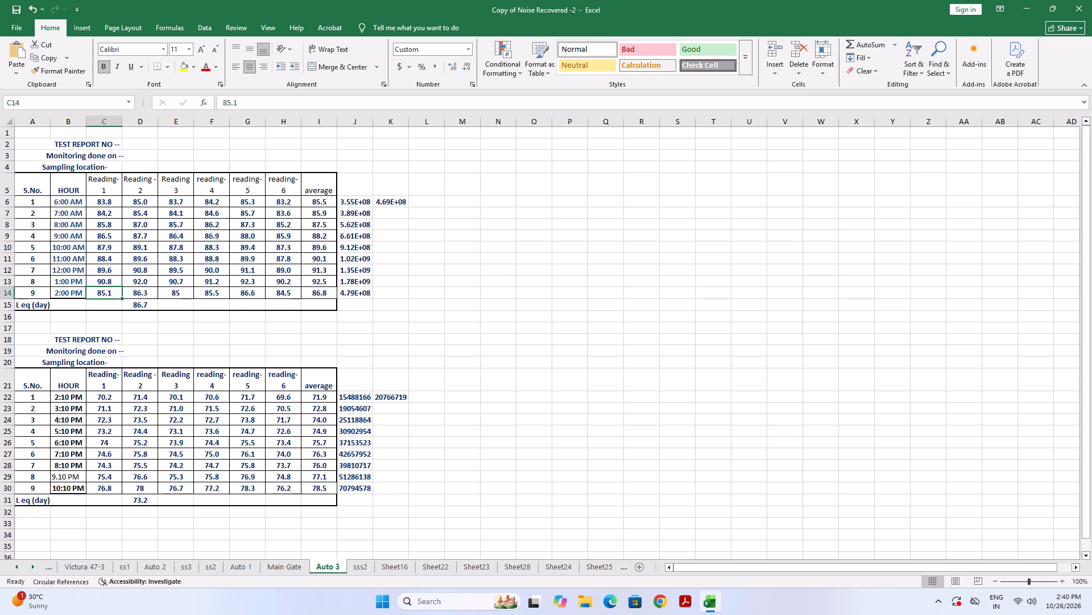
text(91.)
key(5)
key(Right)
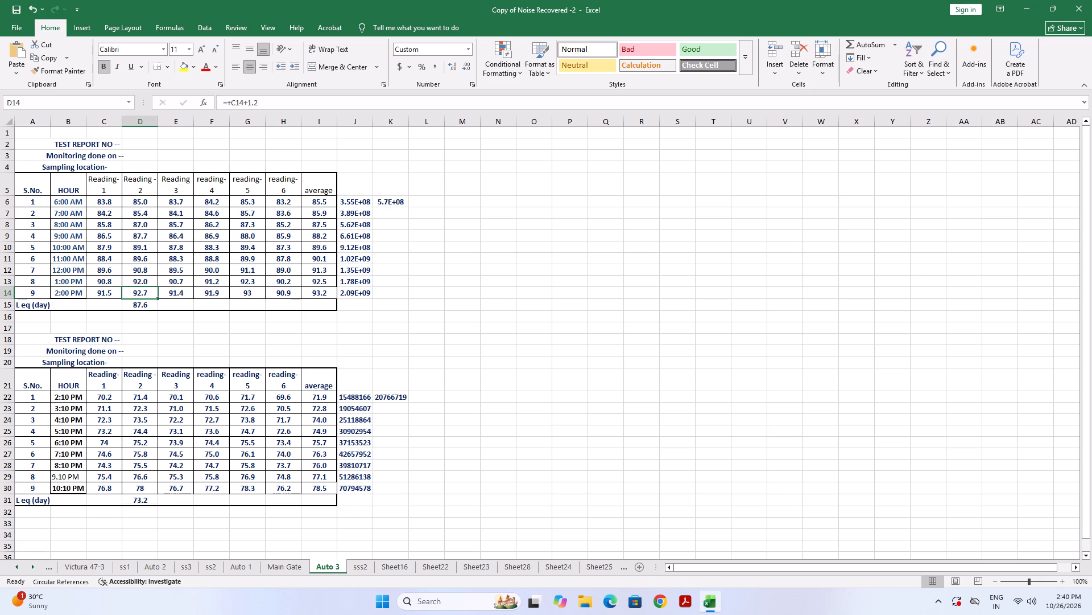
In the upper table, set Reading-1 to 80.8 for 6:00 AM and 82.2 for 7:00 AM.
click(101, 203)
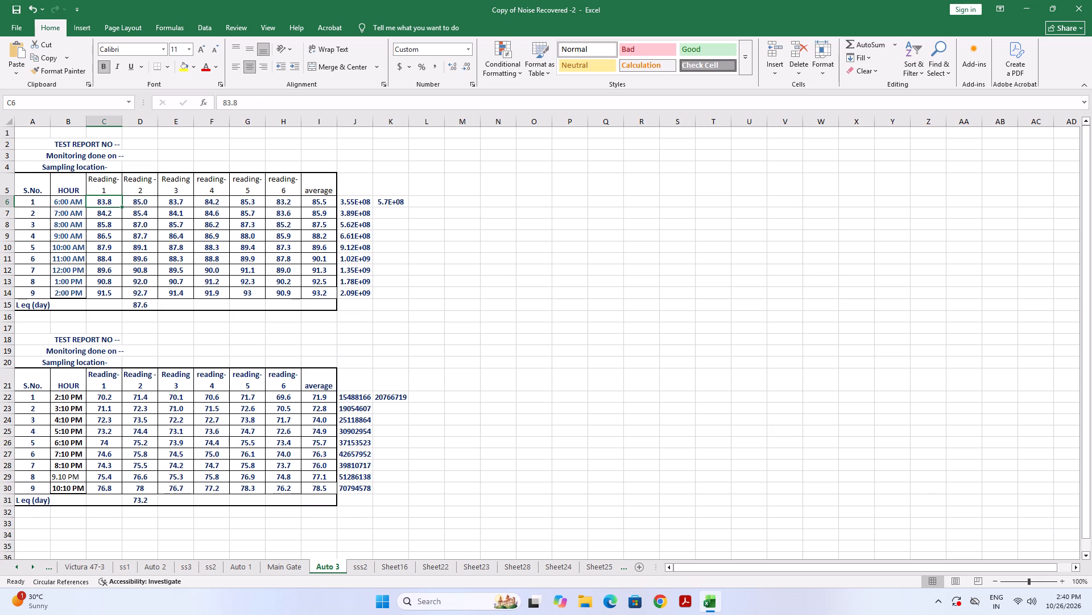
text(80.8)
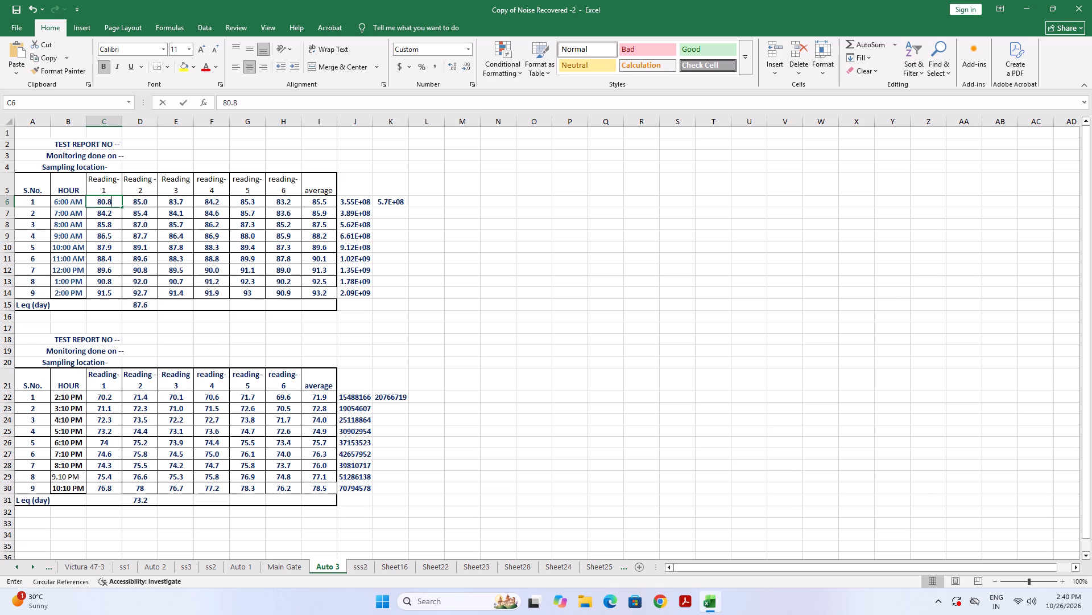
key(Right)
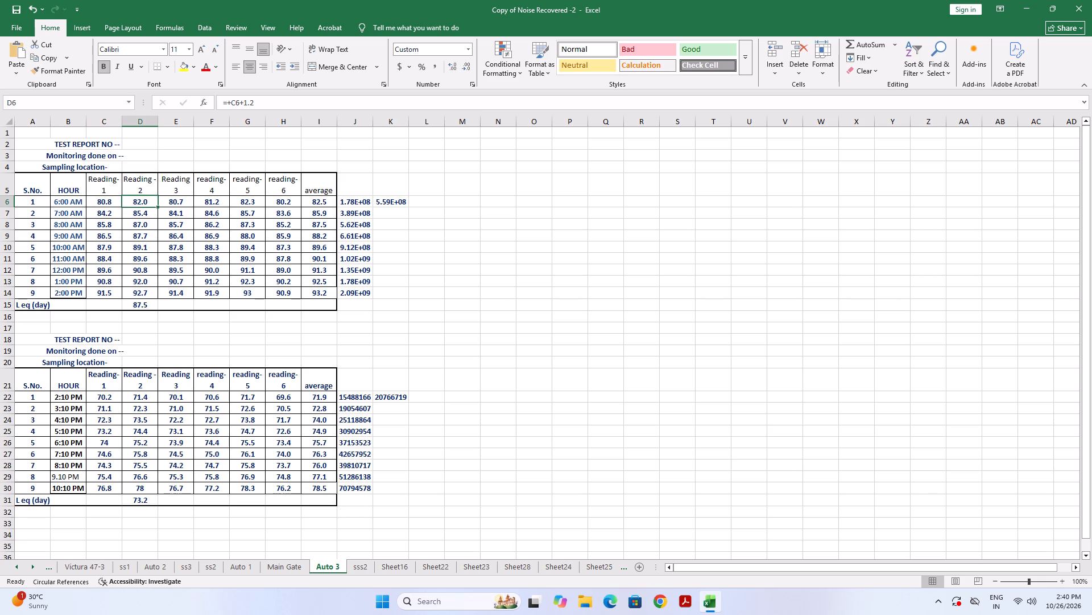
key(Down)
key(Left)
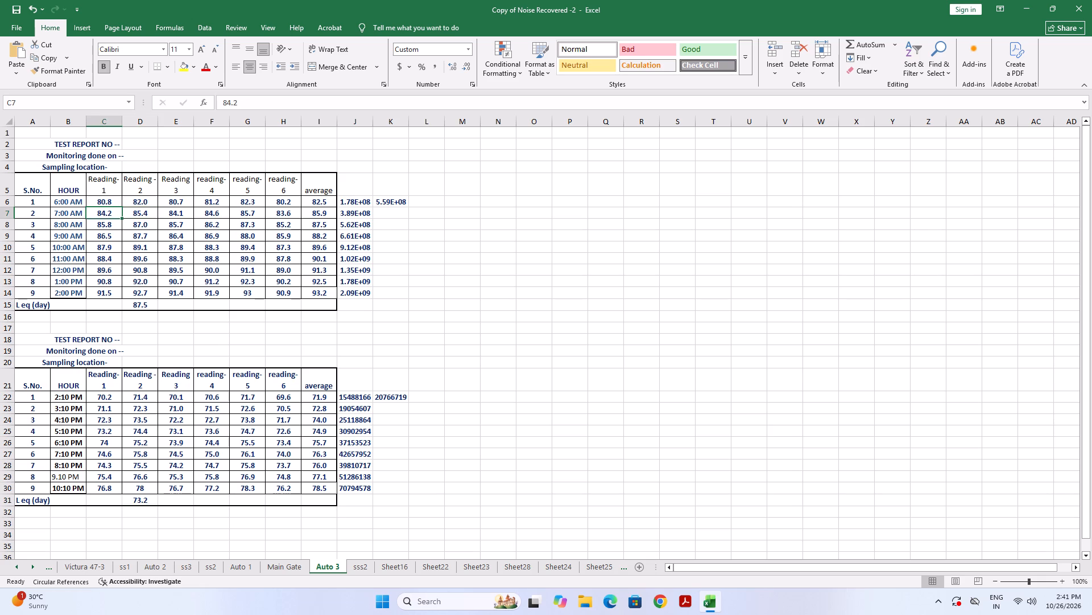
text(82.2)
key(Right)
In the upper table, set Reading-1 to 83.8 for 8:00 AM and 85.5 for 9:00 AM.
key(Down)
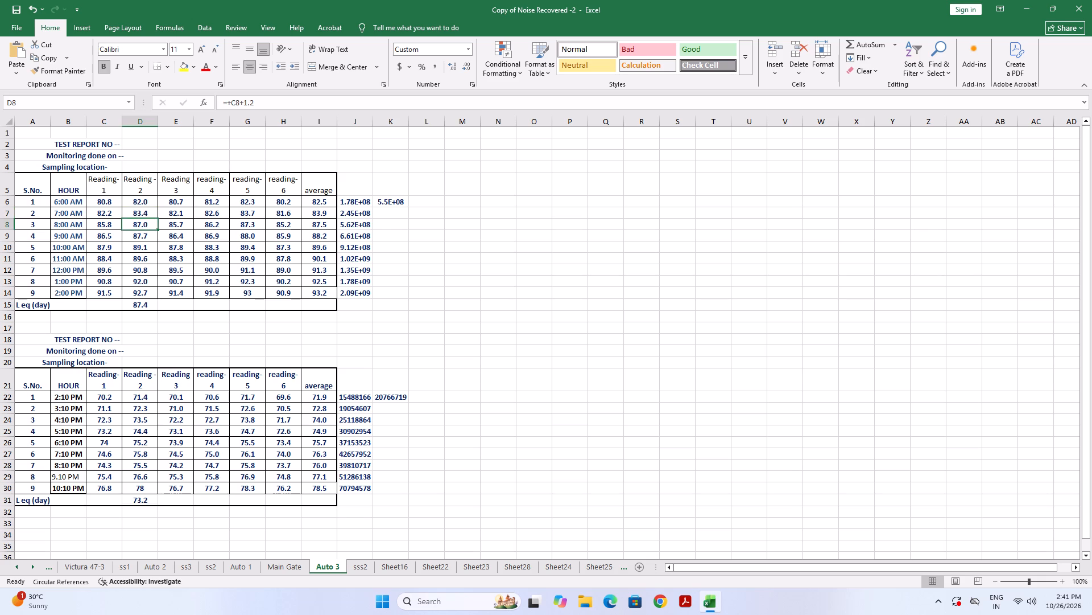
key(Left)
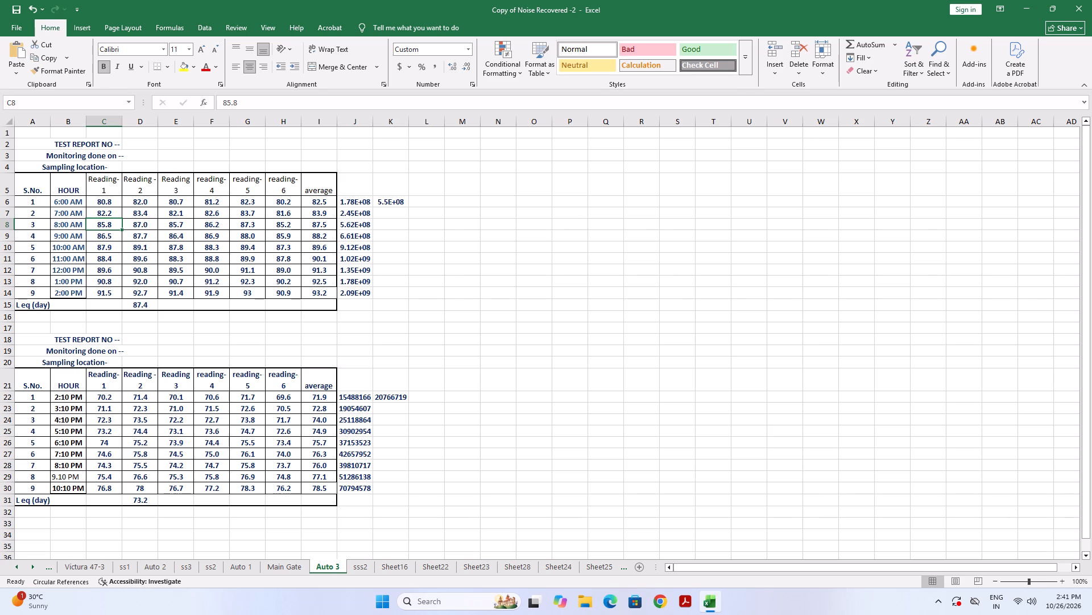
text(83.8)
key(Right)
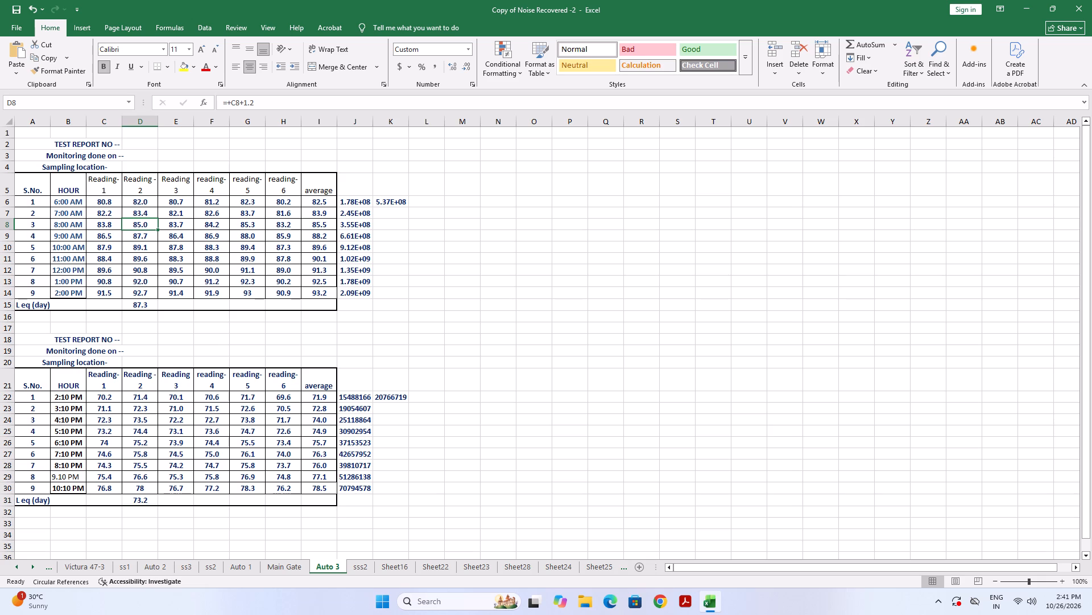
key(Down)
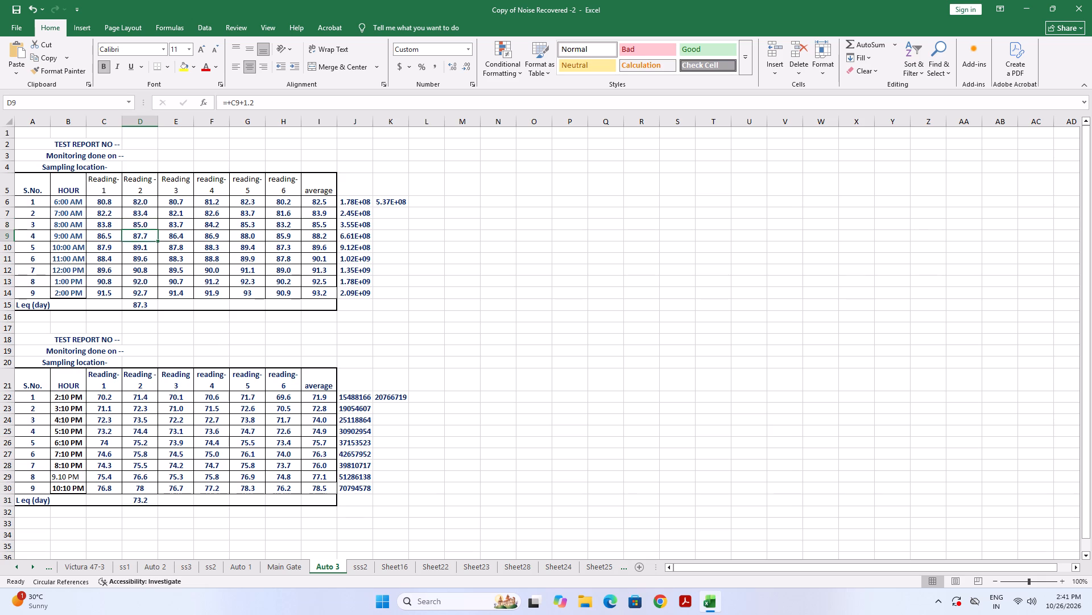
key(Left)
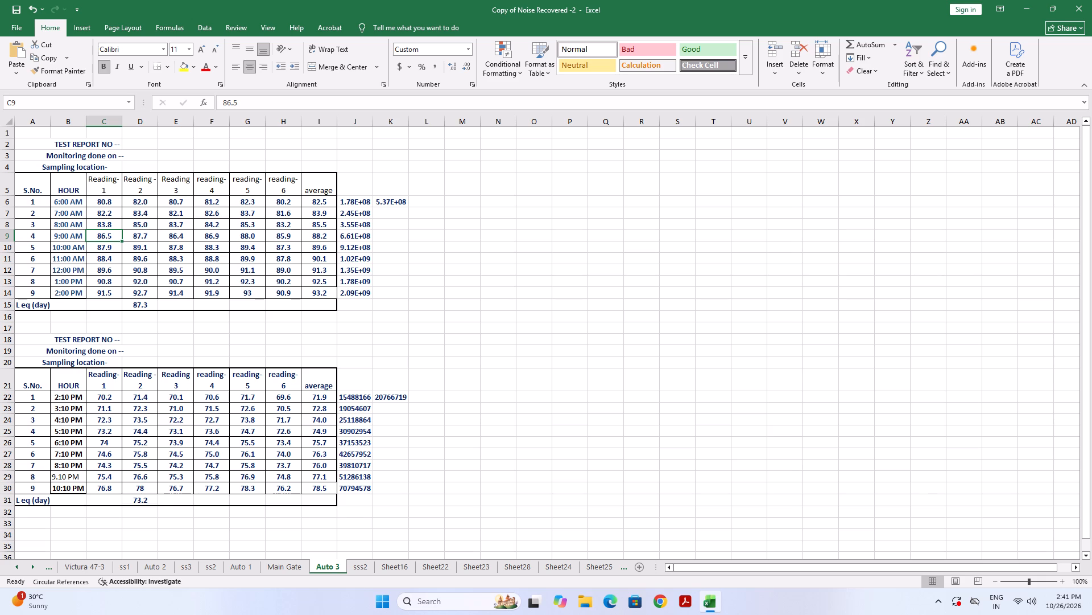
text(85.5)
key(Right)
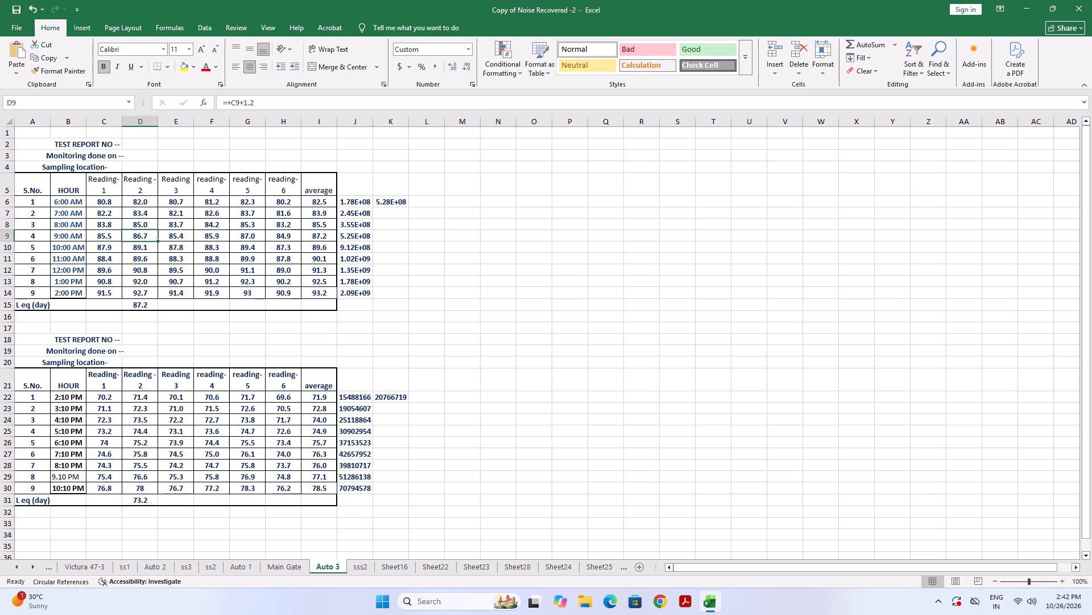
In the upper table, set Reading-1 to 86.3 for 10:00 AM and 87.4 for 11:00 AM.
key(Down)
key(Left)
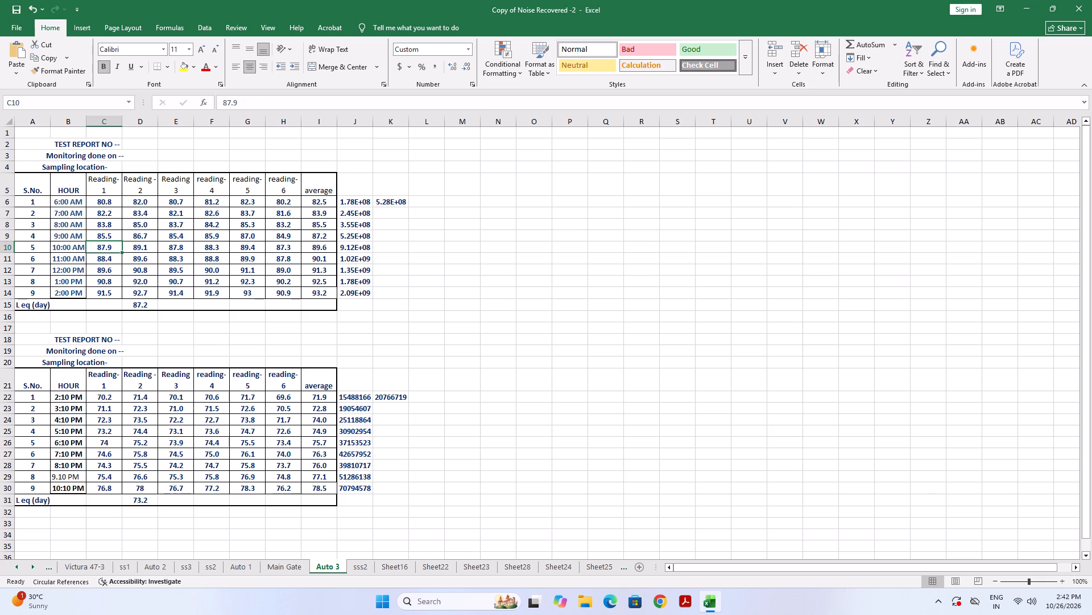
key(8)
text(6.3)
key(Right)
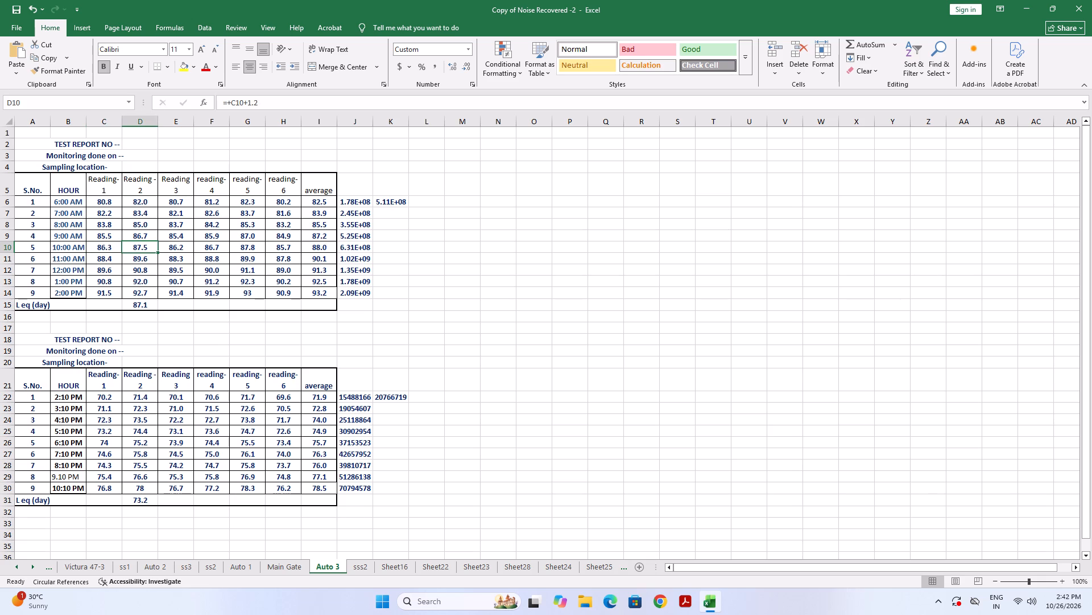
key(Left)
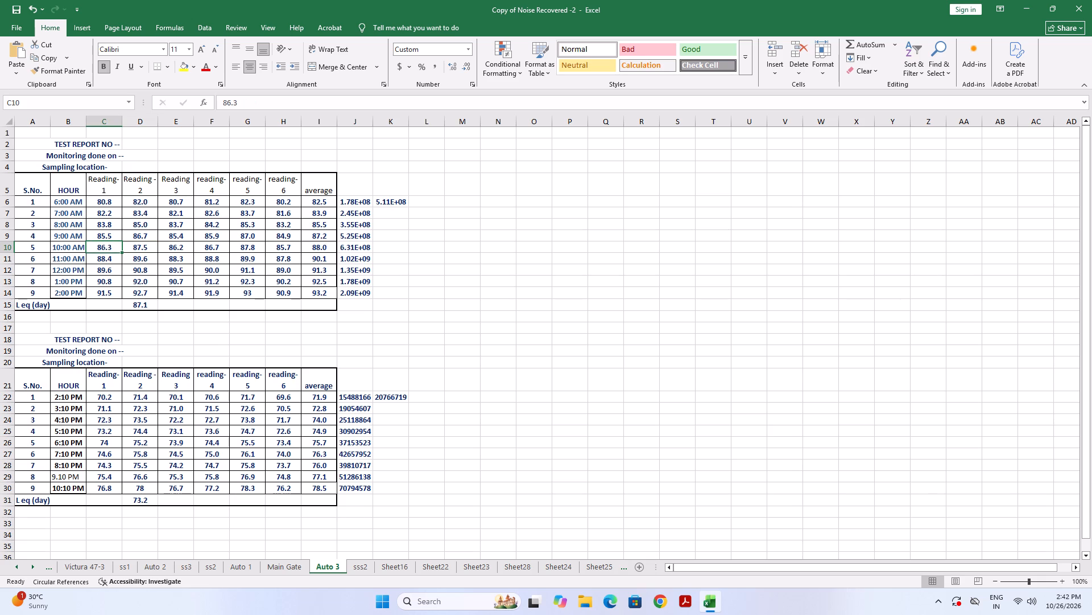
key(Down)
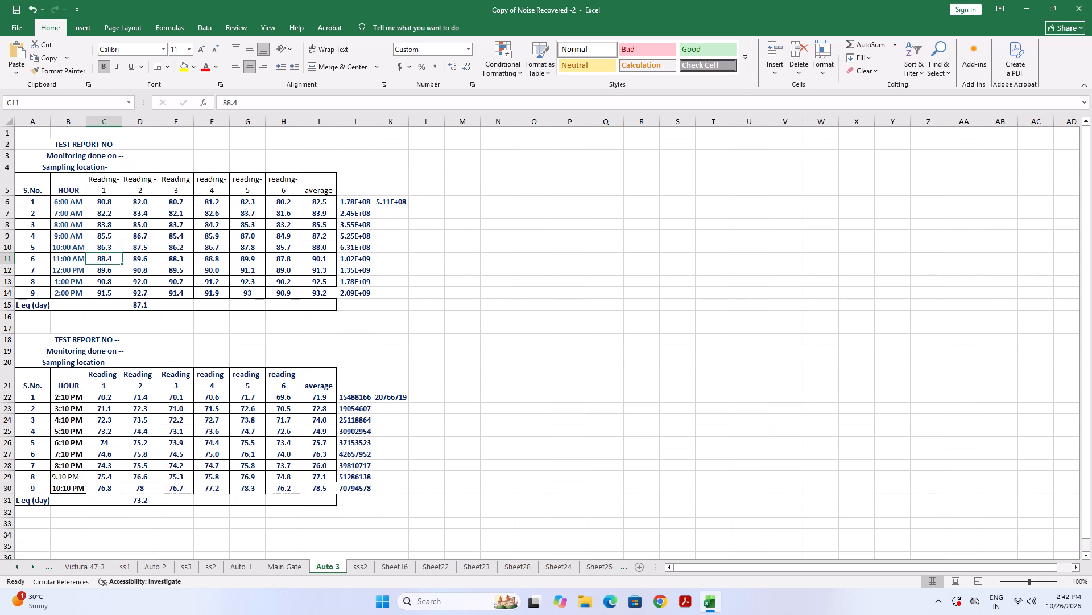
text(87.4)
key(Right)
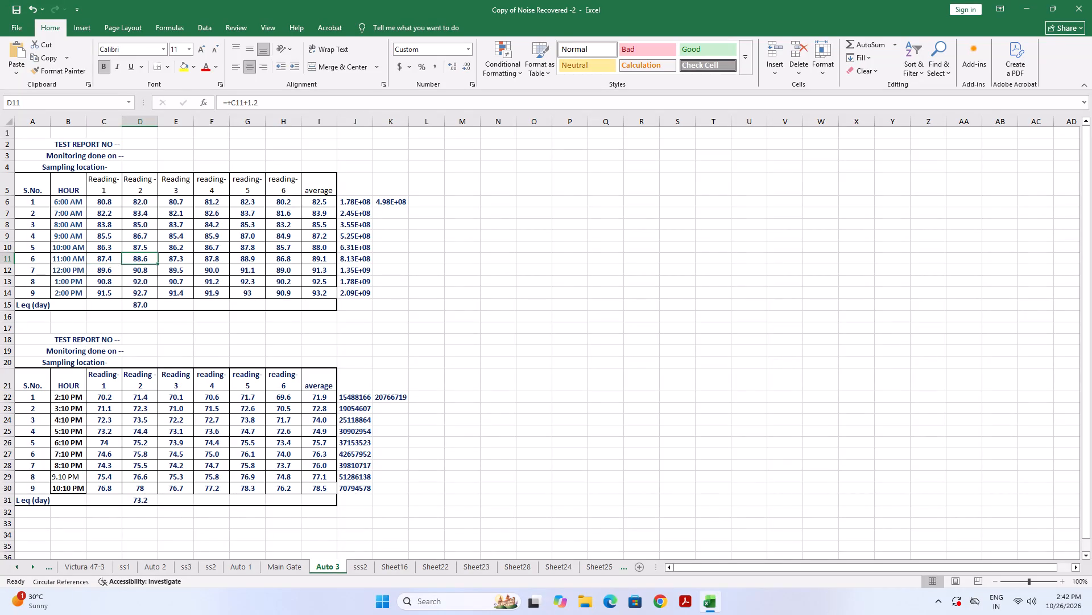
In the upper table, set Reading-1 to 88.9 for 12:00 PM.
key(Left)
key(Left)
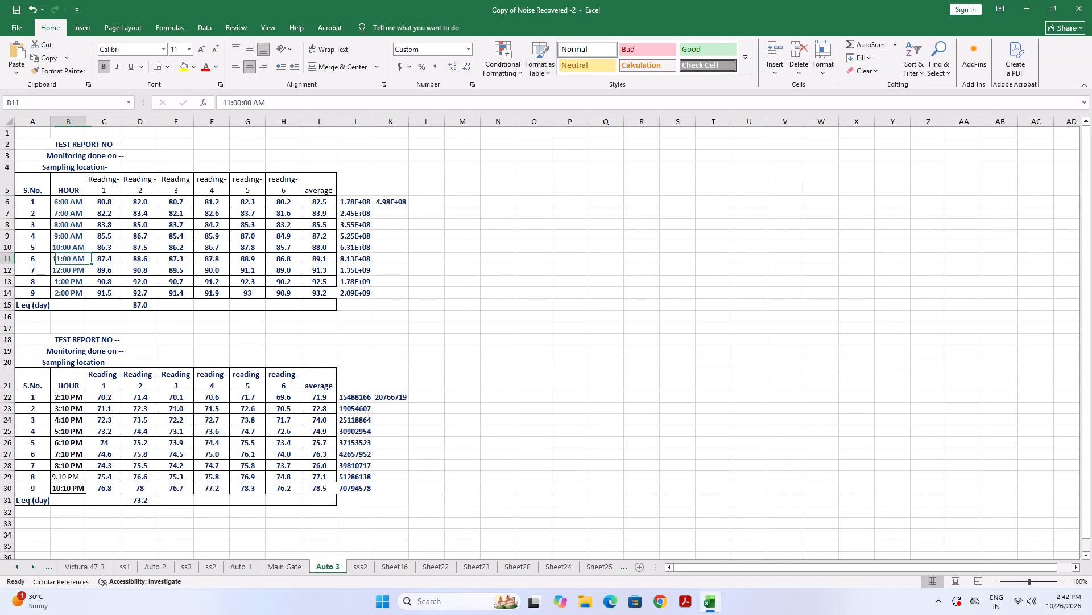
key(Right)
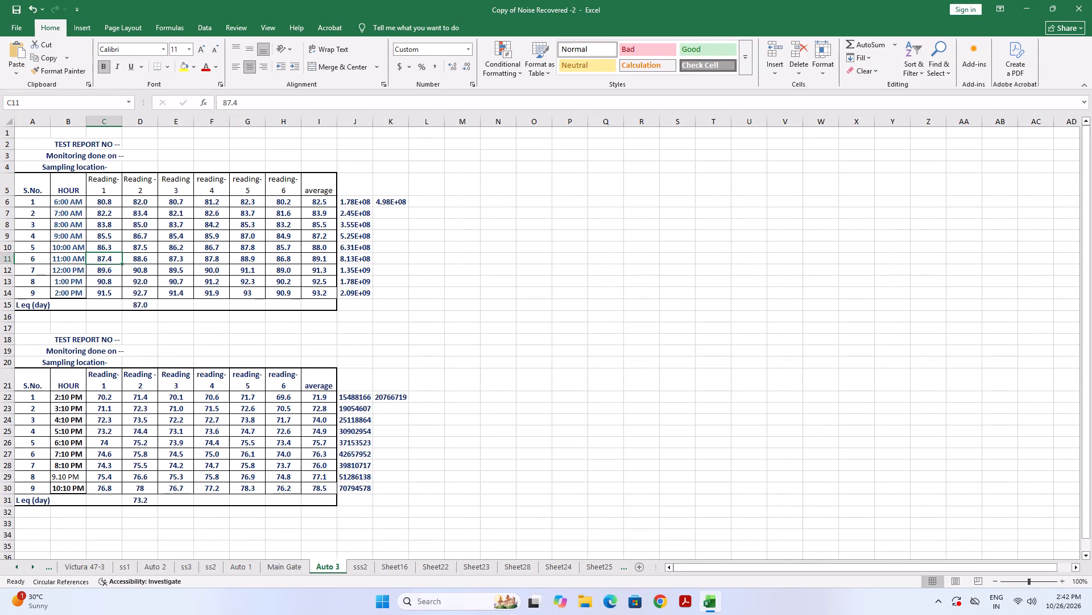
key(Right)
key(Down)
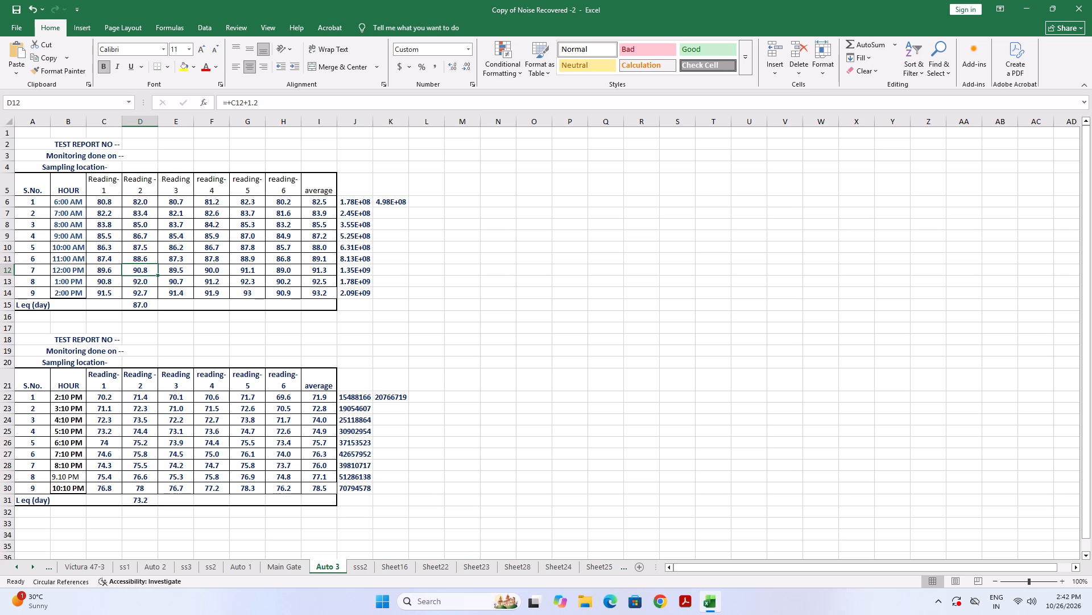
key(Left)
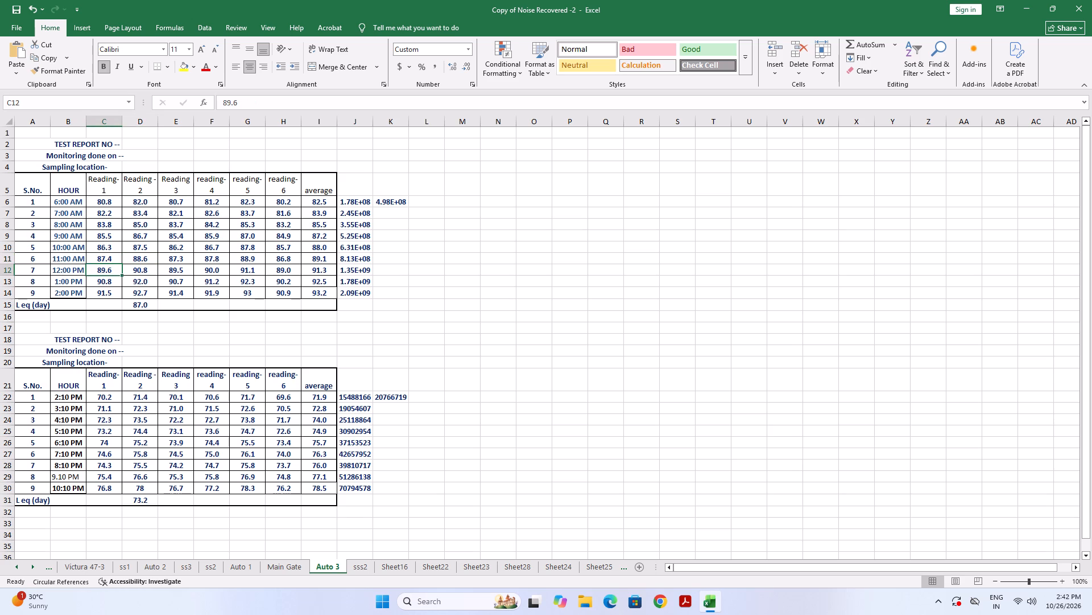
text(88.9)
key(Right)
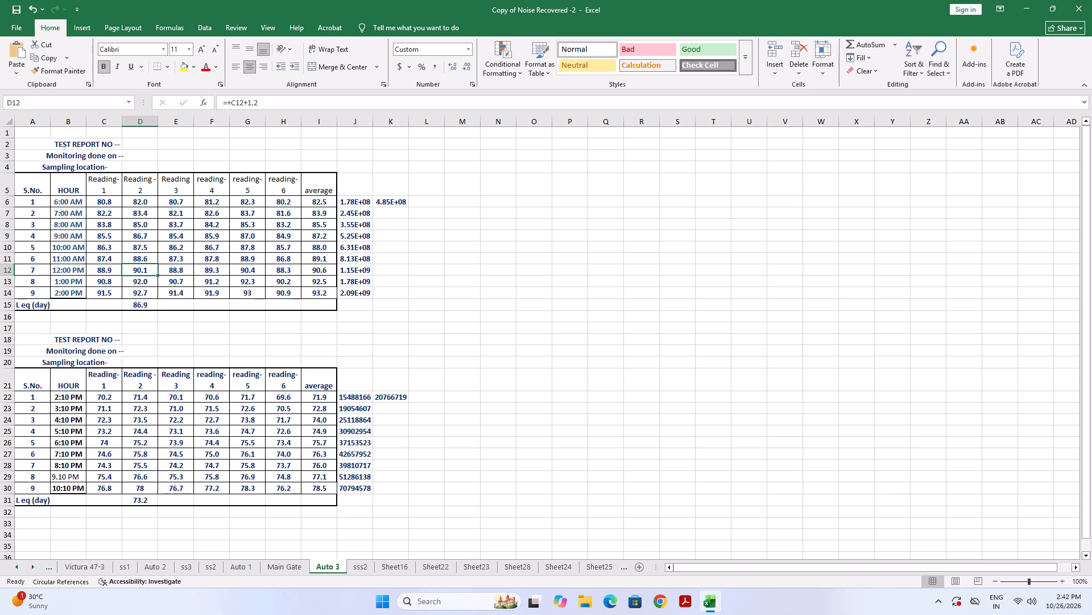
In the upper table, set Reading-1 to 89.5 for 1:00 PM.
key(Down)
key(Left)
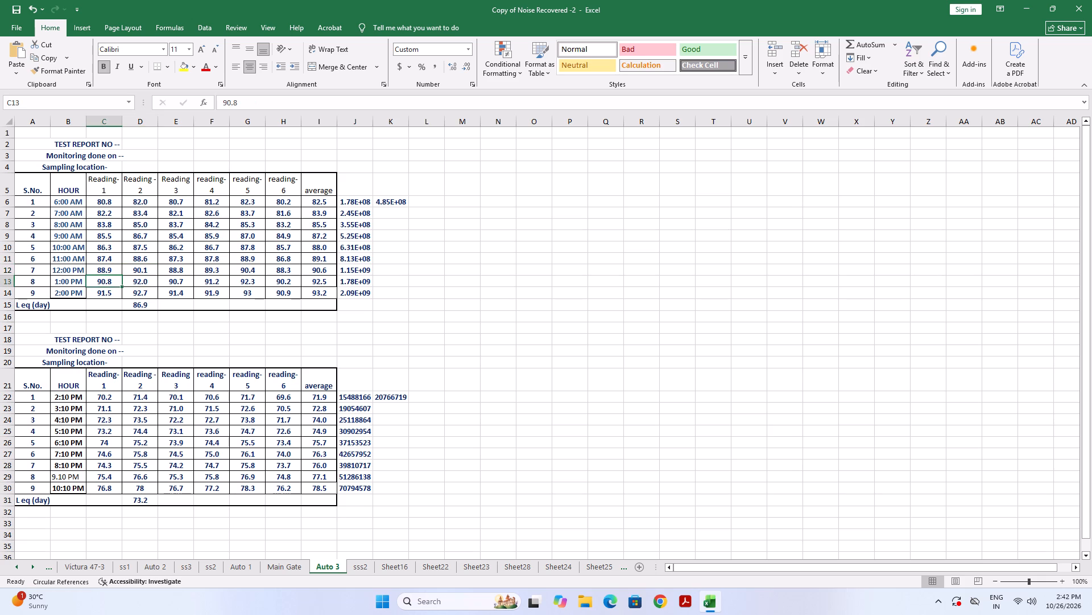
key(8)
key(9)
text(.5)
key(Right)
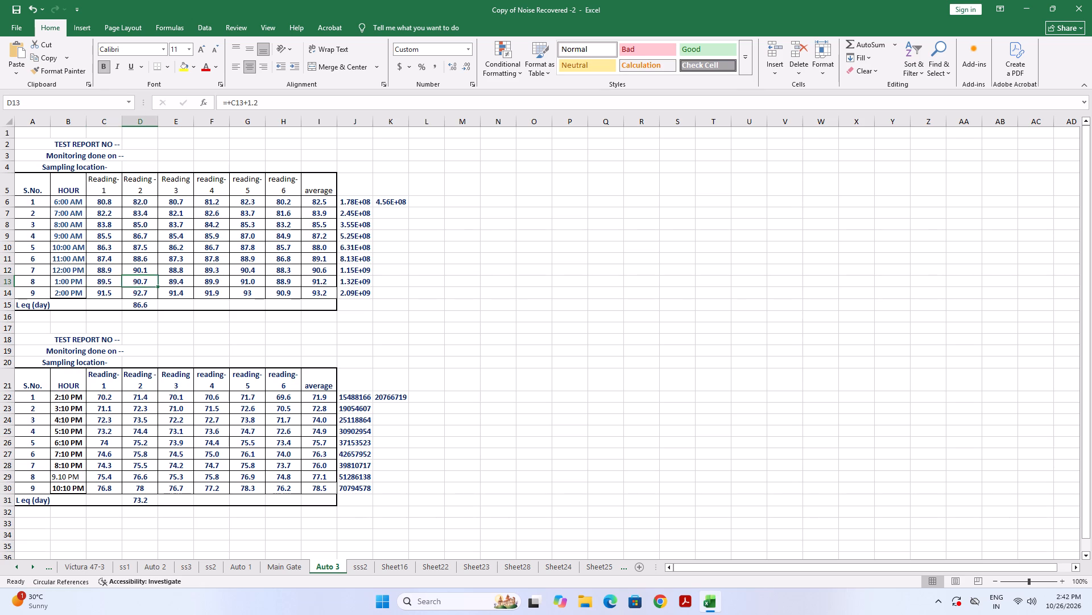
key(Down)
key(Left)
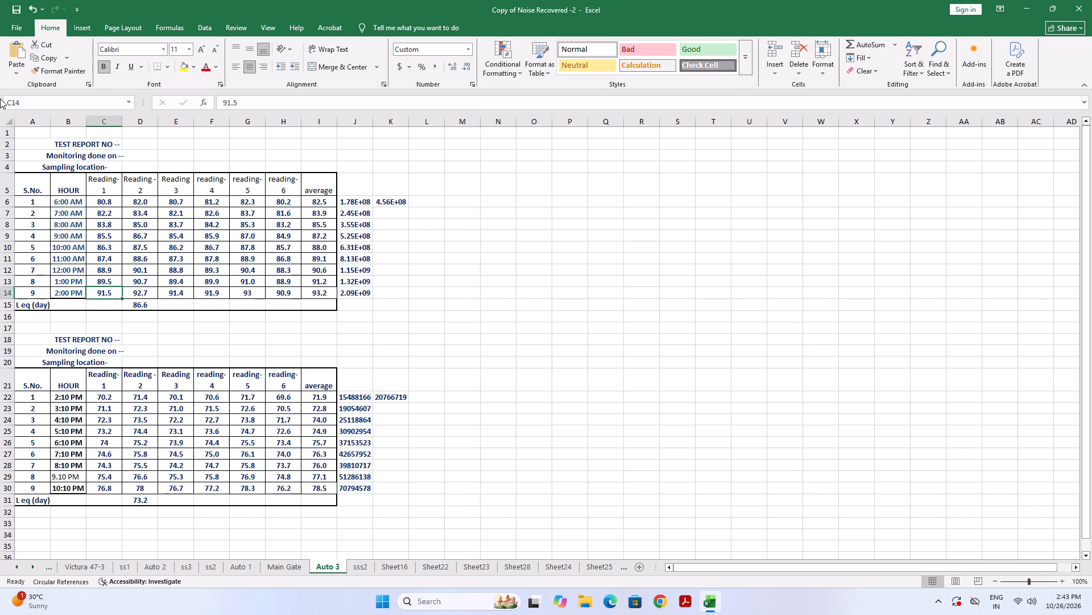
Save the workbook with the revised Auto 3 readings.
click(17, 6)
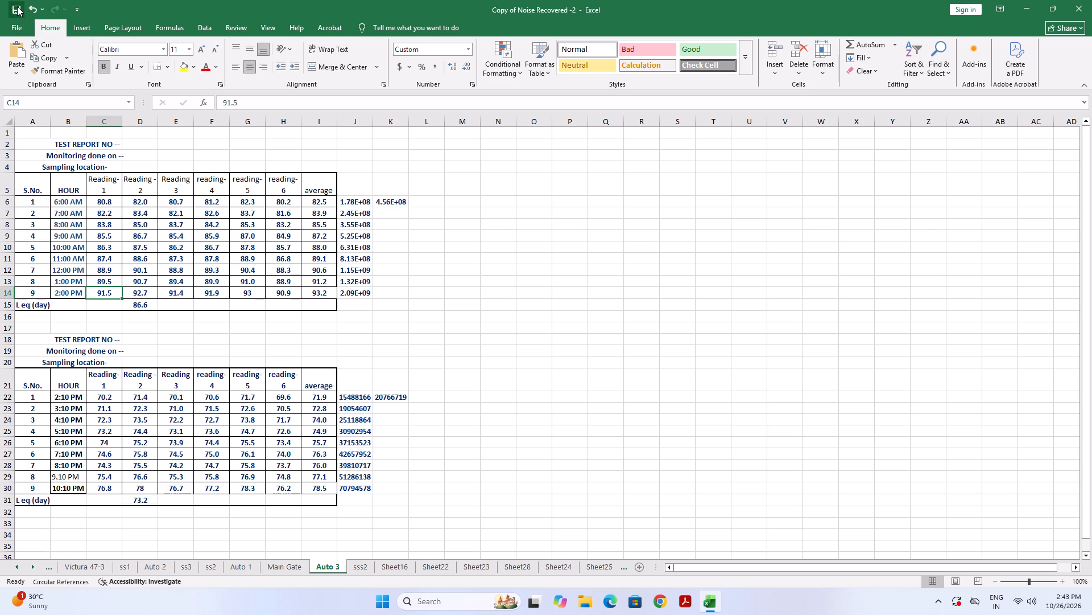
click(17, 6)
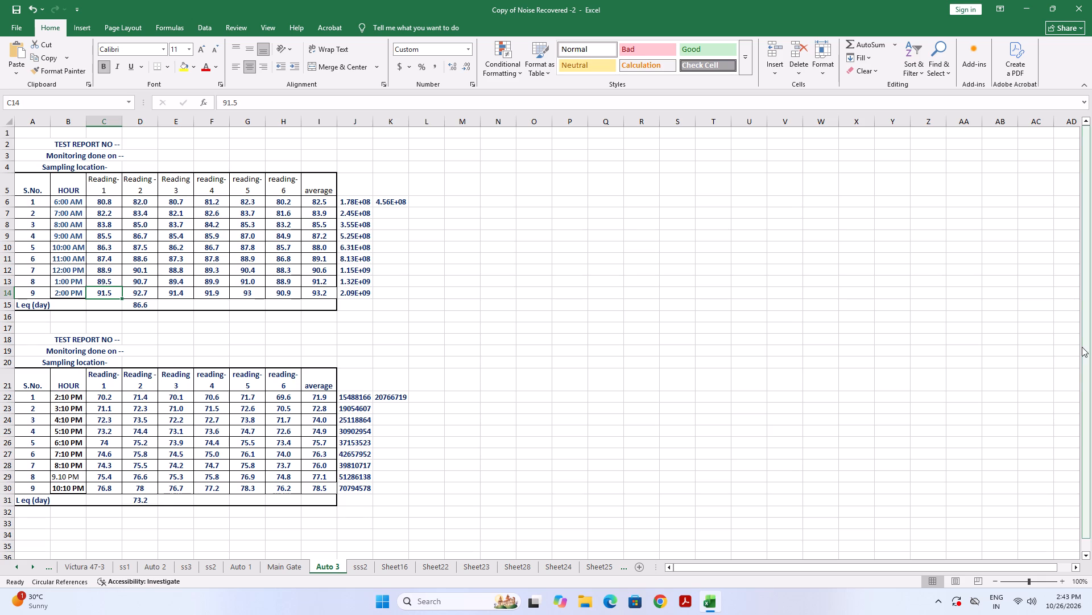
drag(1082, 347, 1089, 513)
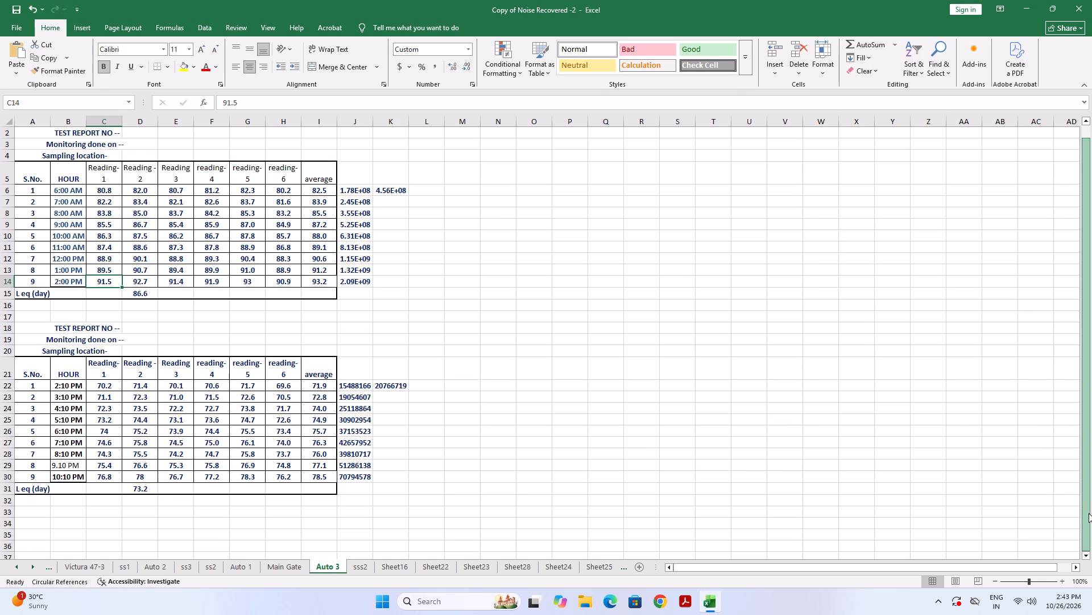
click(18, 5)
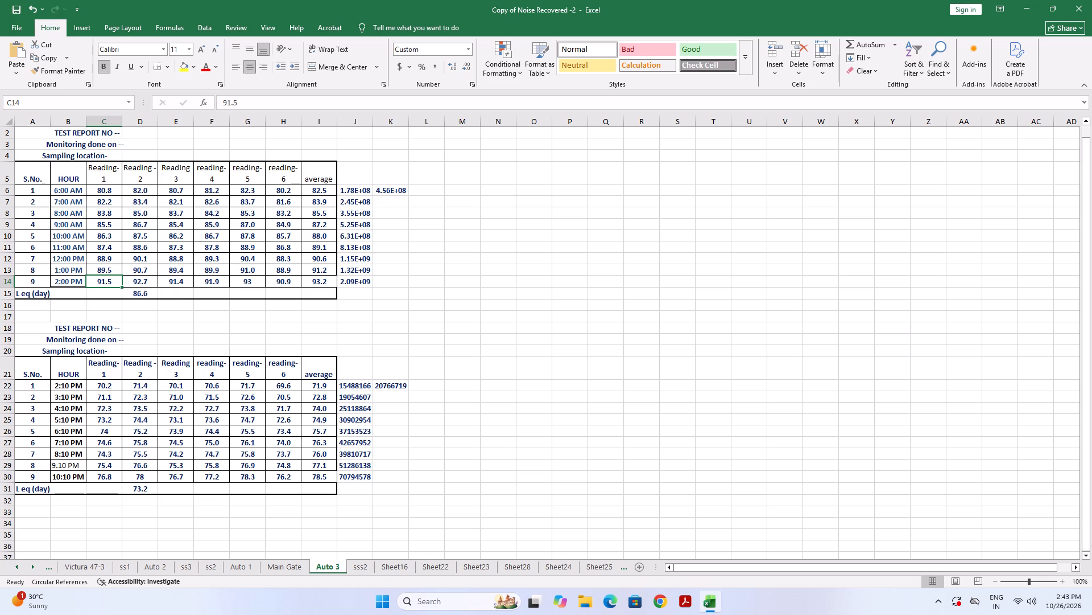
Copy the upper table's readings and averages for 6:00 AM to 2:00 PM over the matching cells of the lower table, 2:10 PM to 10:10 PM.
click(115, 387)
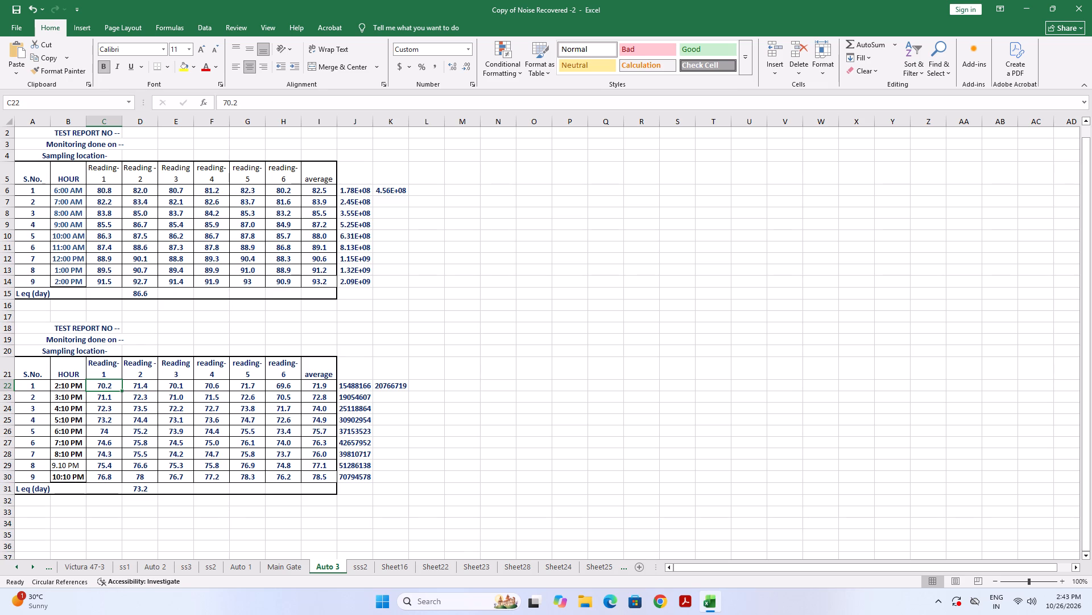
drag(104, 191, 283, 195)
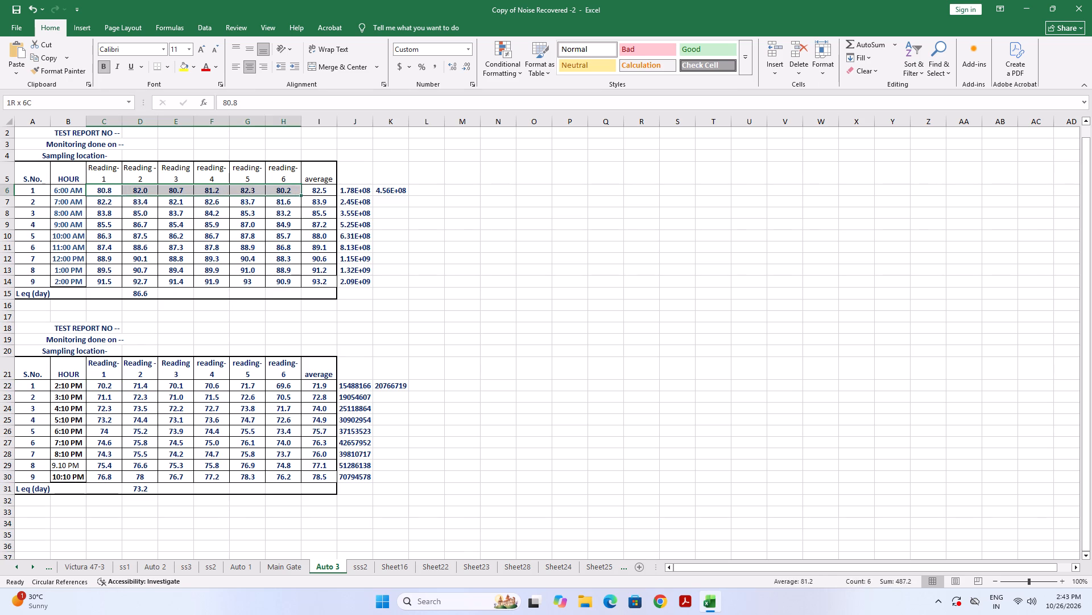
drag(283, 195, 315, 259)
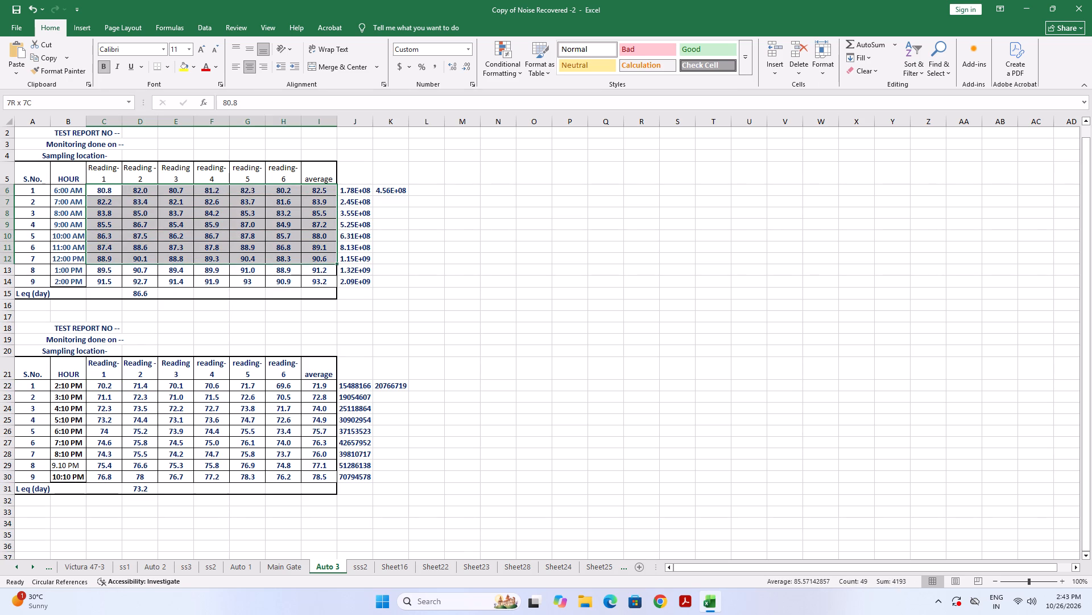
drag(315, 259, 311, 278)
right_click(311, 278)
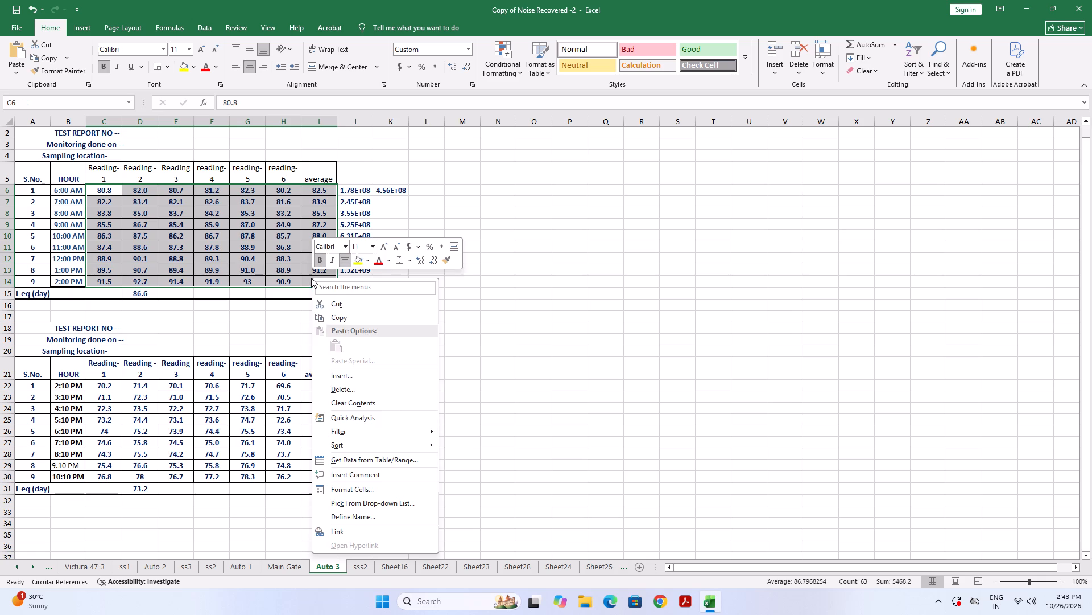
click(336, 318)
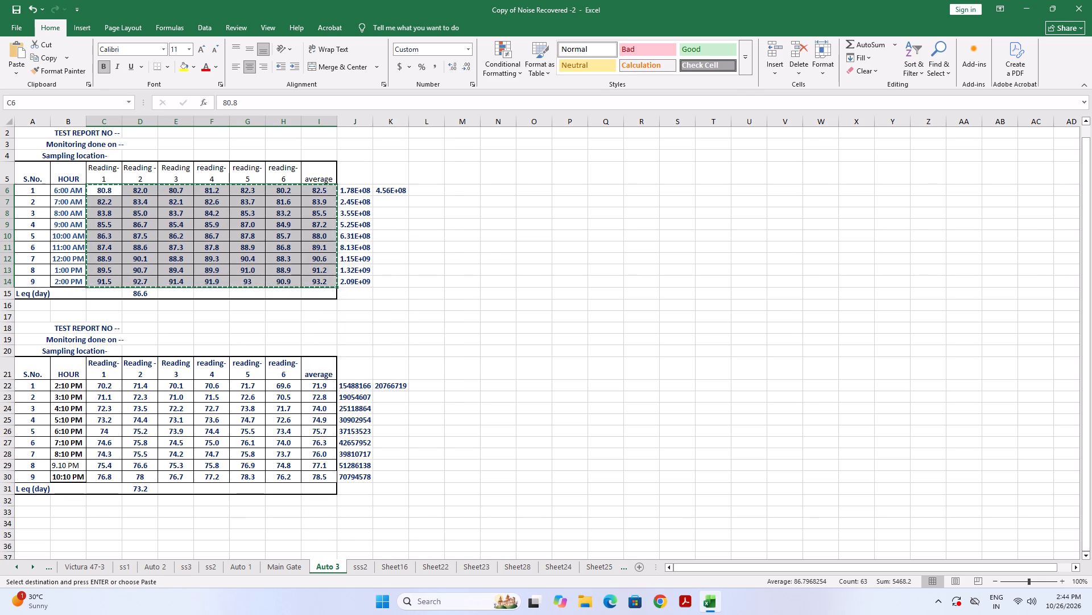
drag(109, 389, 291, 398)
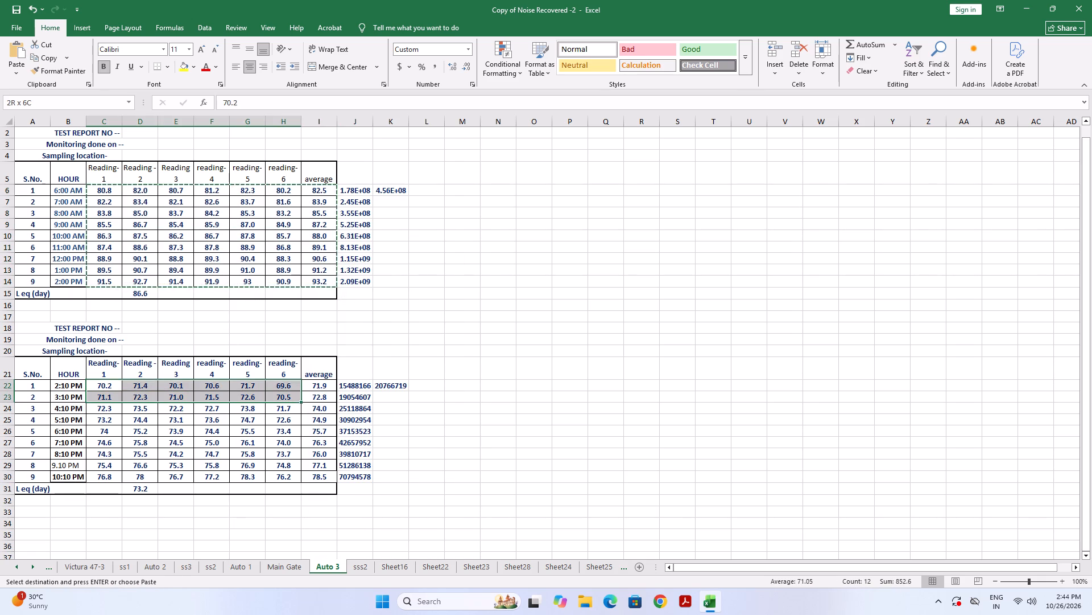
drag(291, 398, 303, 447)
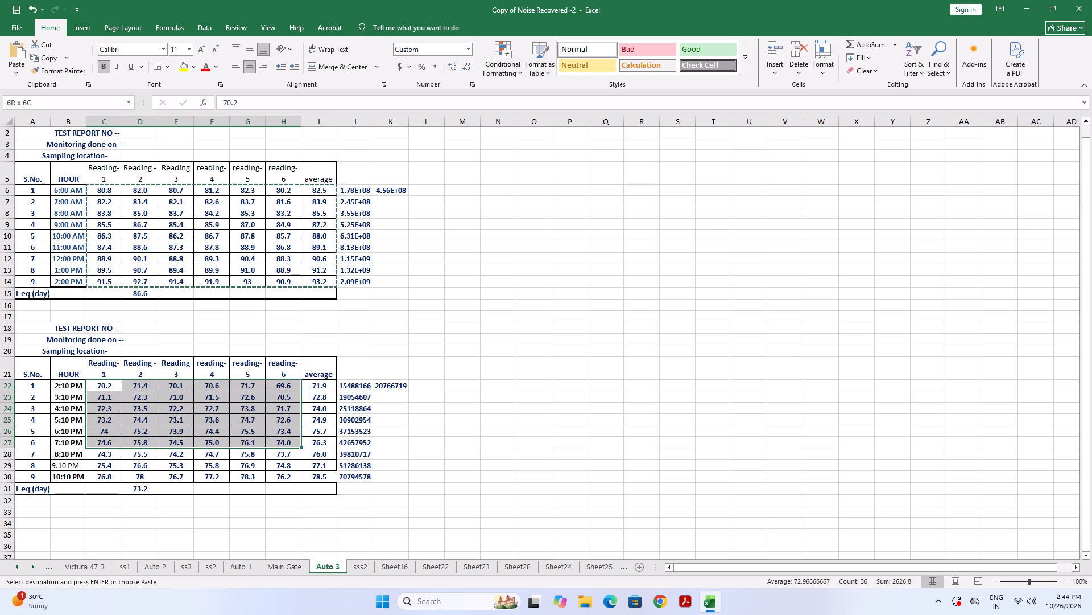
drag(303, 447, 307, 474)
right_click(307, 474)
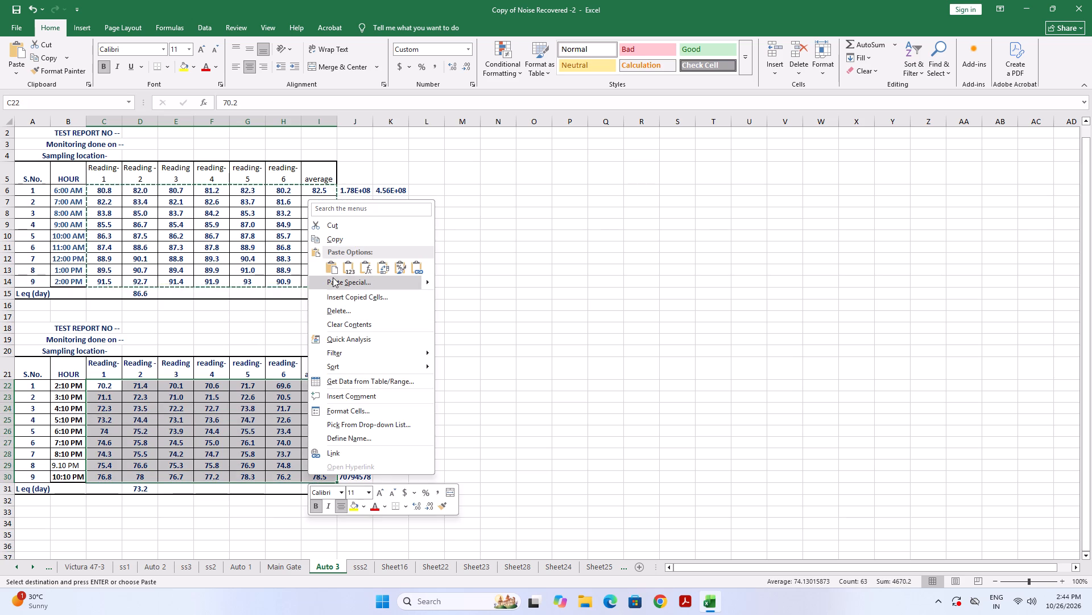
click(333, 269)
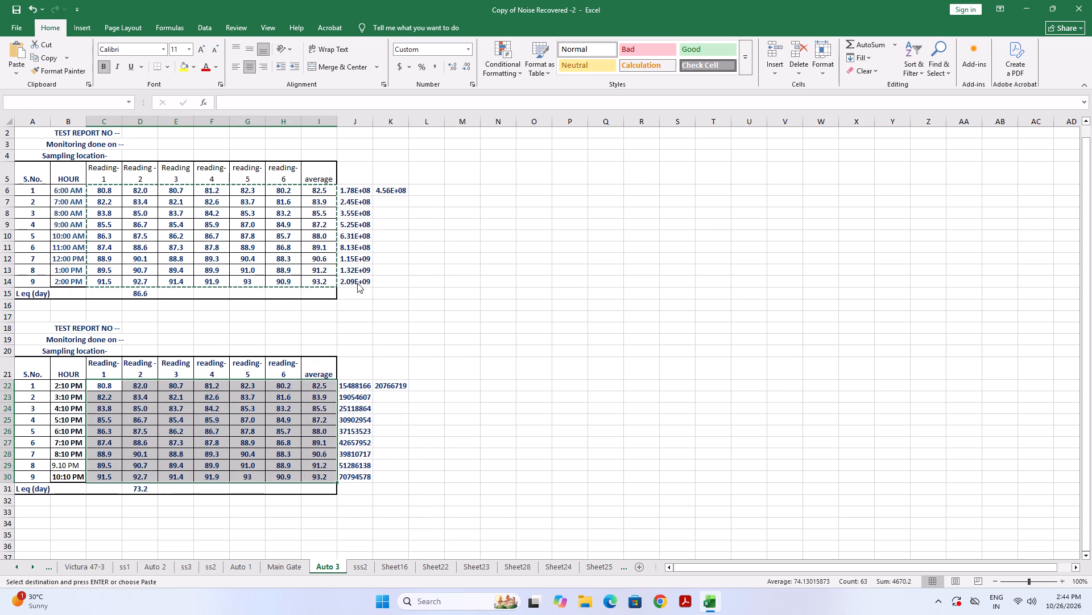
click(473, 385)
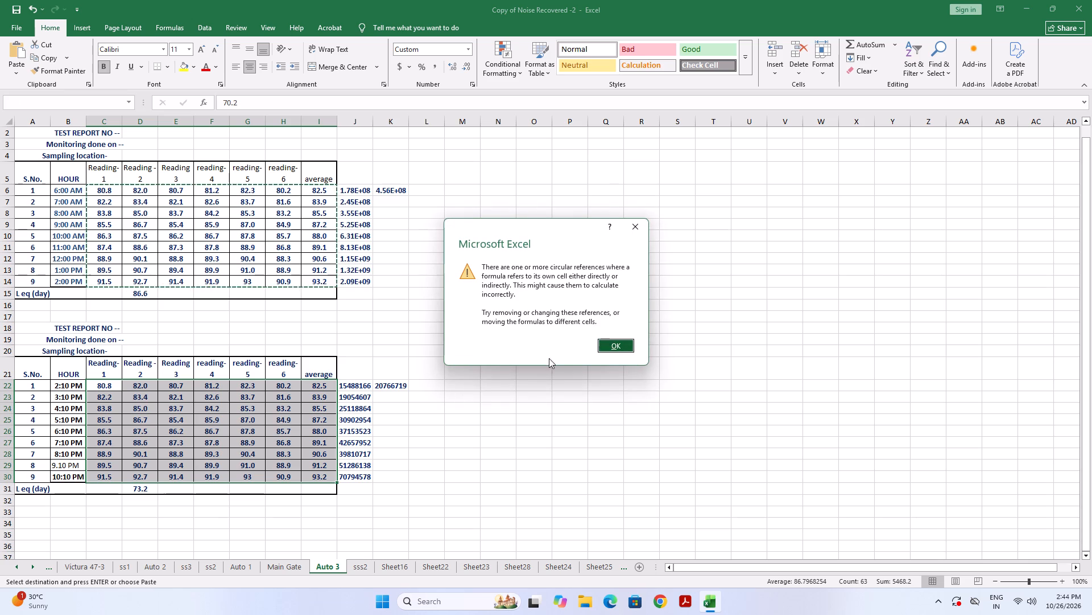
click(609, 347)
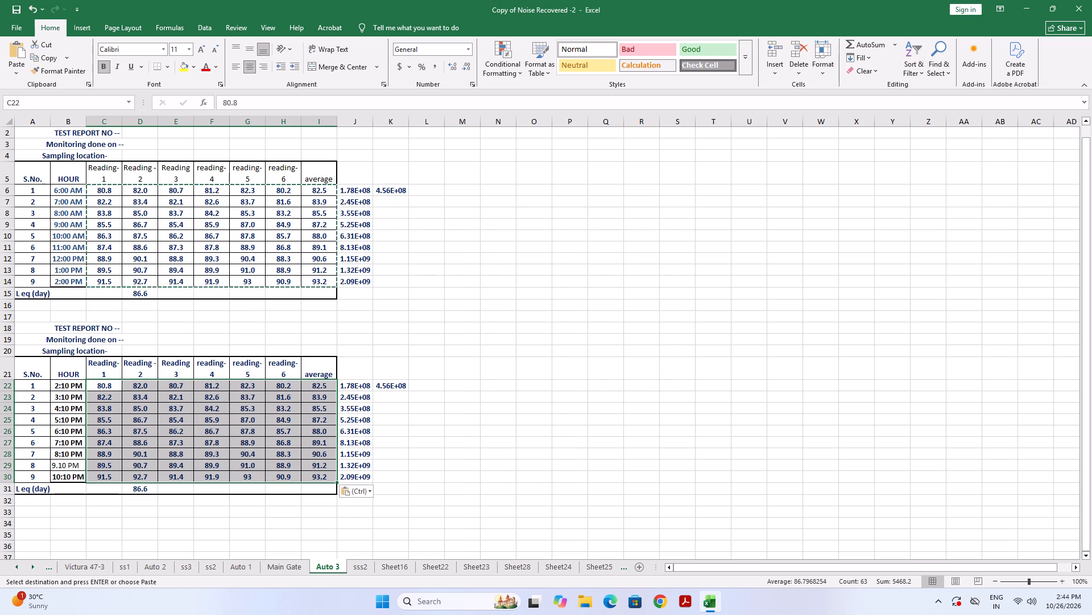
click(621, 401)
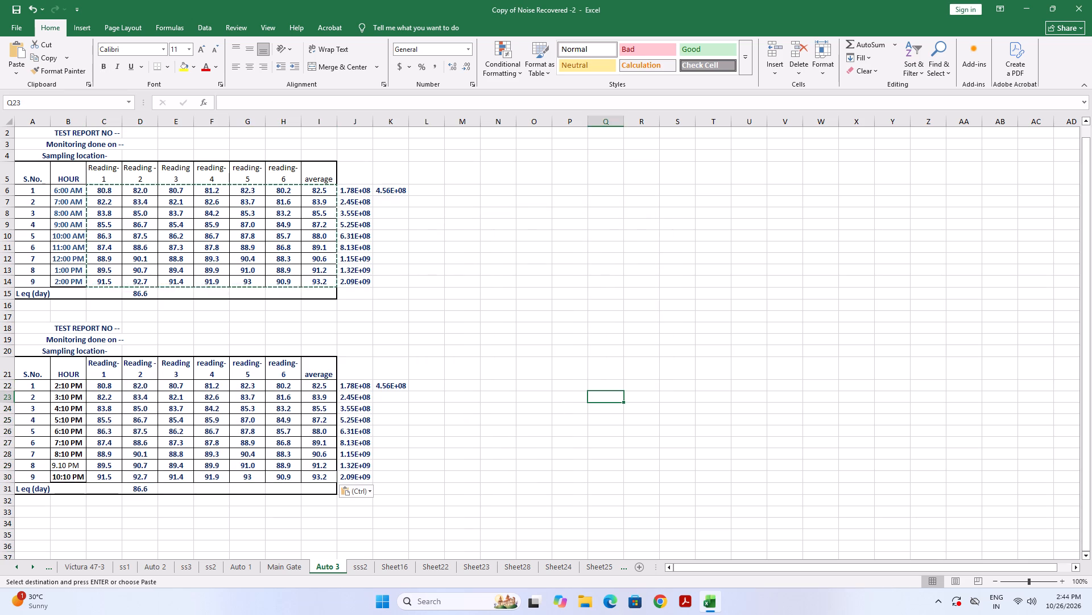
In the lower table, set Reading-1 to 81.4 for 2:10 PM.
click(109, 387)
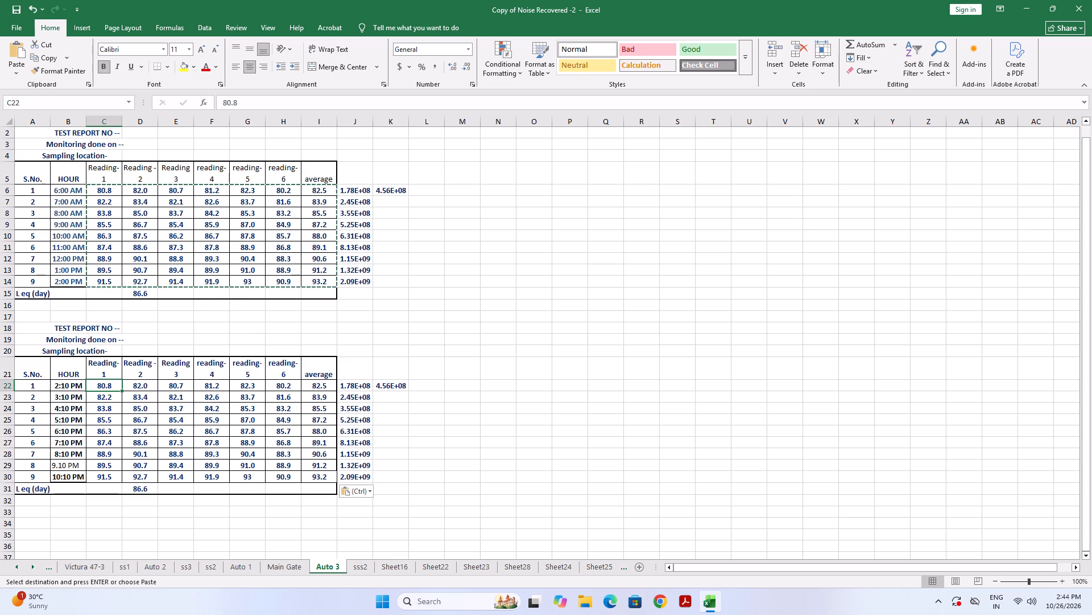
text(81.4)
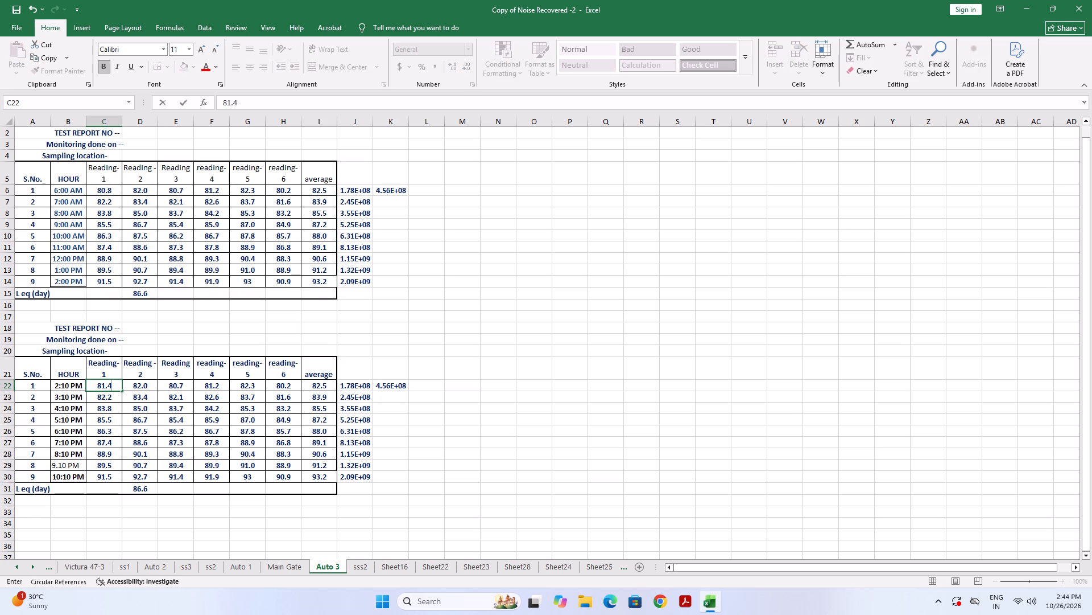
key(Right)
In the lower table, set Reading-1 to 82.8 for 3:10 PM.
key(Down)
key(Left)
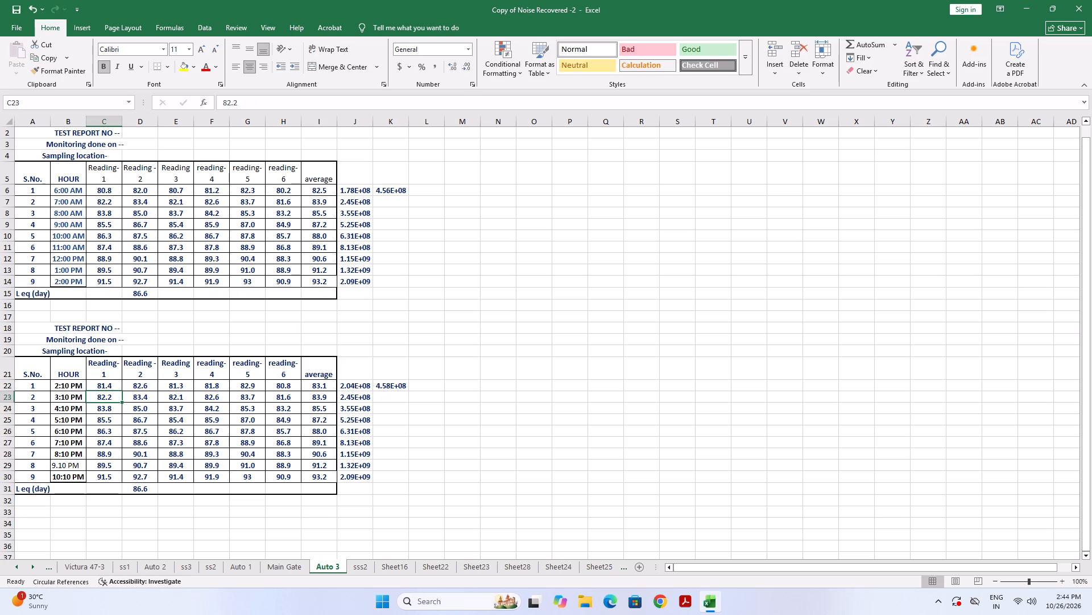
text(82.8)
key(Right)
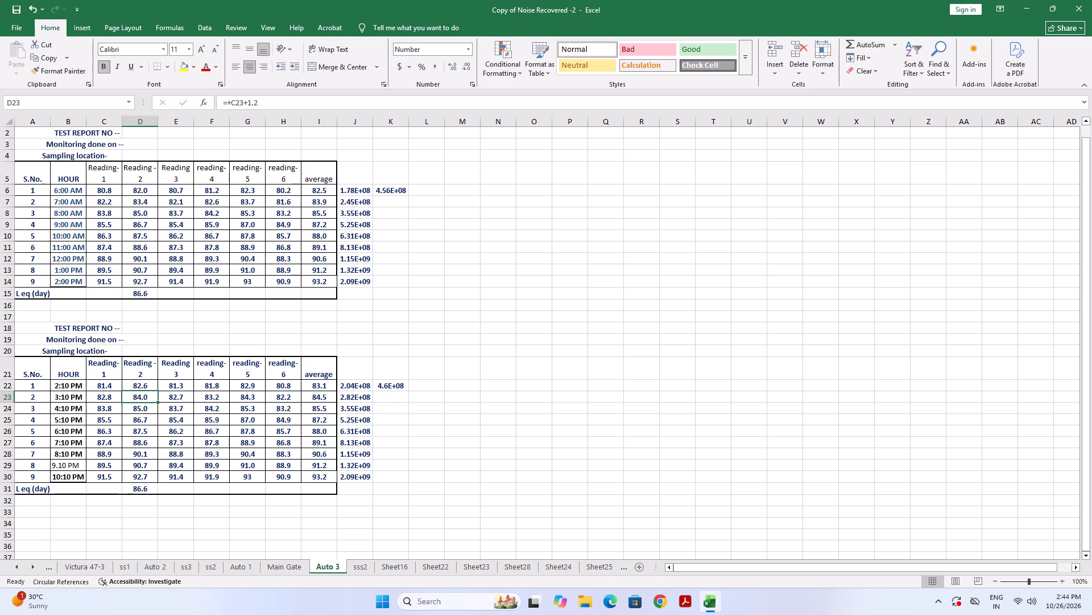
In the lower table, set Reading-1 to 80.8 for 3:10 PM and 81.3 for 4:10 PM.
key(Down)
key(Left)
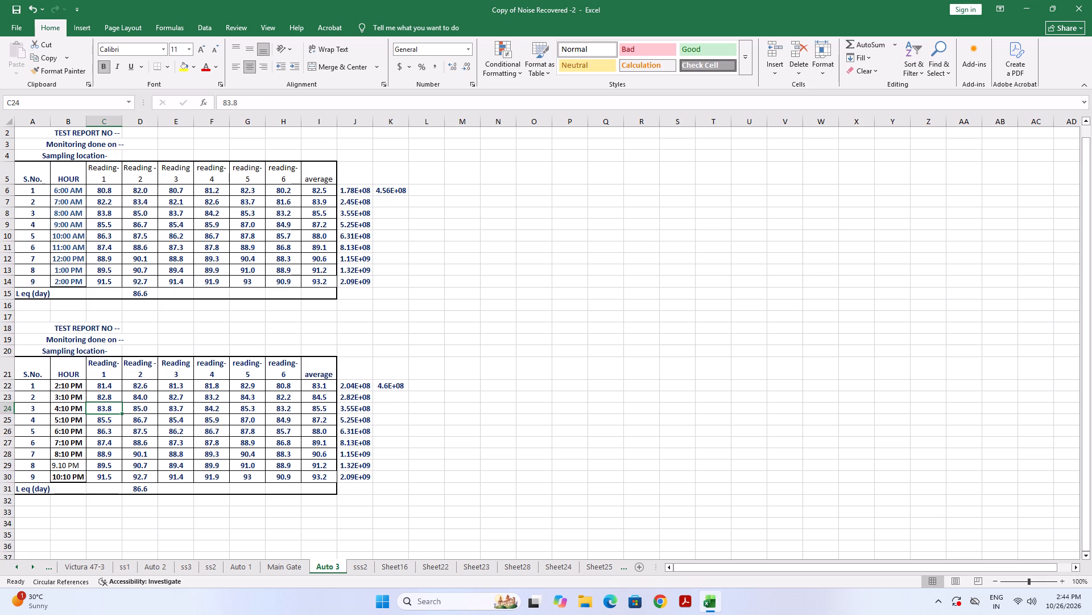
key(Up)
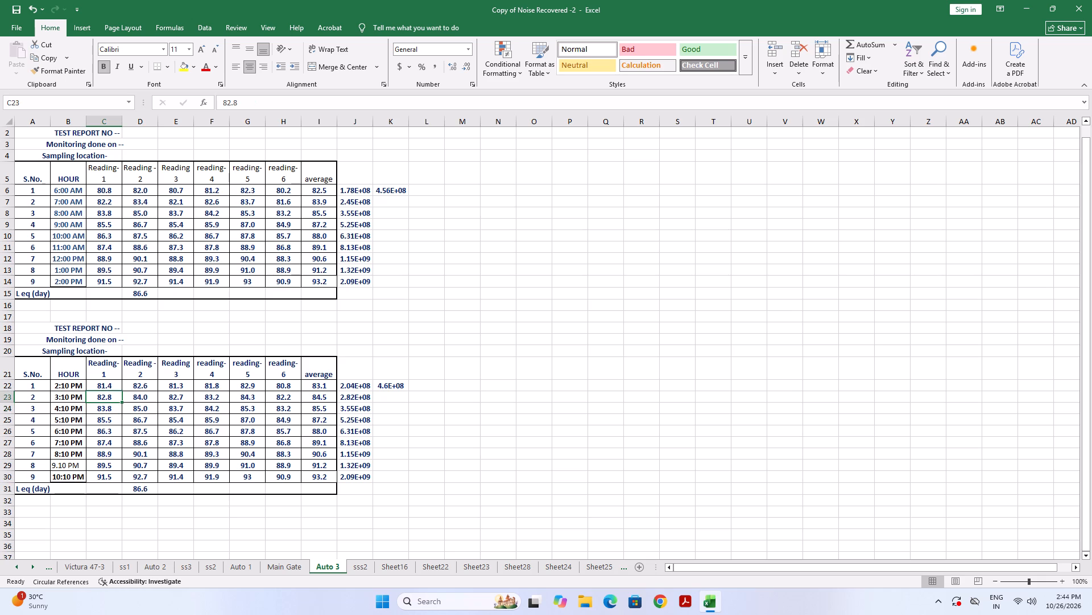
text(80.8)
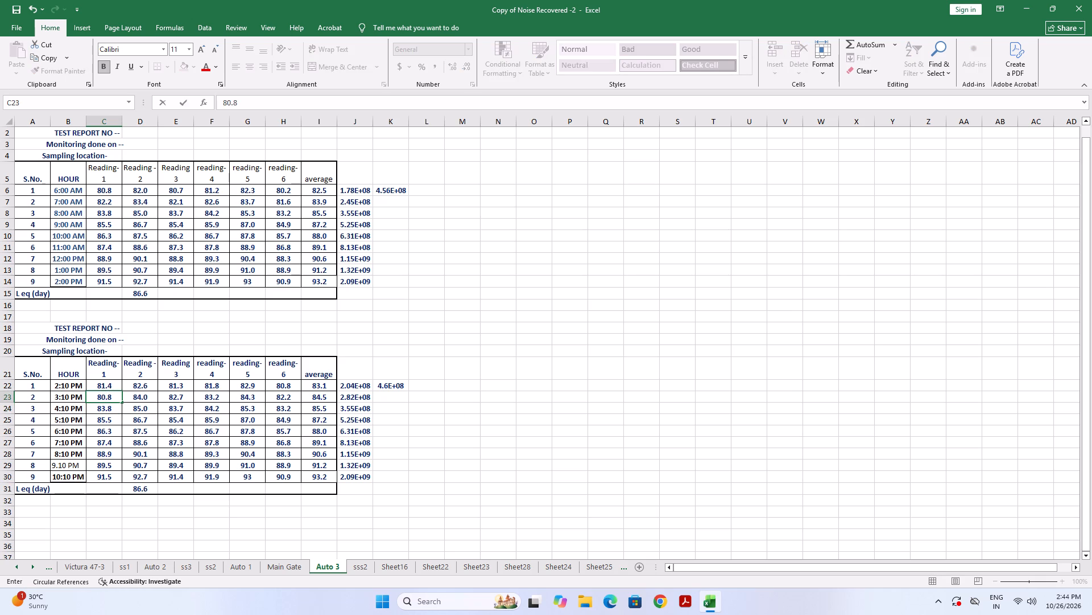
key(Right)
key(Down)
key(Left)
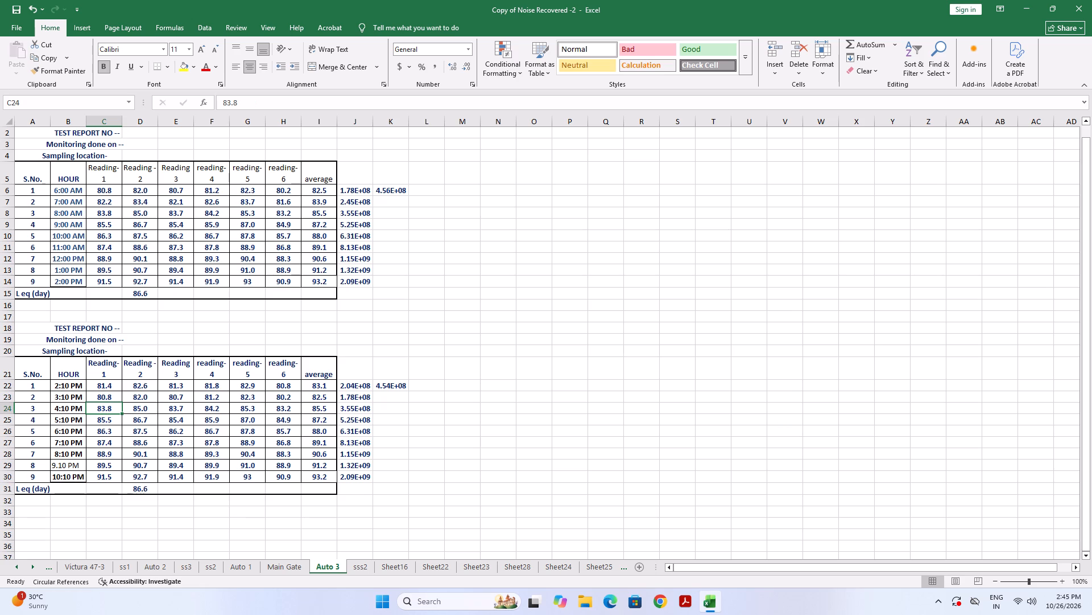
key(8)
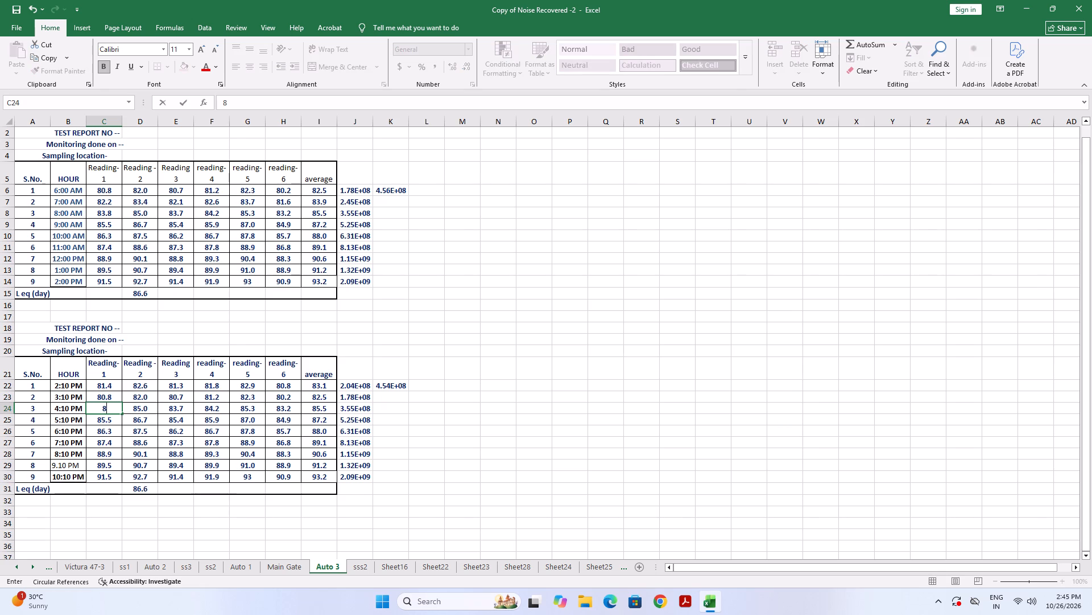
text(1.)
key(3)
key(Right)
In the lower table, set Reading-1 to 82.9 for 5:10 PM and 83.6 for 6:10 PM.
key(Down)
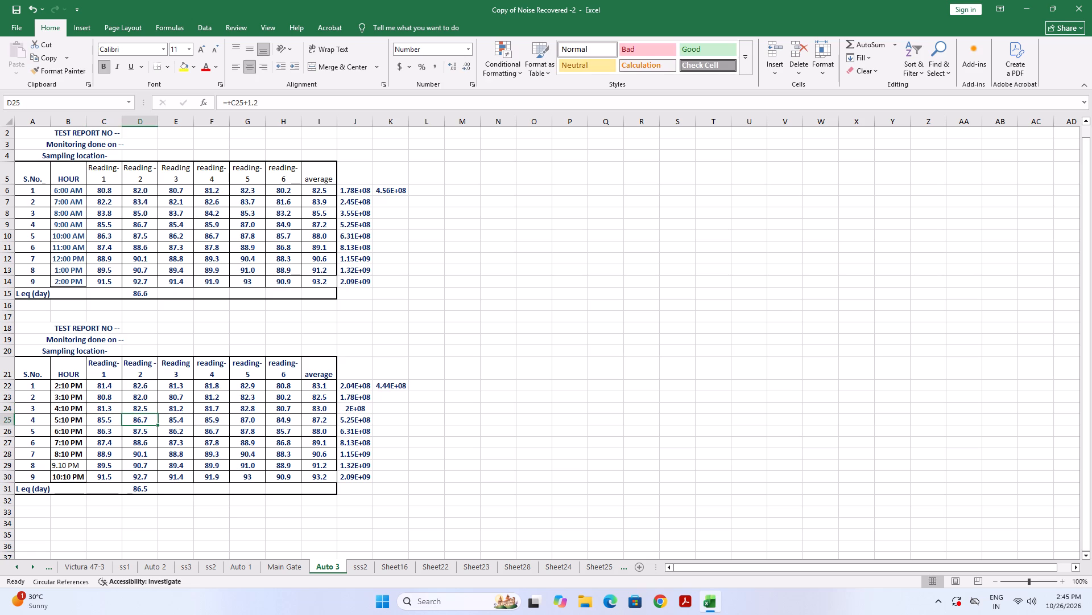
key(Left)
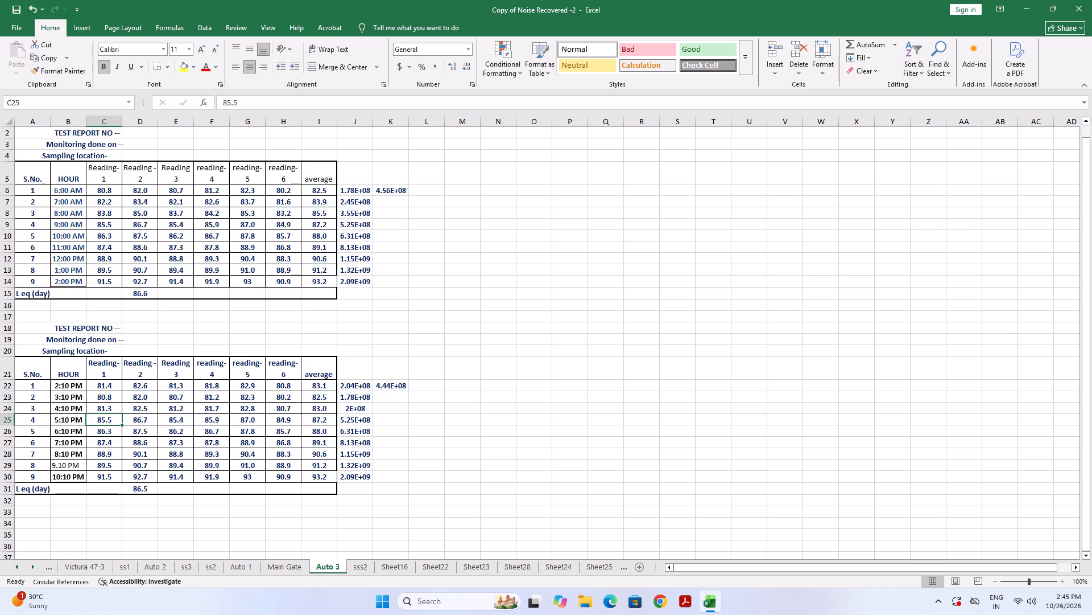
text(82.9)
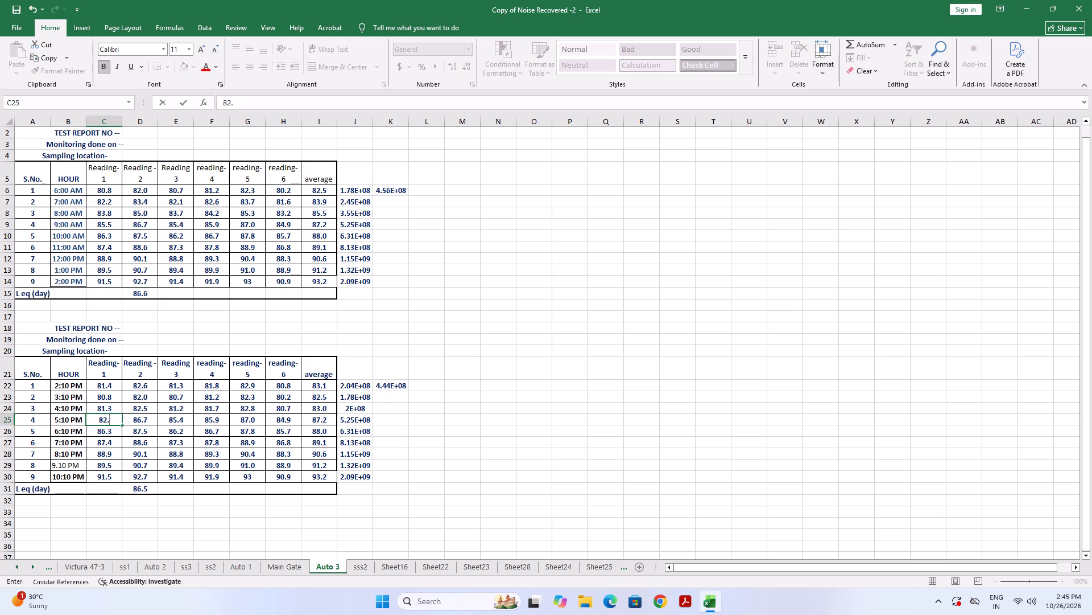
key(Right)
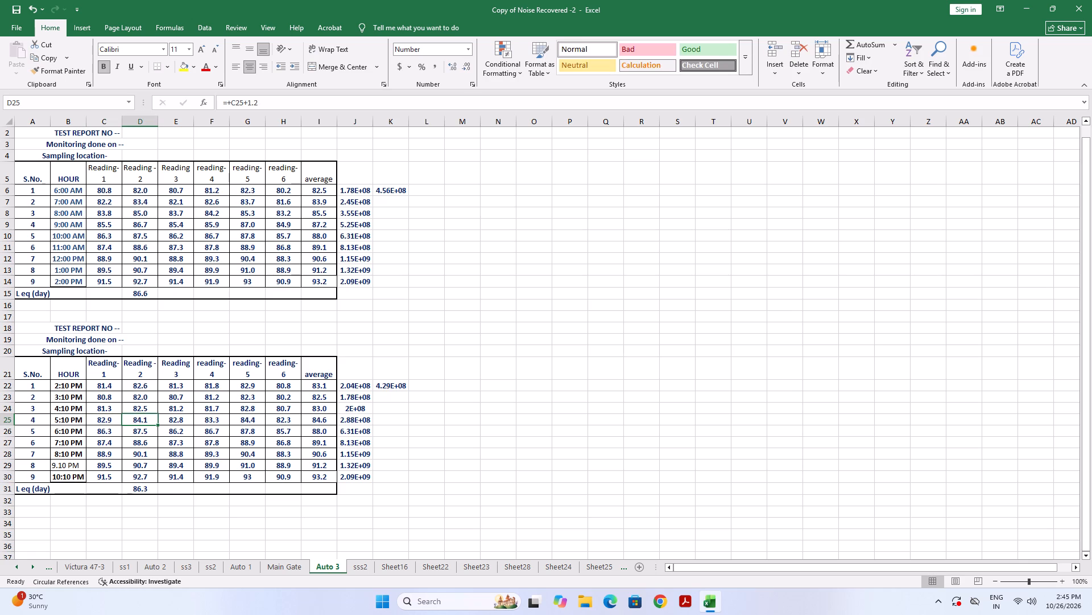
key(Down)
key(Left)
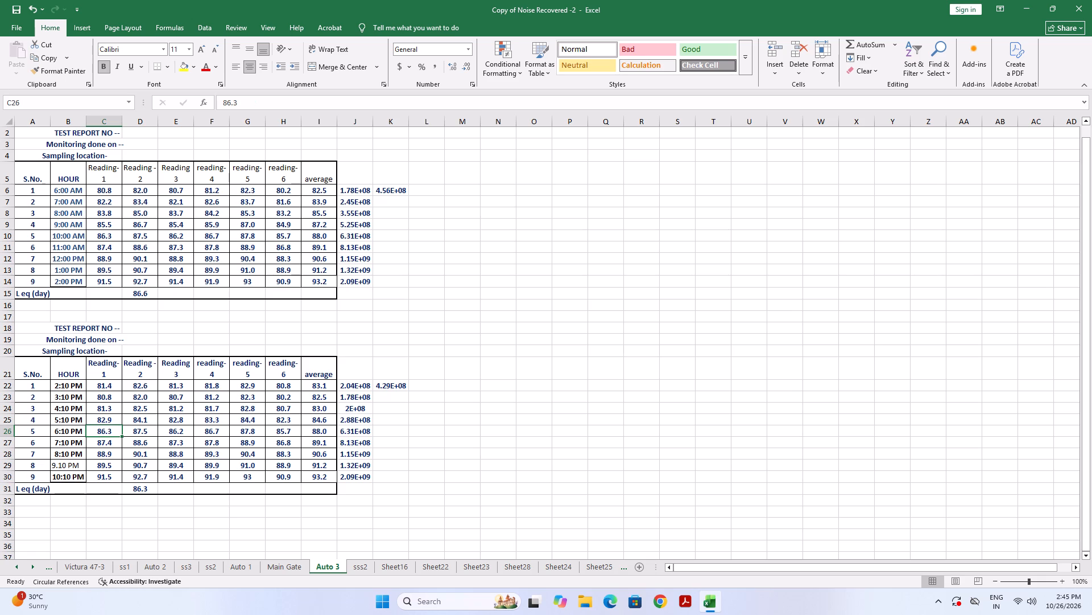
text(83.)
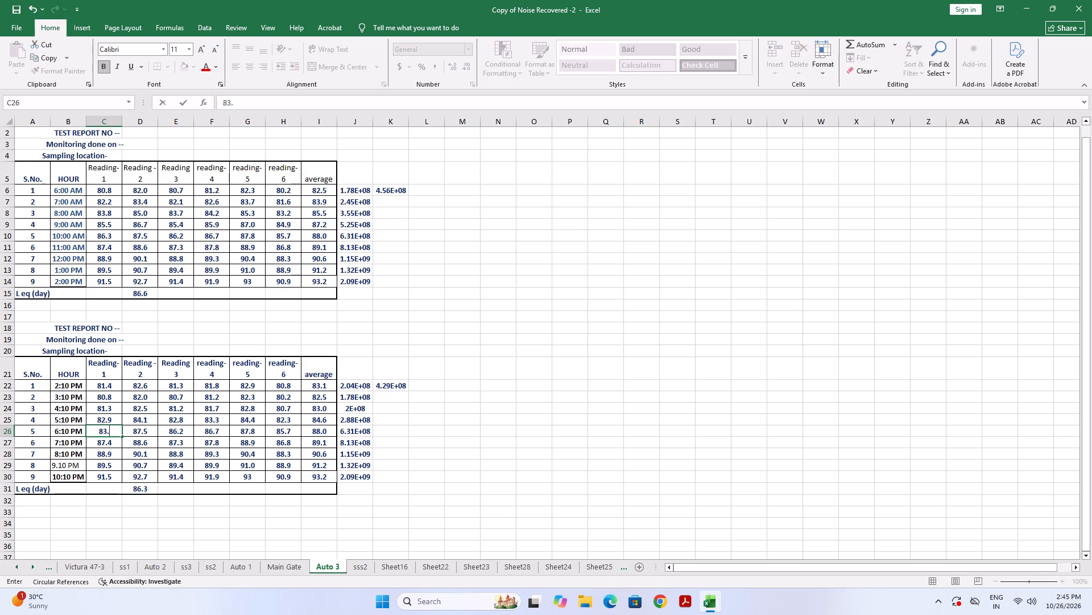
key(6)
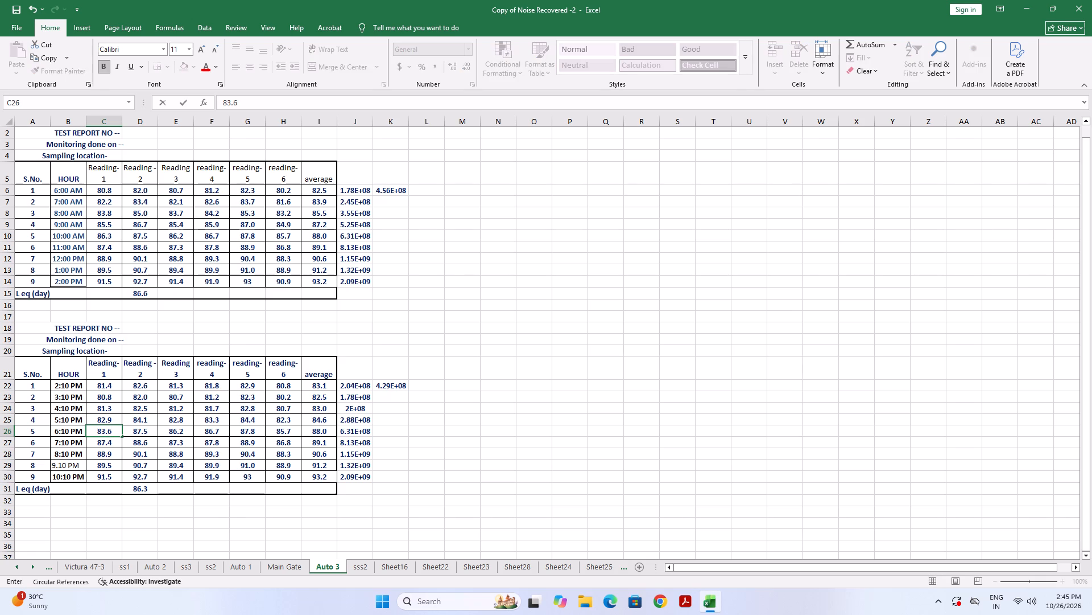
key(Right)
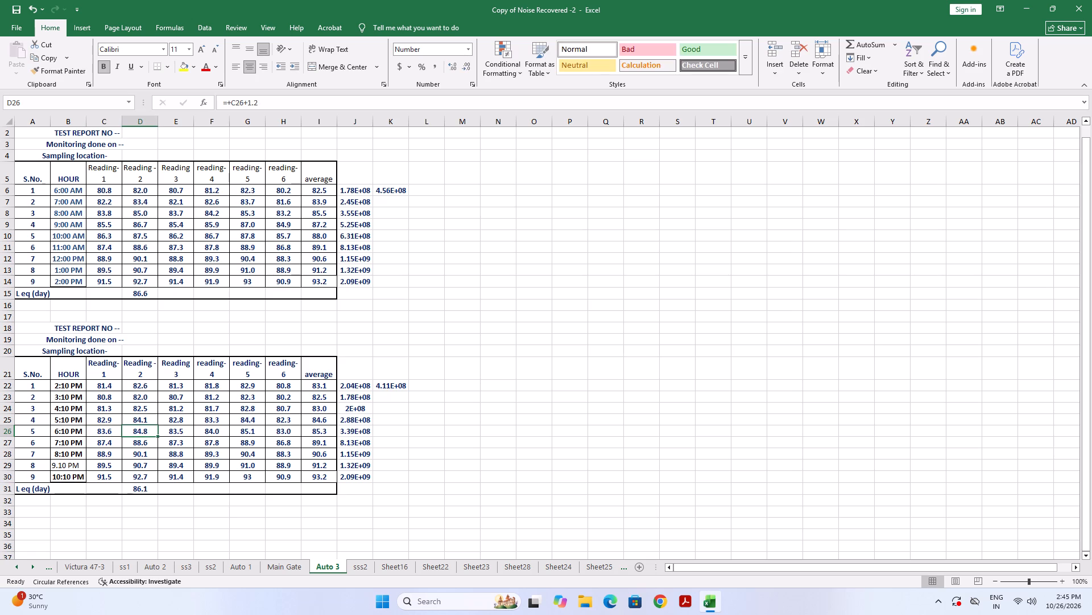
In the lower table, set Reading-1 to 82.4 for 7:10 PM.
key(Down)
key(Left)
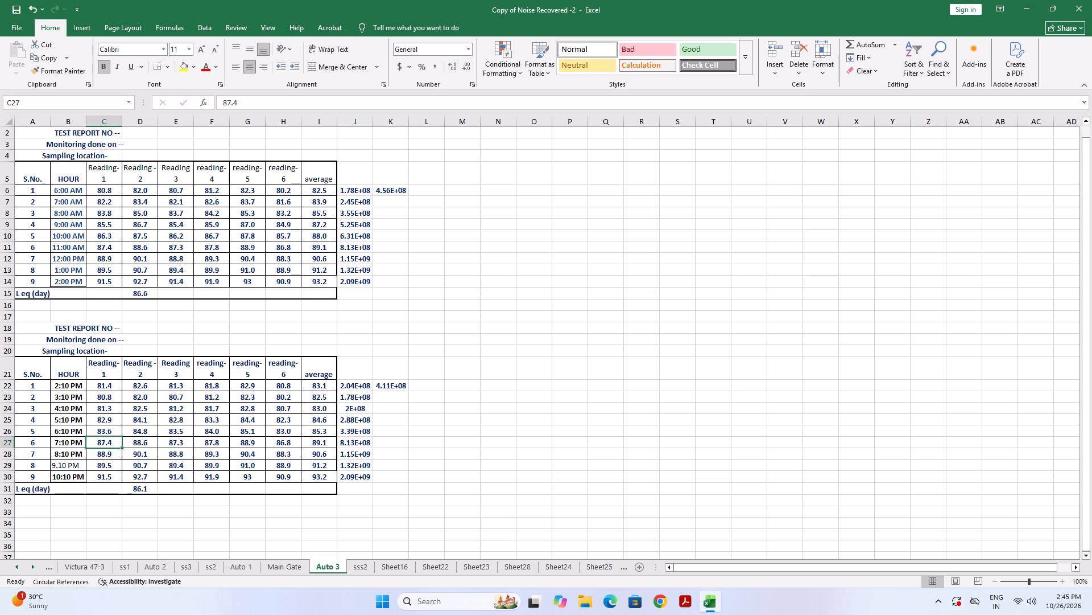
text(82.4)
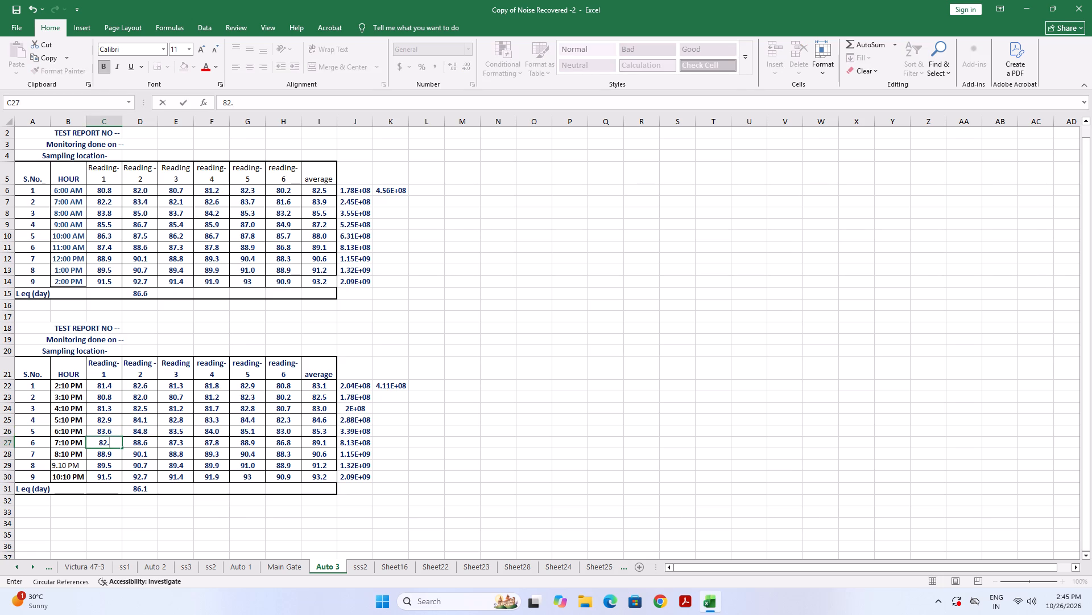
key(Right)
key(Down)
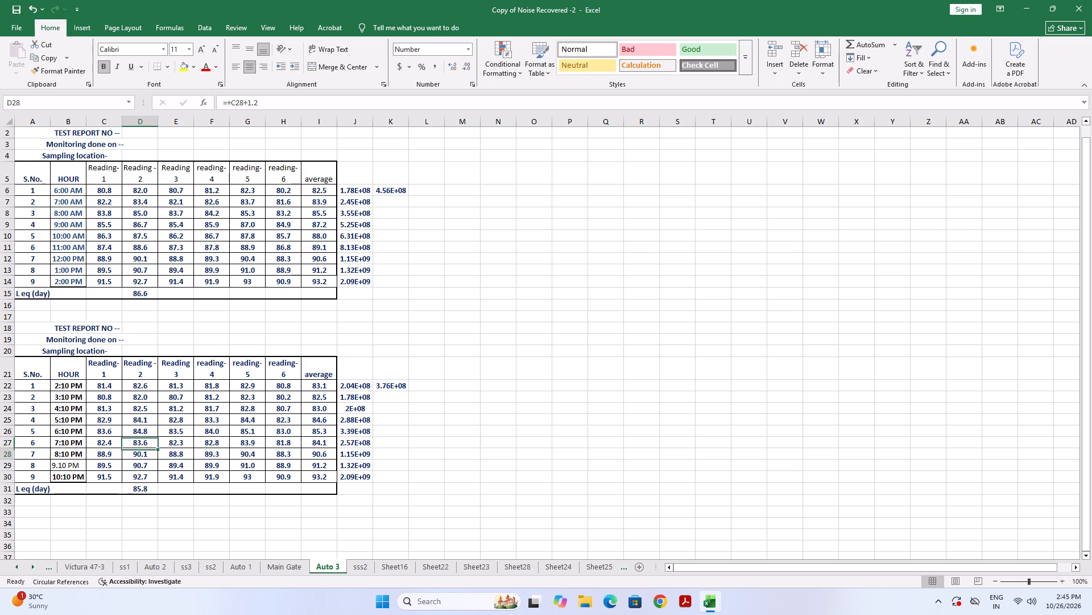
key(Left)
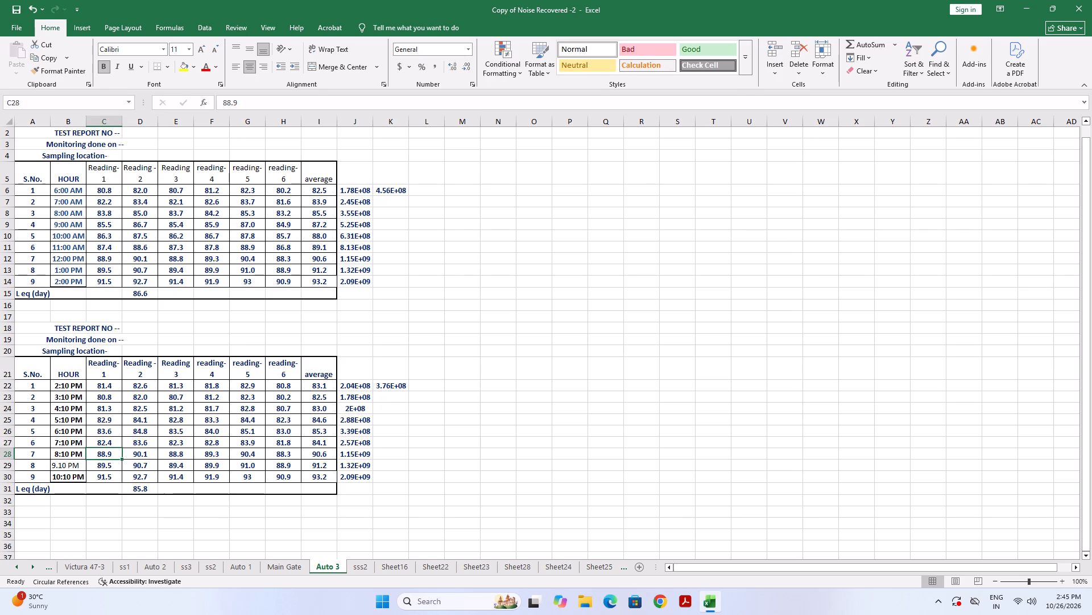
In the lower table, set Reading-1 to 83.8 for 8:10 PM and 85.5 for 9.10 PM.
text(83.8)
key(Right)
key(Down)
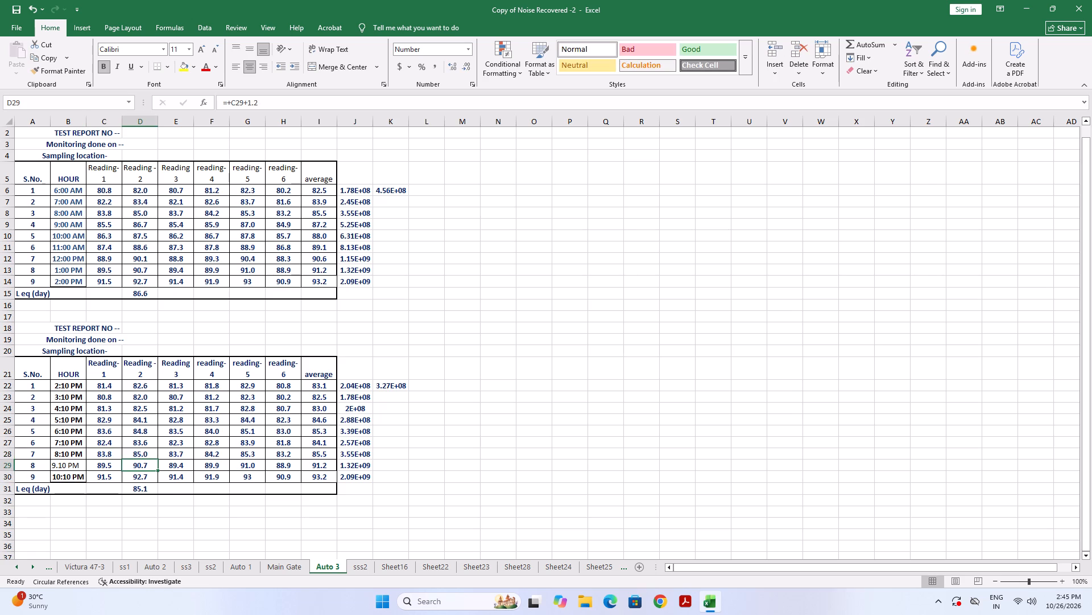
key(Left)
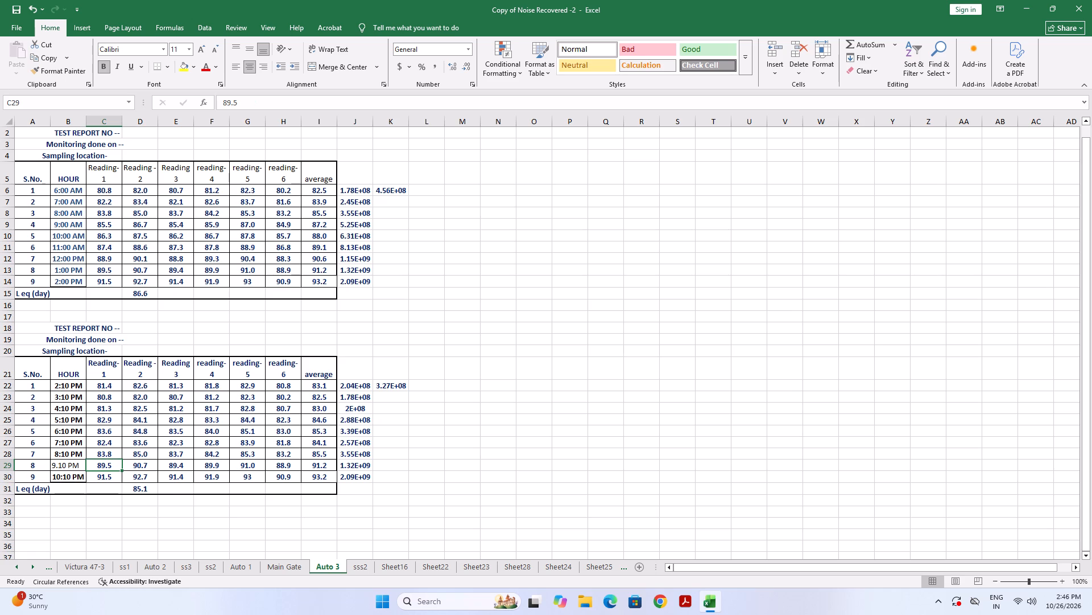
text(85.5)
key(Right)
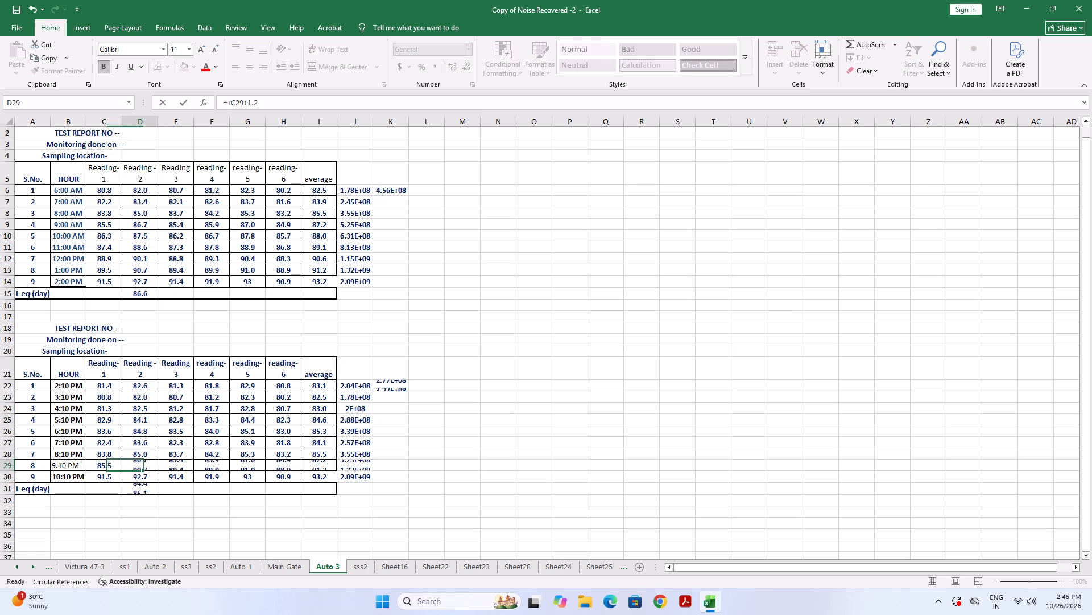
In the lower table, set Reading-1 to 84.7 for 10:10 PM.
key(Down)
key(Left)
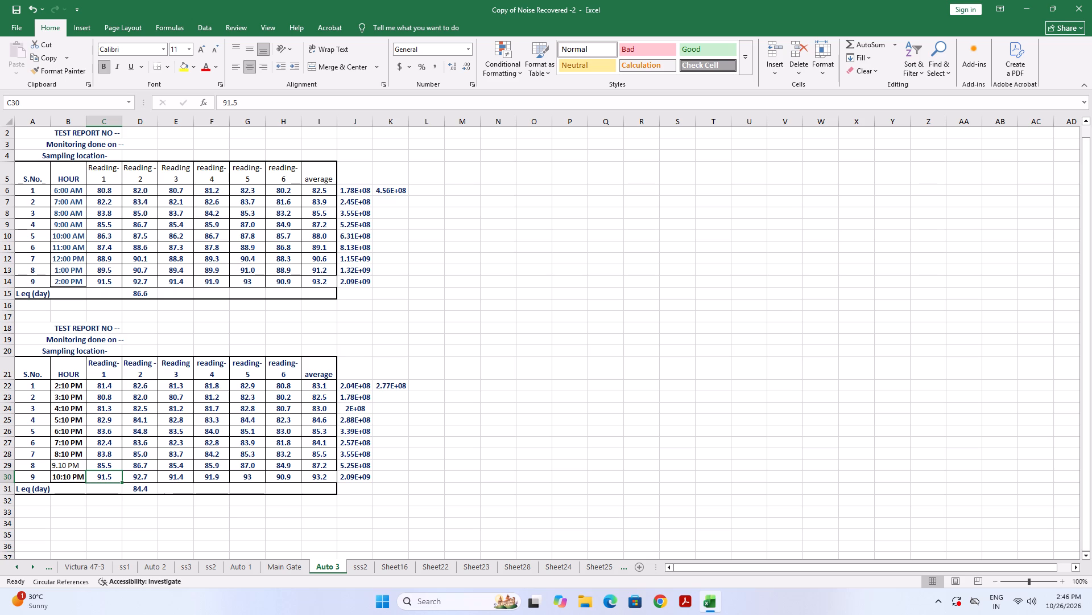
key(8)
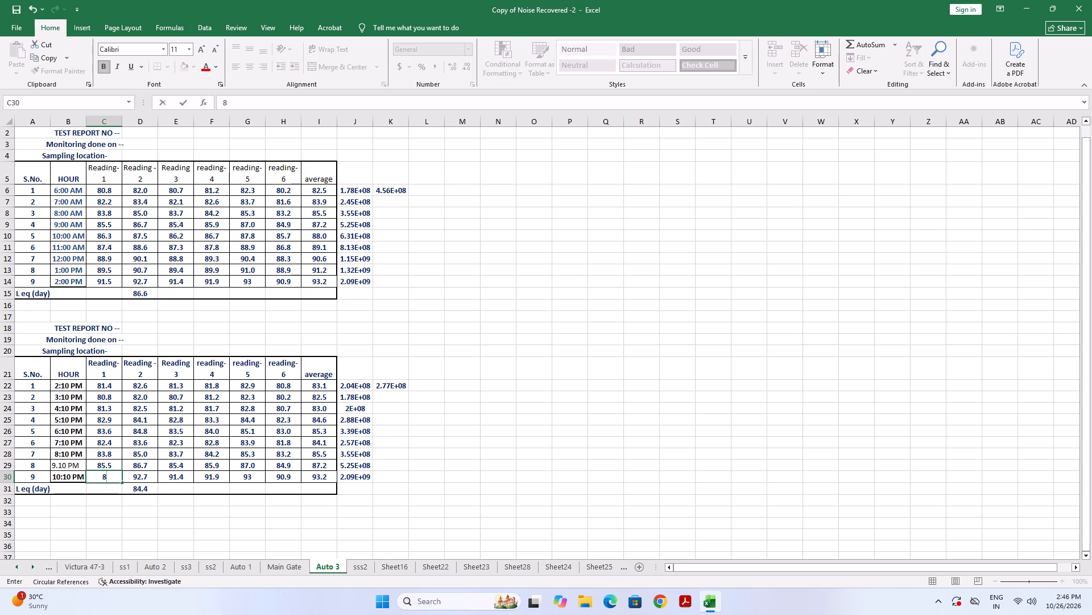
key(4)
key(period)
key(7)
key(Right)
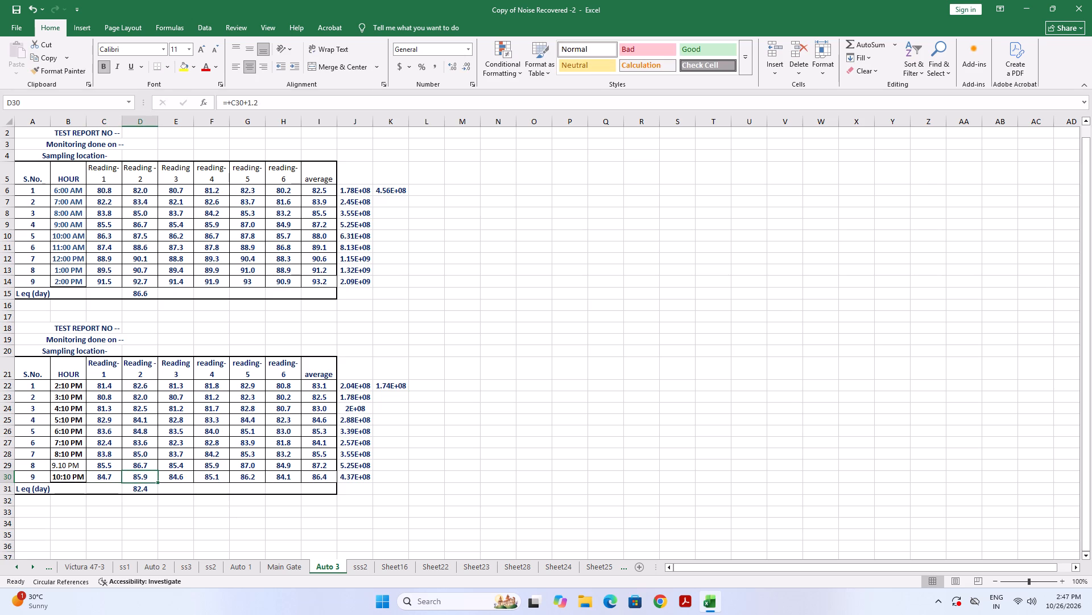
Select the Reading-1 value for 2:10 PM in the lower table.
click(105, 388)
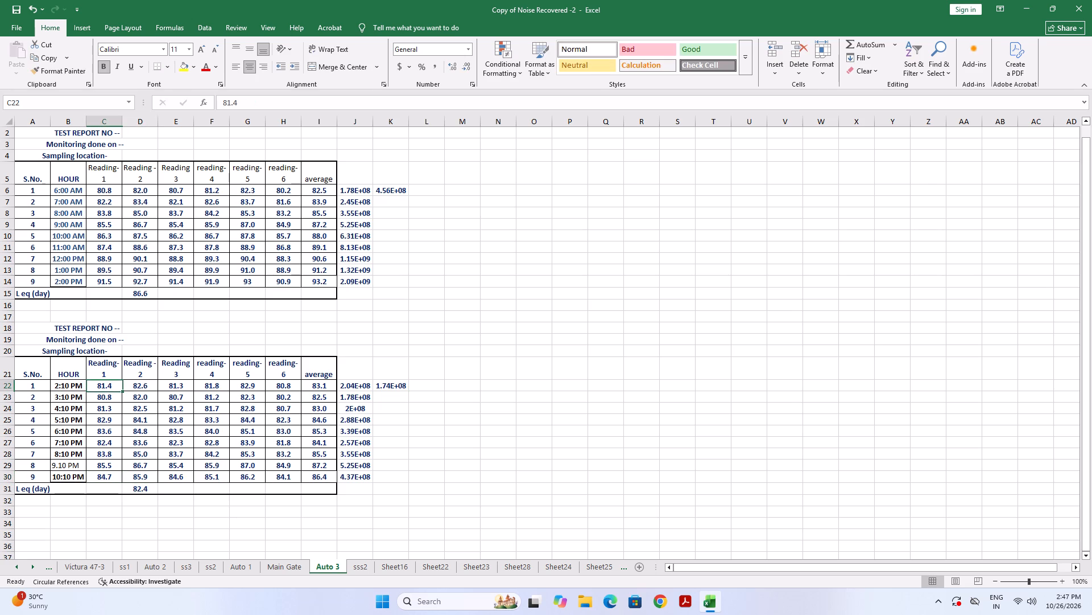
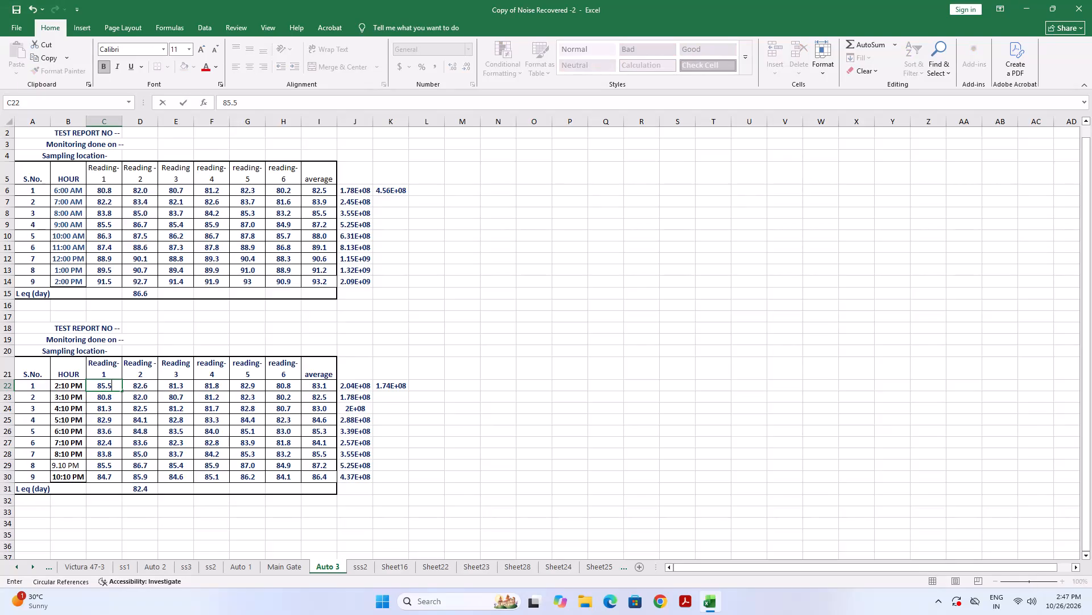
In the lower table, enter Reading-1 as 85.5 for 2:10 PM and 84.8 for 3:10 PM.
key(Right)
key(Down)
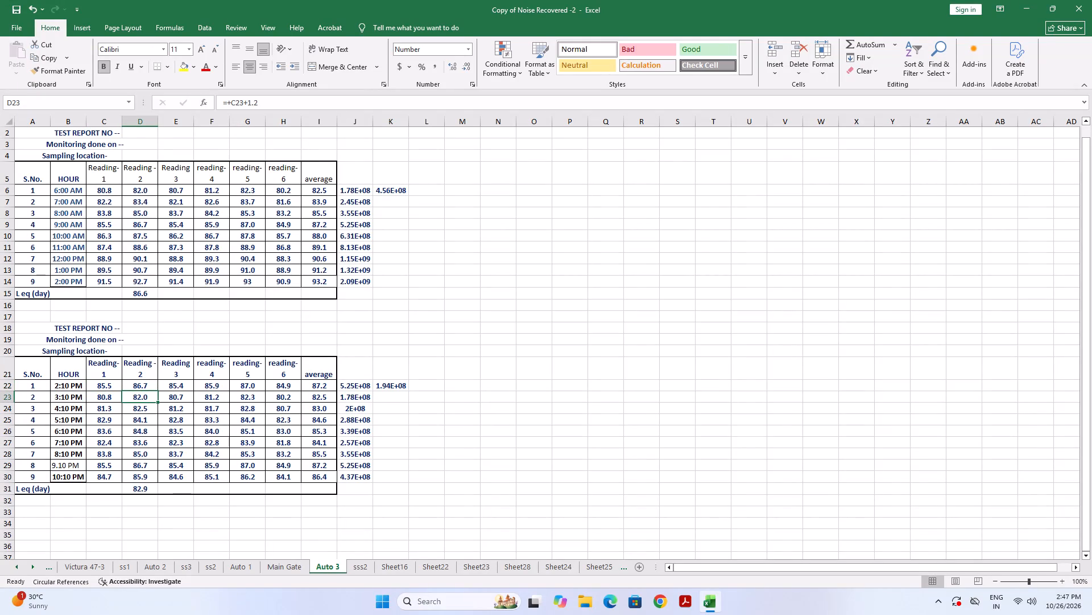
key(Left)
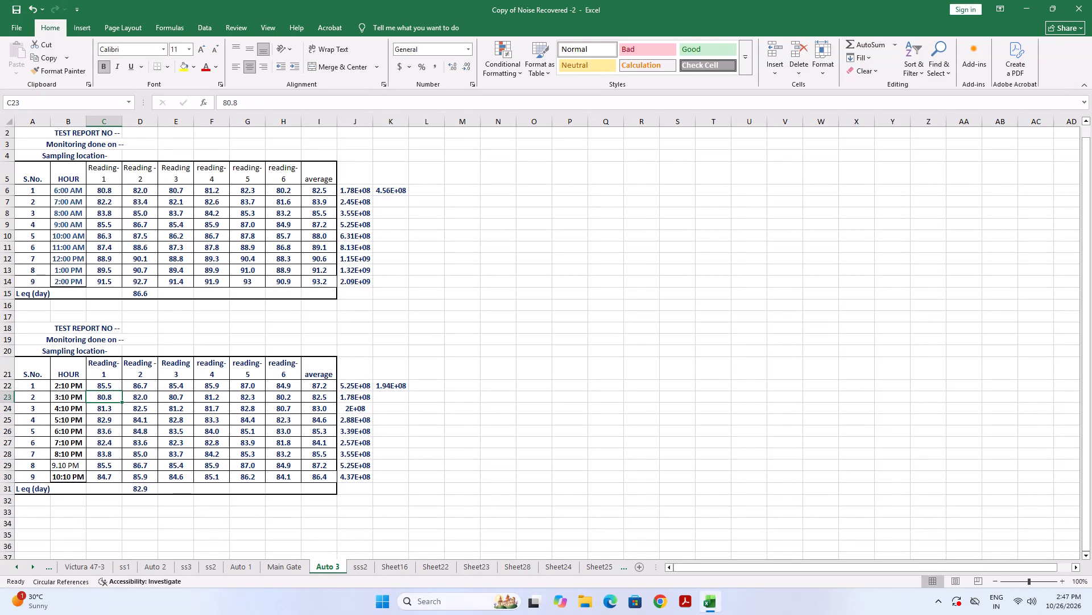
text(84.8)
key(Right)
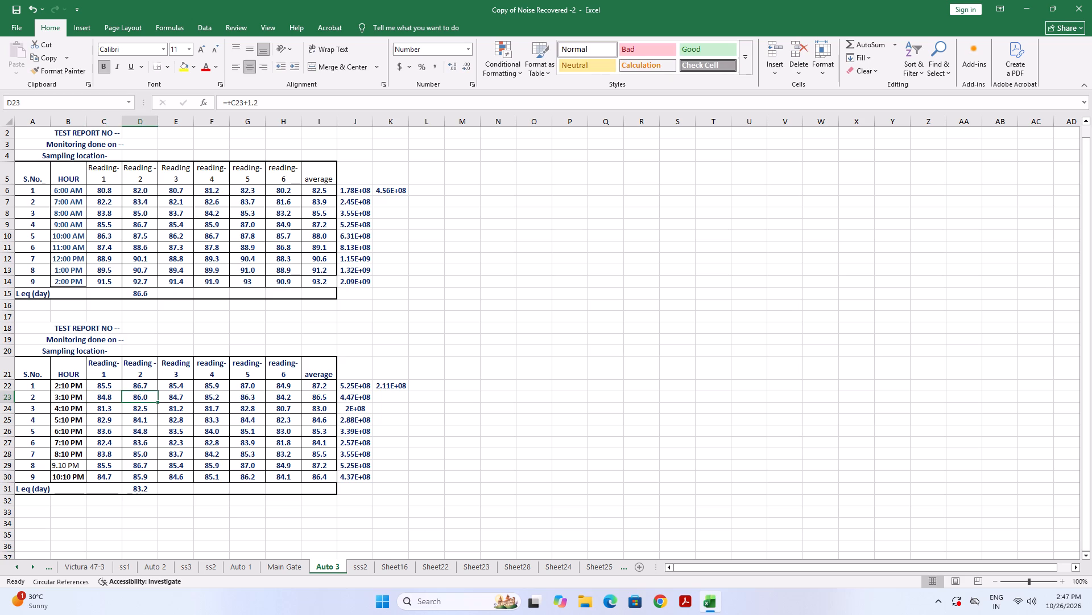
In the lower table, set Reading-1 to 85.3 for 4:10 PM and 86.8 for 5:10 PM.
key(Down)
key(Left)
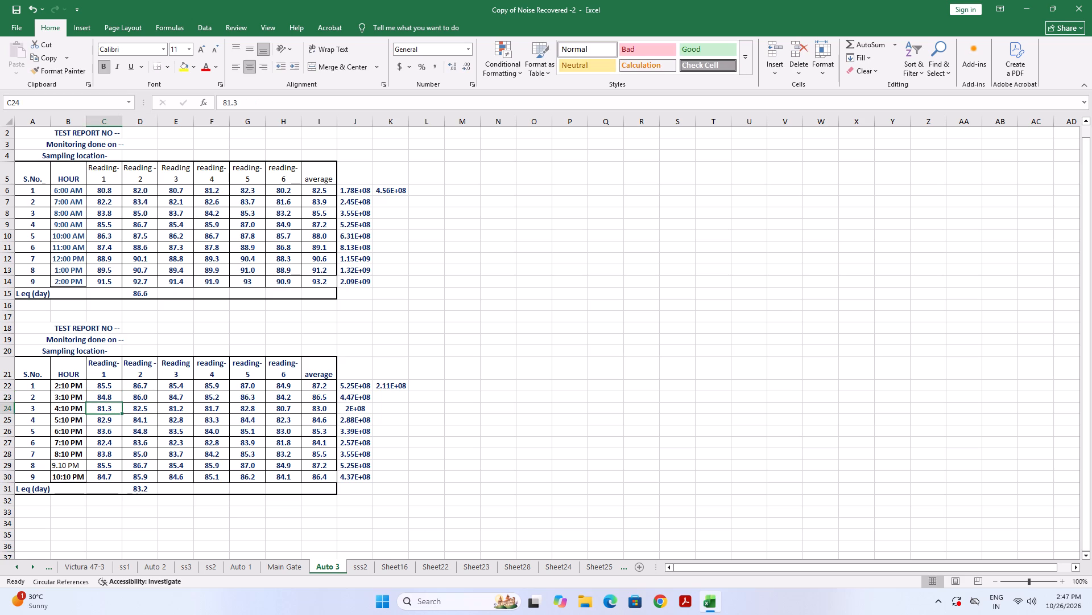
text(85.3)
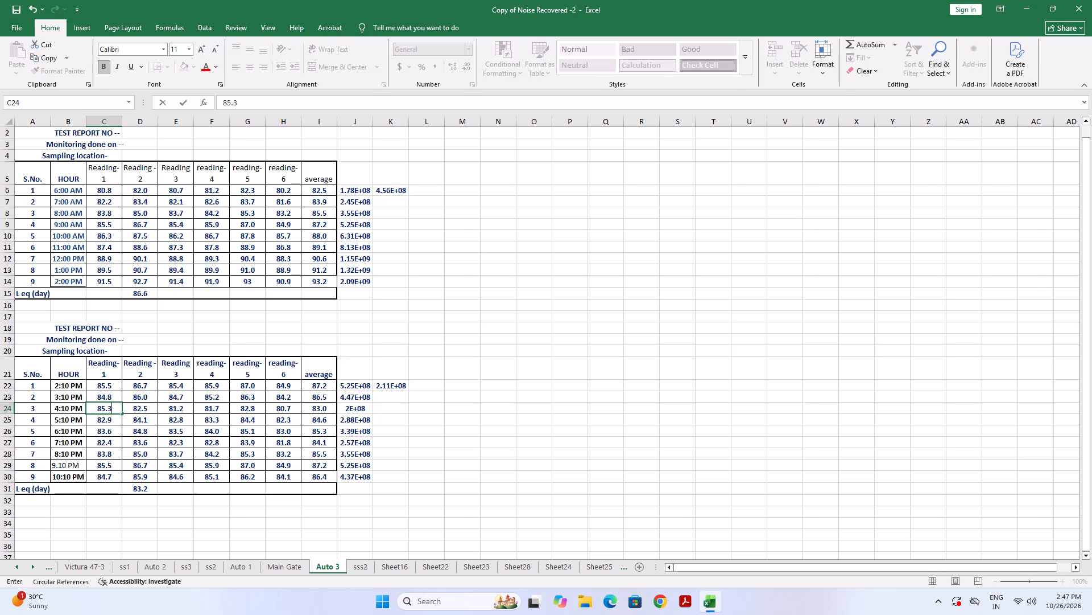
key(Right)
key(Down)
key(Left)
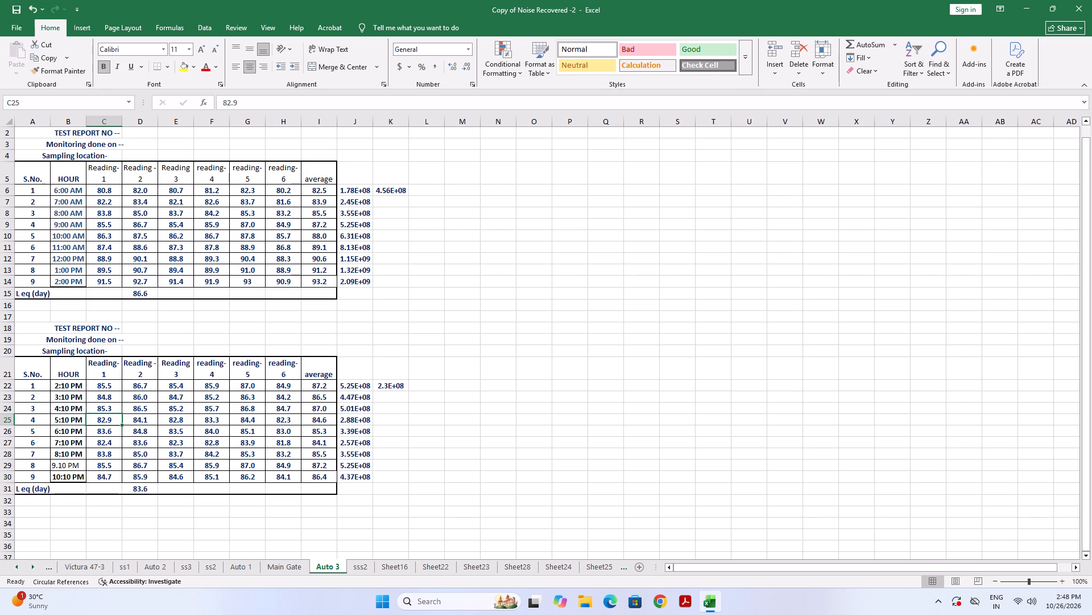
text(86.)
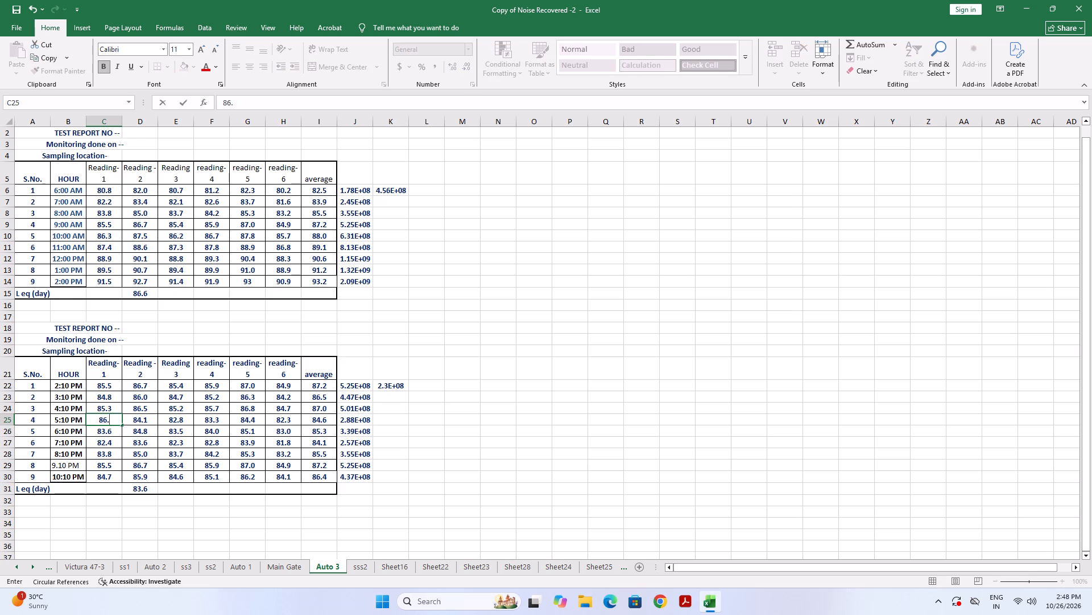
key(8)
key(Right)
In the lower table, set Reading-1 to 87.6 for 6:10 PM and 86.4 for 7:10 PM.
key(Down)
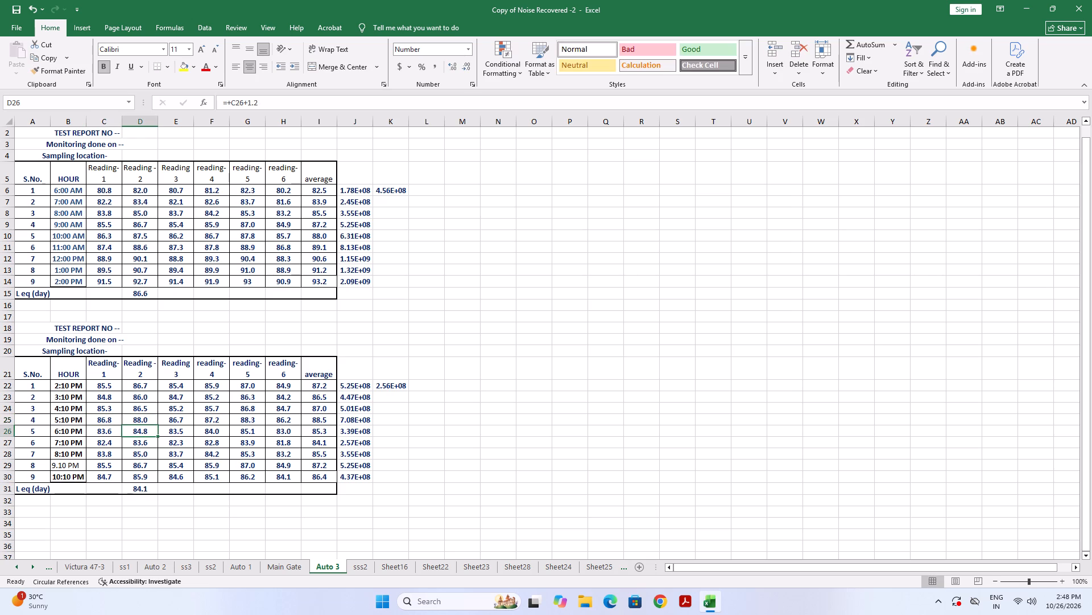
key(Left)
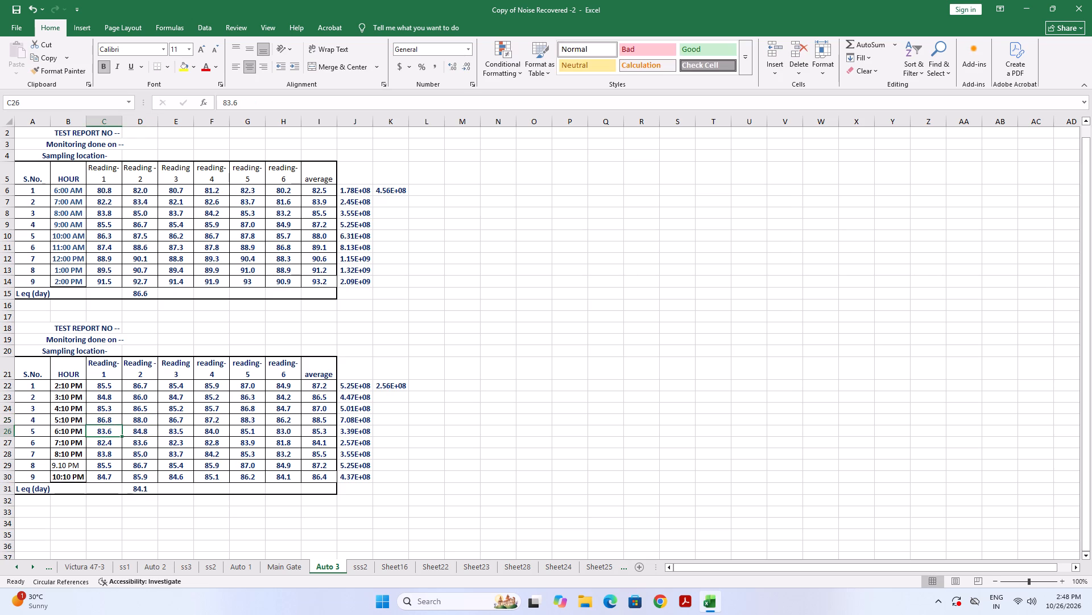
text(87)
key(period)
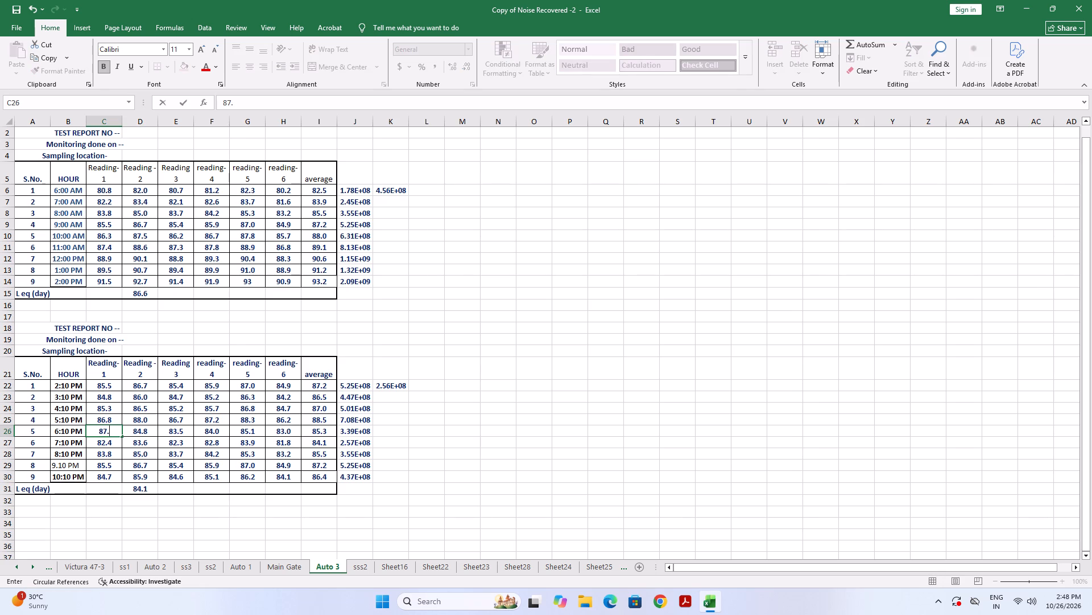
key(6)
key(Right)
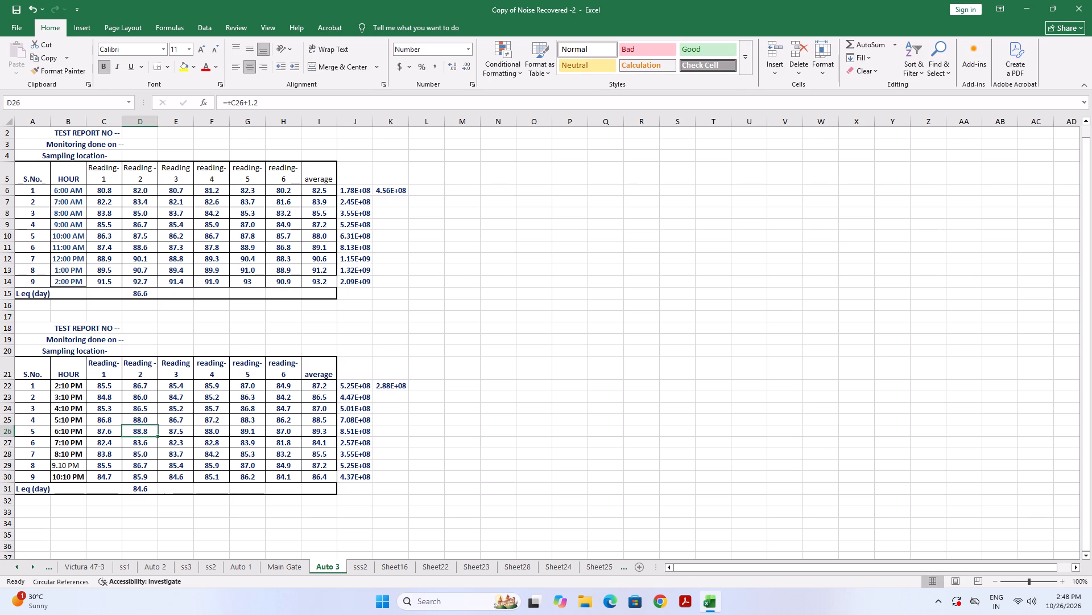
key(Down)
key(Left)
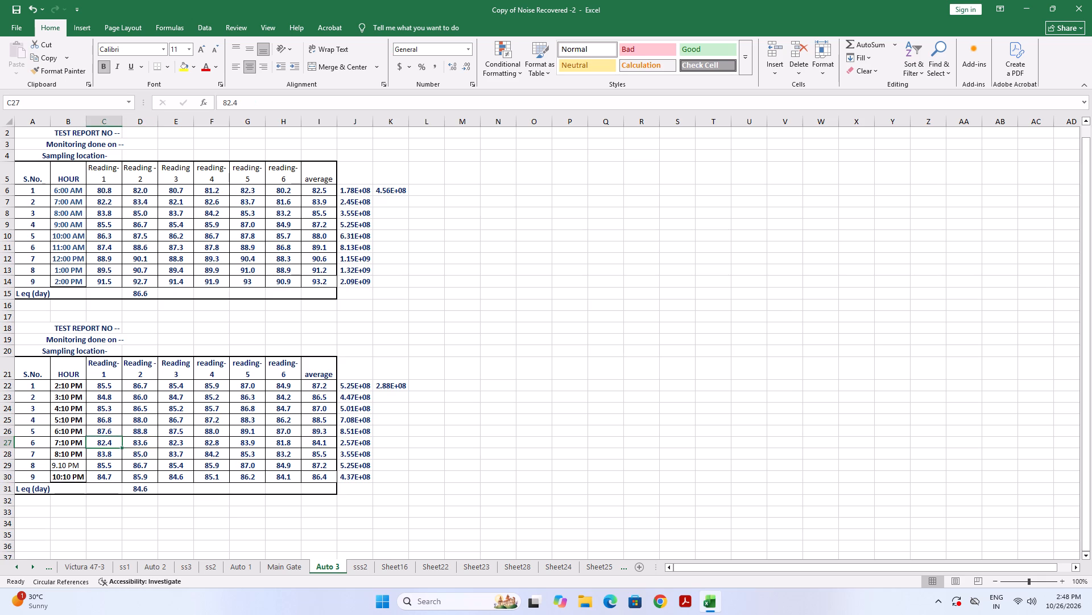
text(86.4)
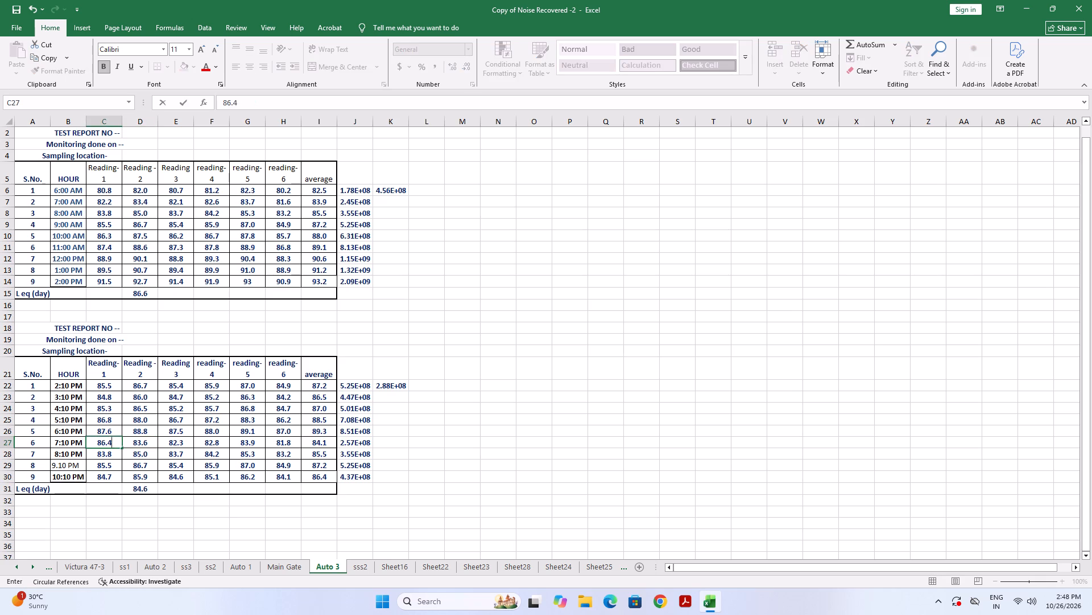
key(Right)
In the lower table, set Reading-1 to 87.7 for 8:10 PM and 89.4 for 9.10 PM.
key(Down)
key(Left)
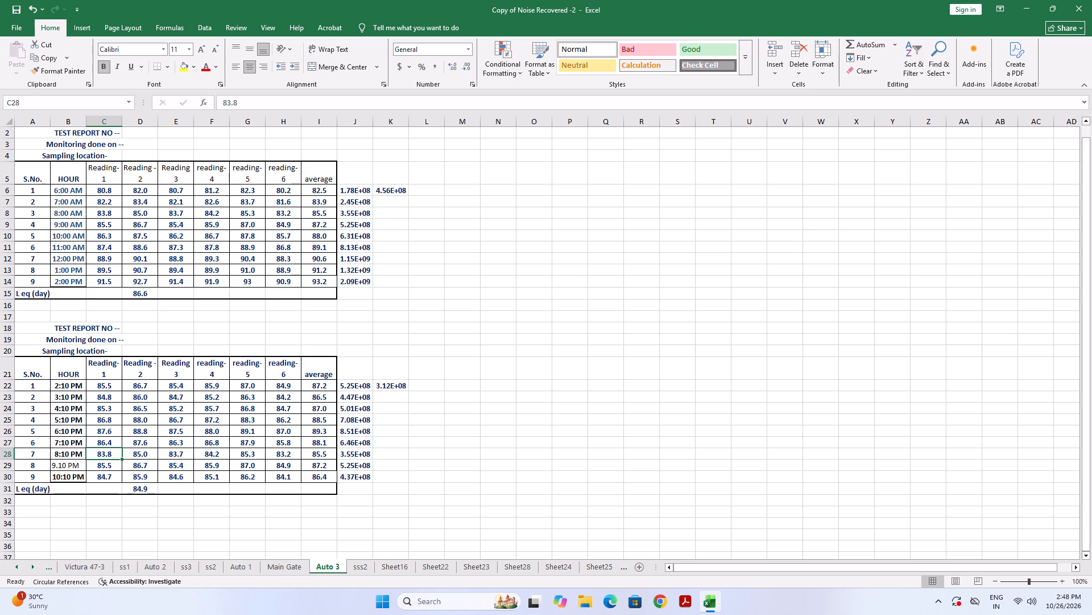
text(87.)
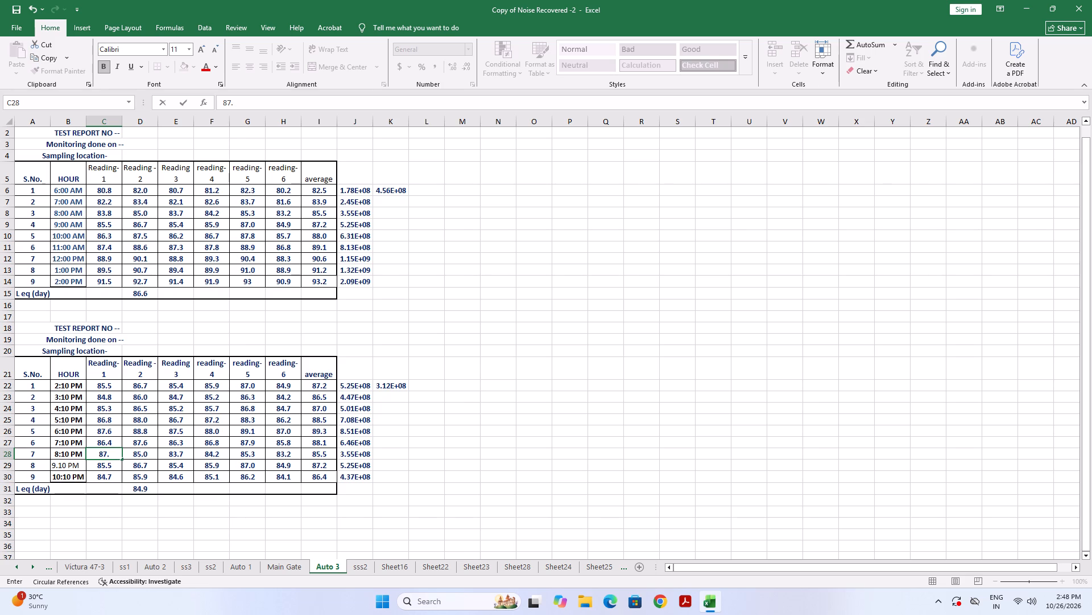
key(7)
key(Right)
key(Down)
key(Left)
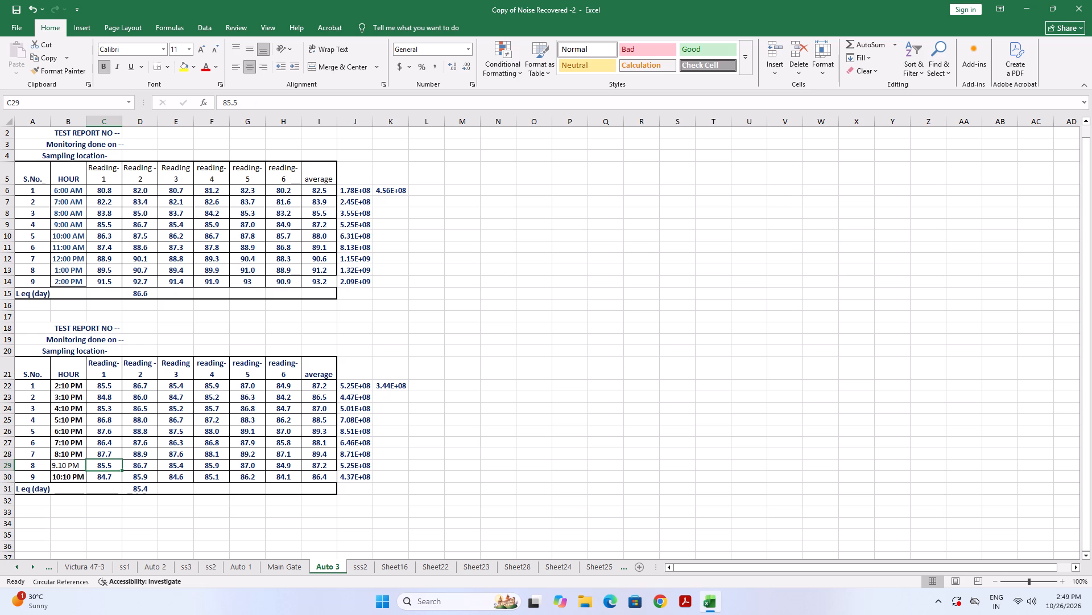
text(89.4)
key(Right)
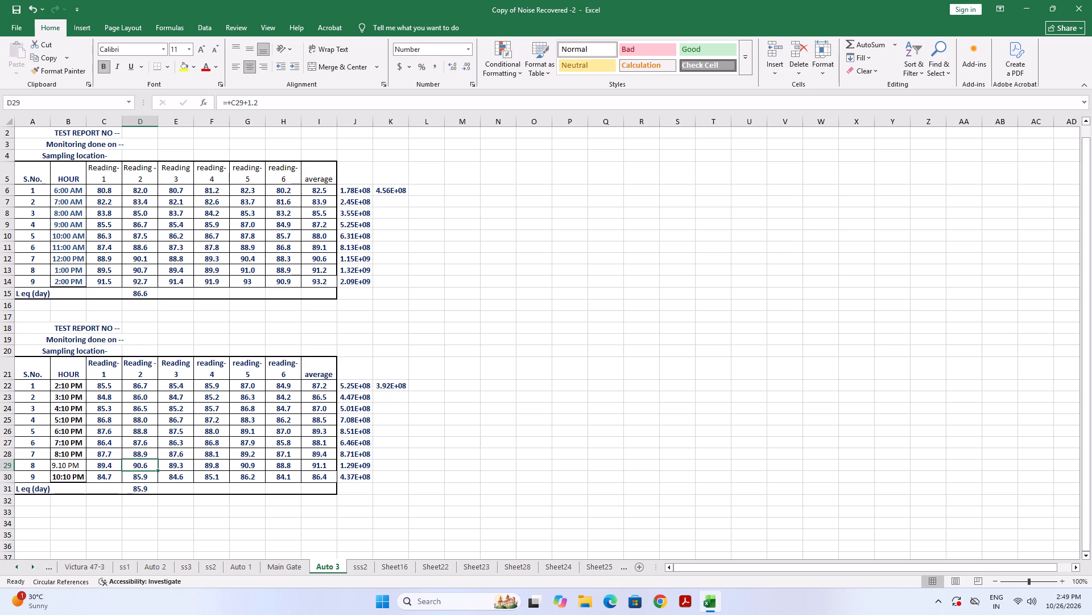
In the lower table, set Reading-1 to 88.6 for 10:10 PM.
key(Down)
key(Left)
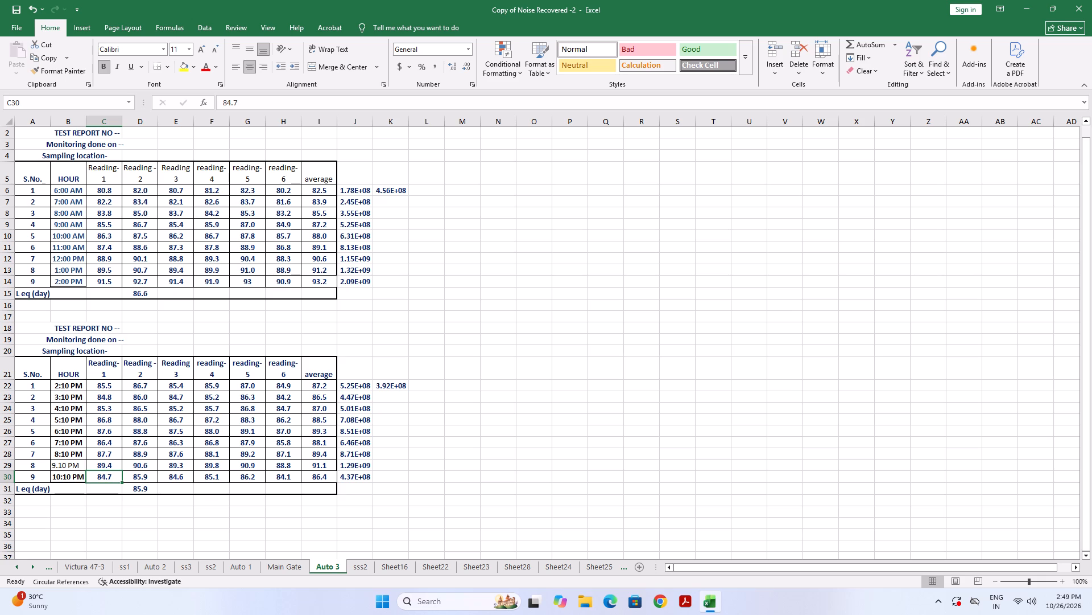
text(88)
key(period)
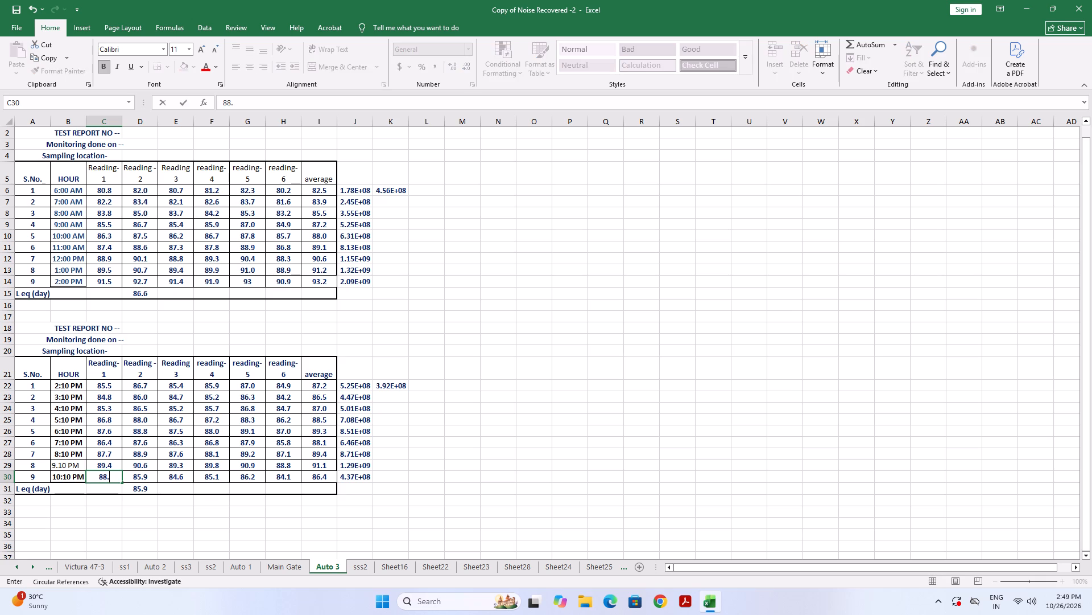
key(6)
key(Right)
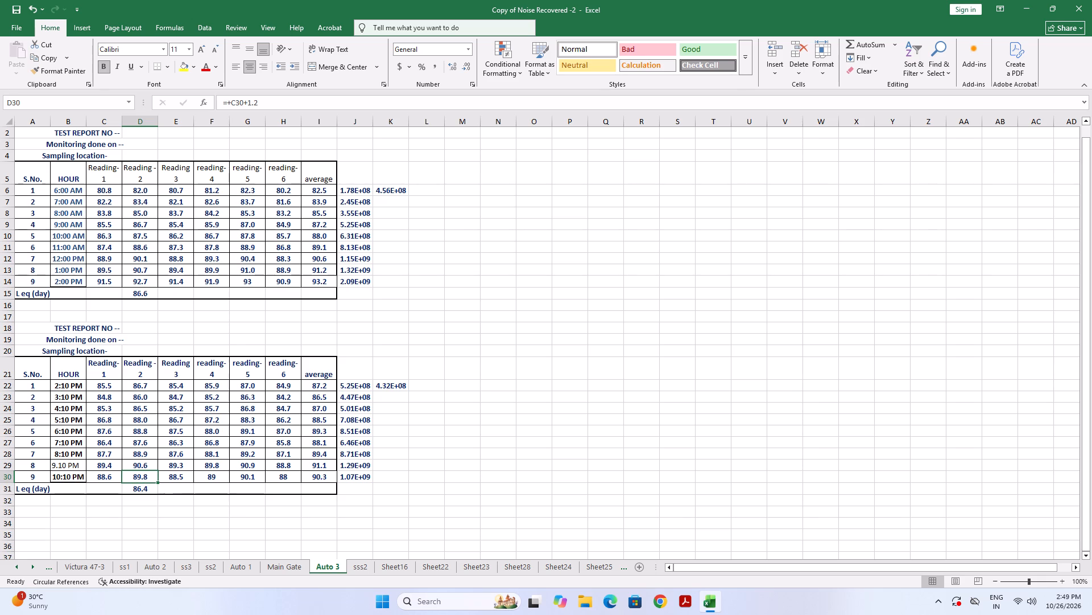
Select the Reading-1 value for 2:10 PM in the lower table.
click(111, 388)
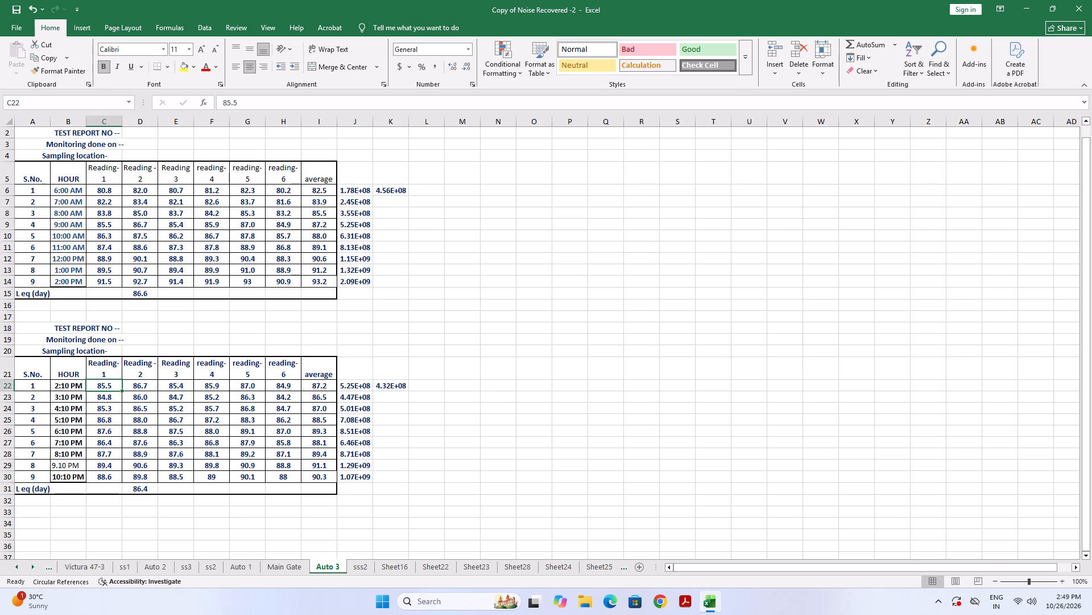
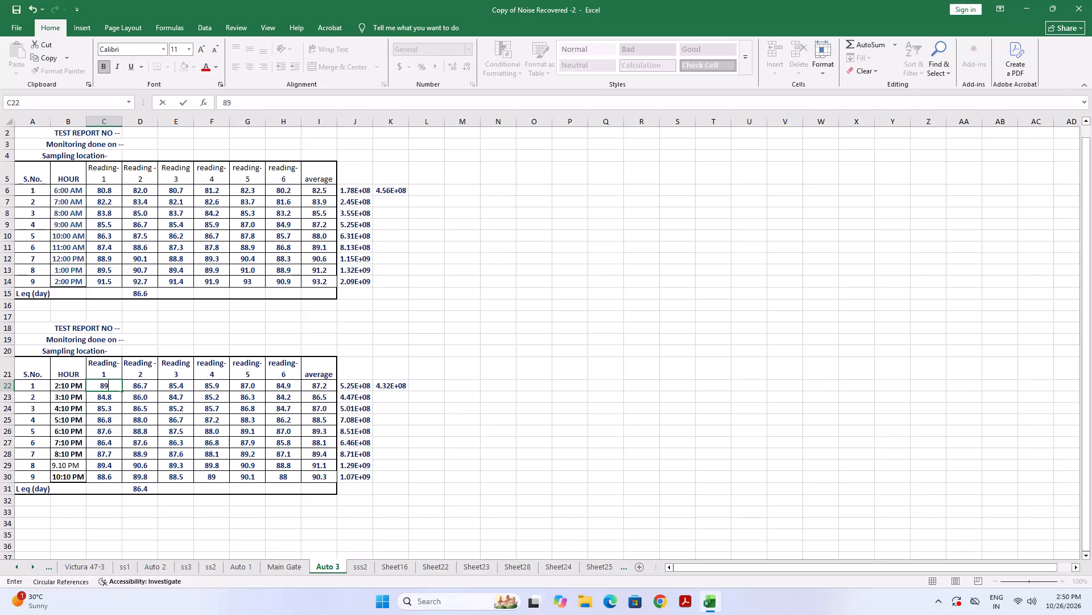
In the lower table, set Reading-1 to 89.5 for 2:10 PM and 88.8 for 3:10 PM.
key(Right)
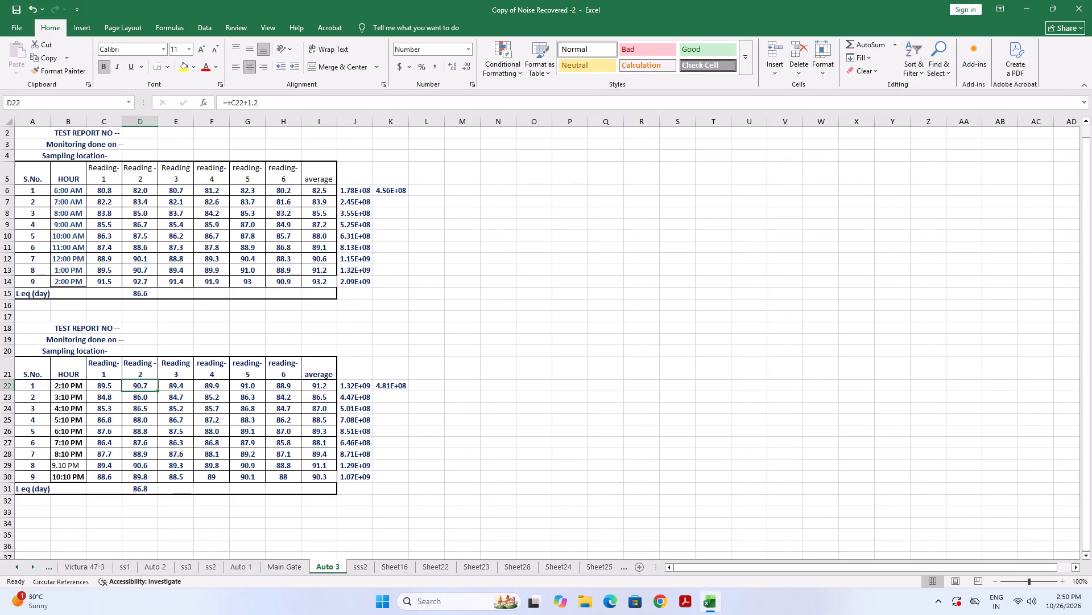
key(Down)
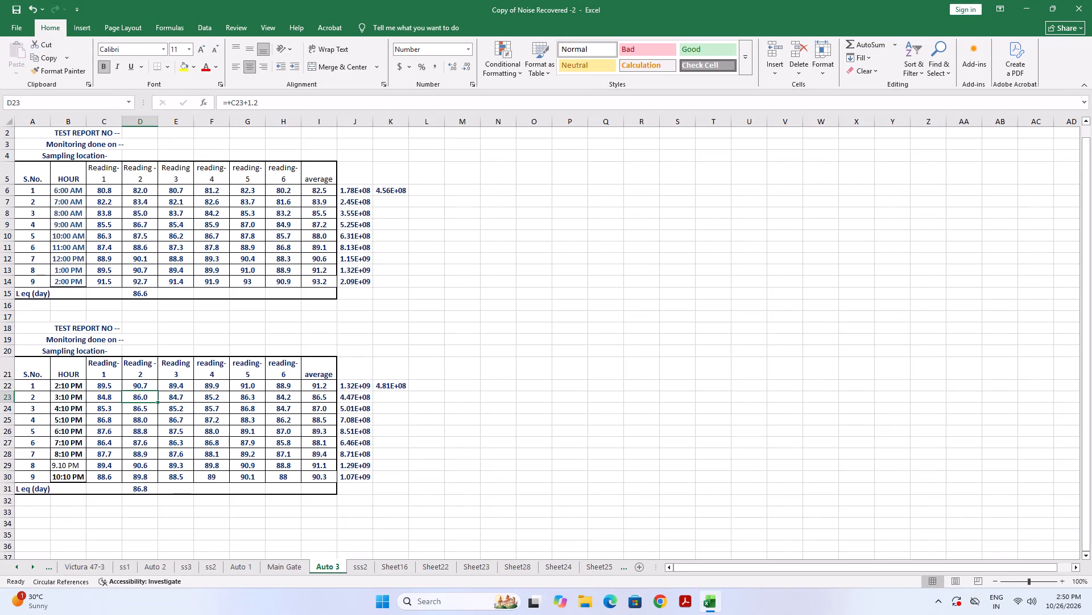
key(Left)
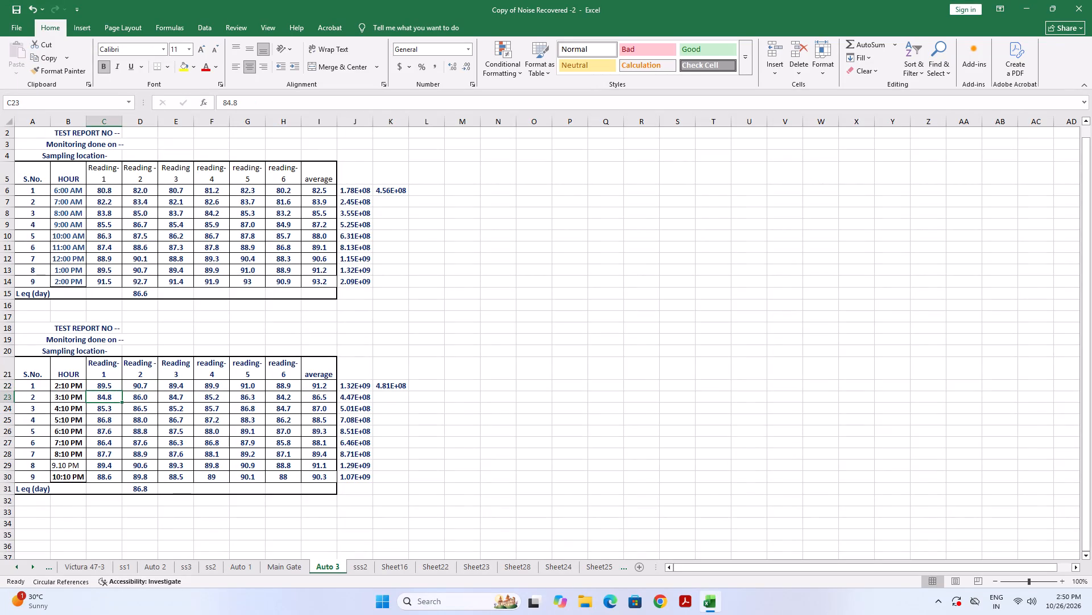
text(88.8)
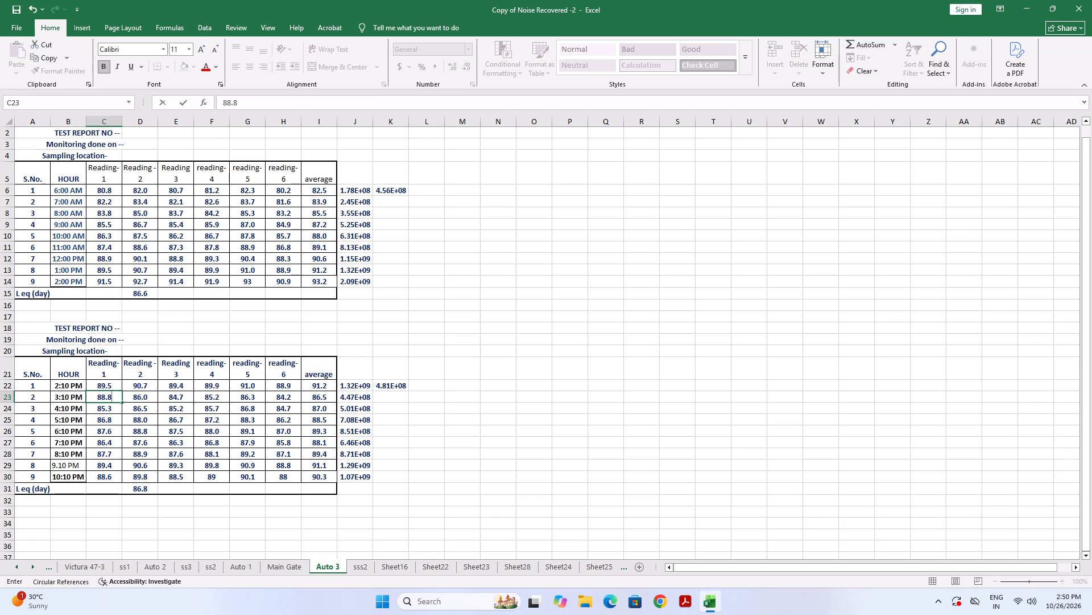
key(Right)
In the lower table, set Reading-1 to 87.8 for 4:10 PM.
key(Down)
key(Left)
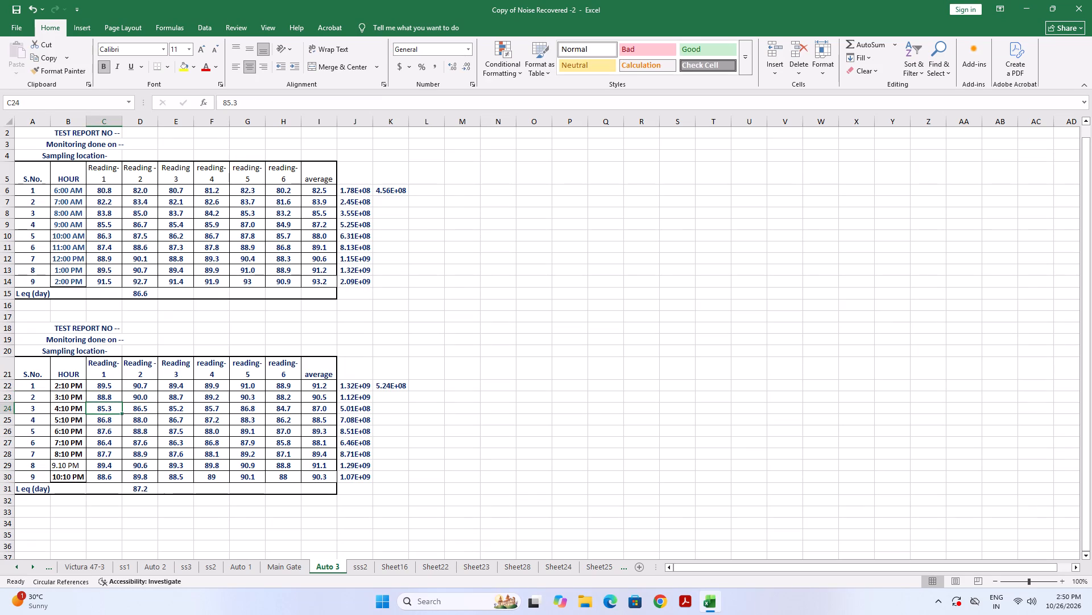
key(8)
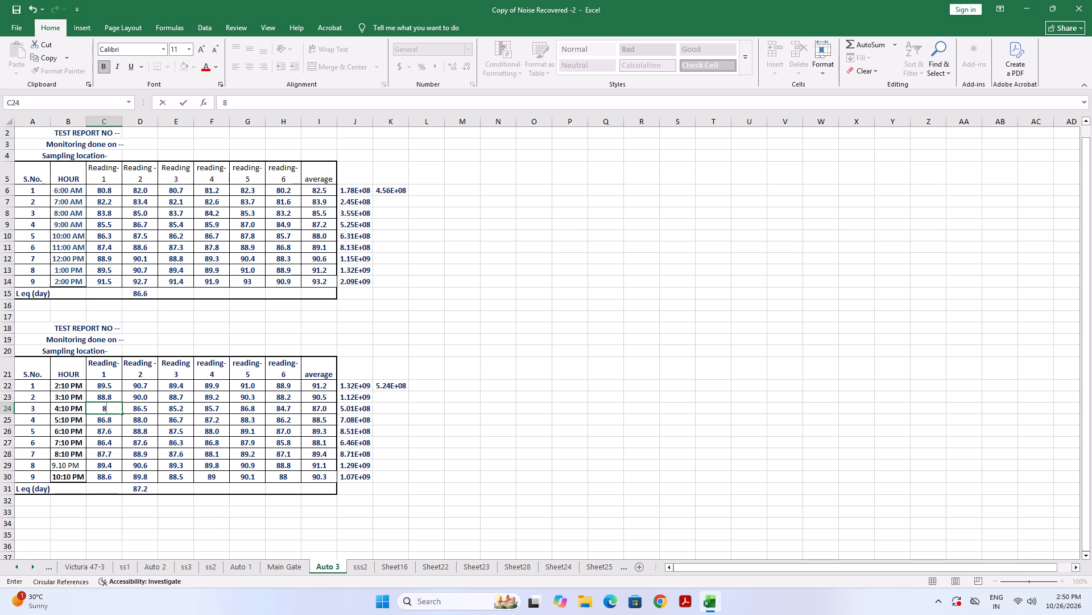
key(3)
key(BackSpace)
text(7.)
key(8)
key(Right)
Change the 4:10 PM Reading-1 value in the lower table to 87.6.
key(Left)
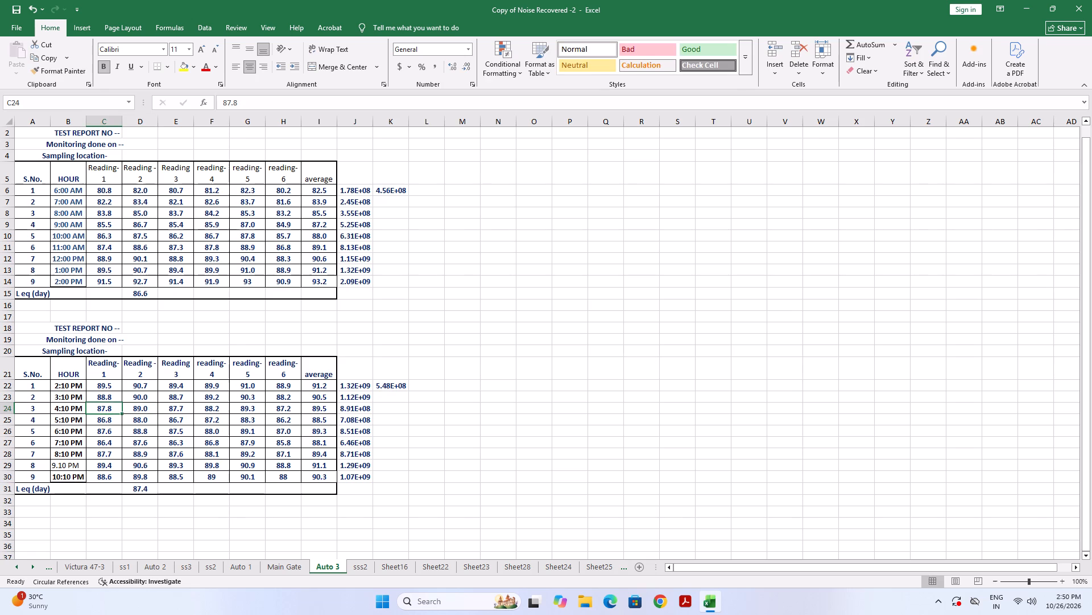
text(87.6)
key(Right)
In the lower table, set Reading-1 to 88.3 for 5:10 PM and 89.8 for 6:10 PM.
key(Down)
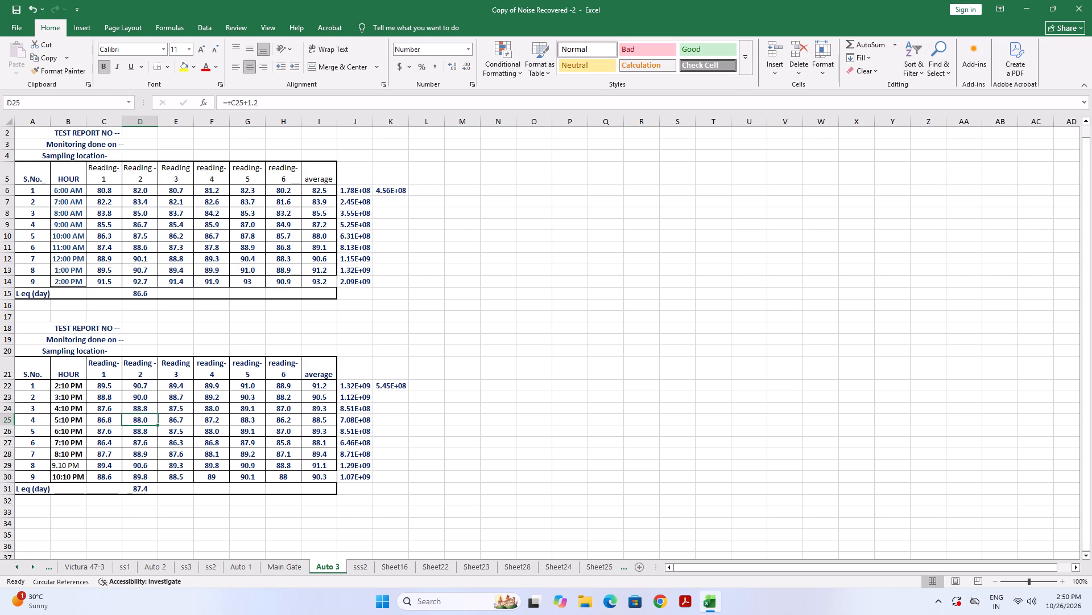
key(Left)
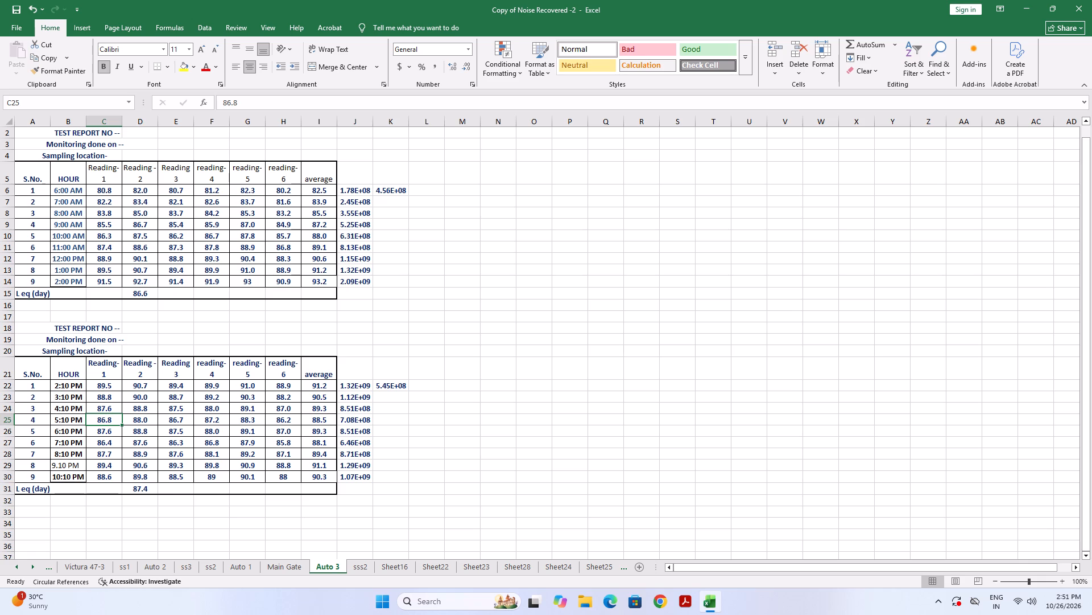
text(88.)
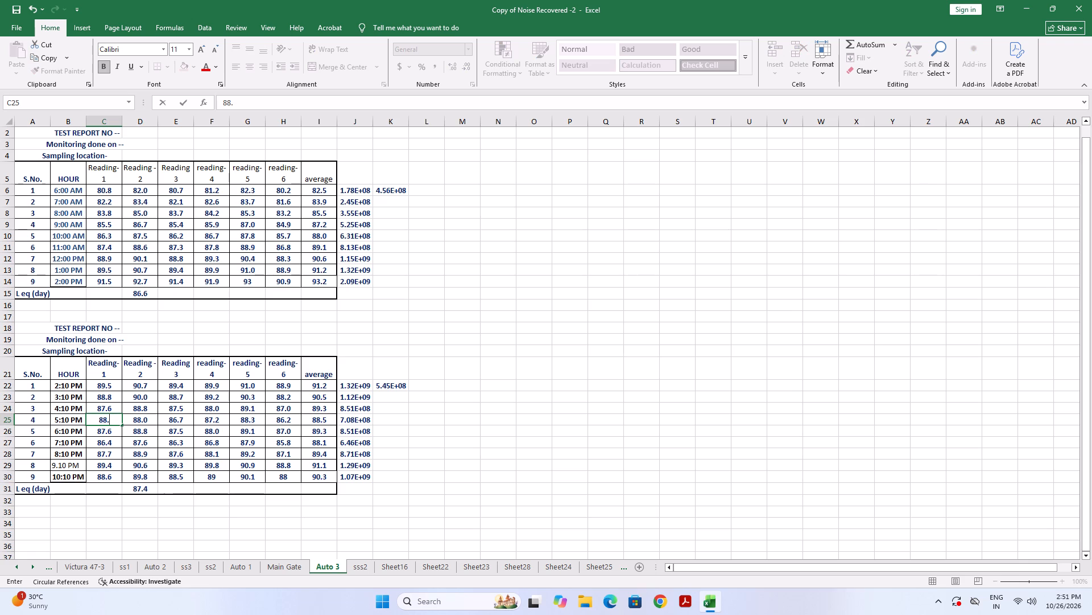
key(3)
key(Right)
key(Down)
key(Left)
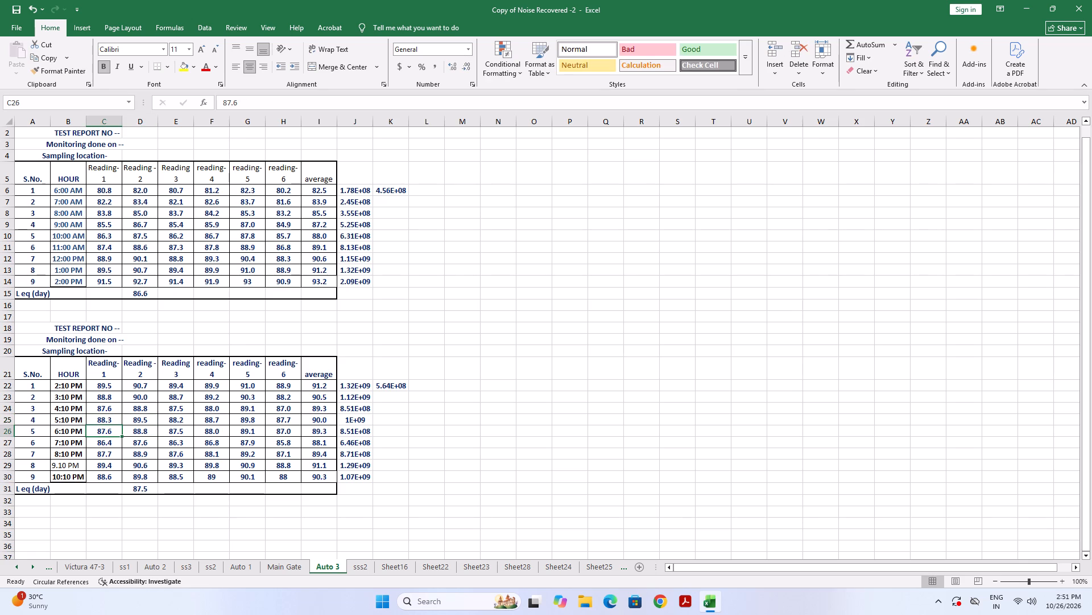
text(89.)
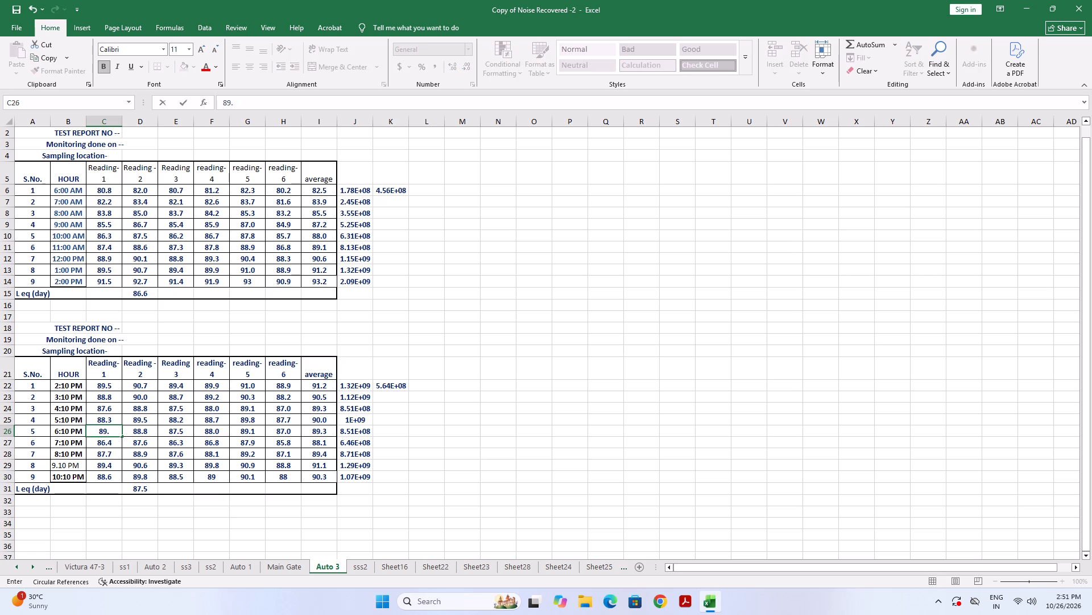
key(8)
key(Right)
Select the Reading-1 value for 7:10 PM in the lower table.
key(Down)
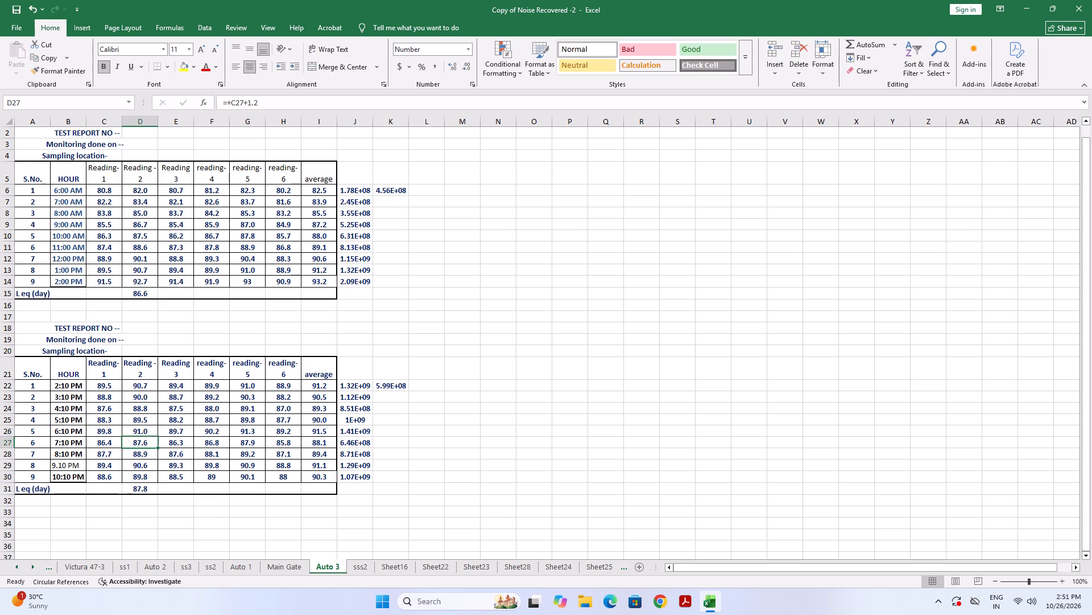
key(Left)
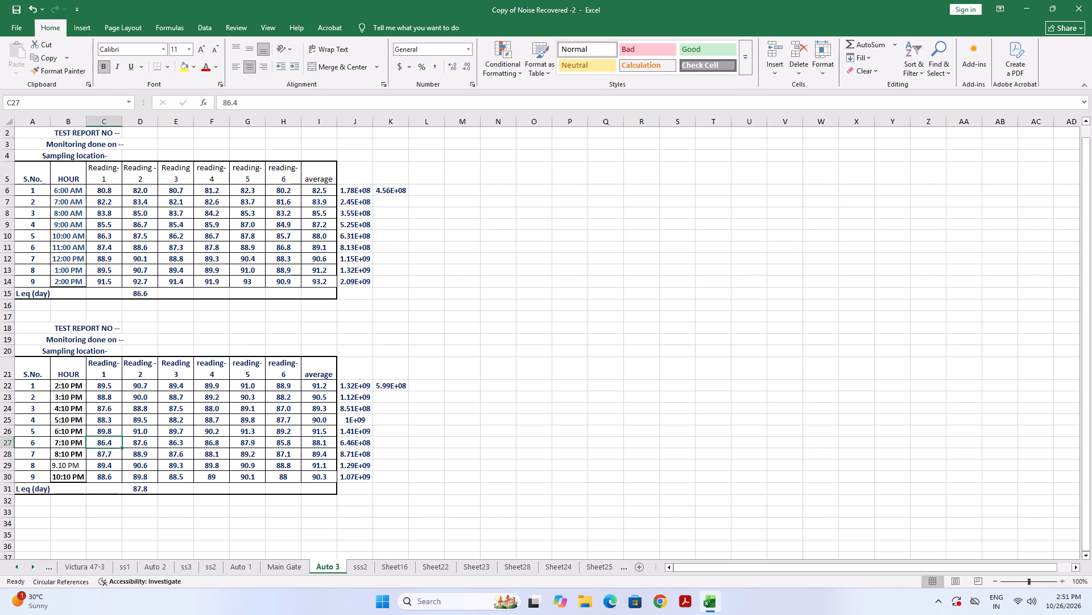
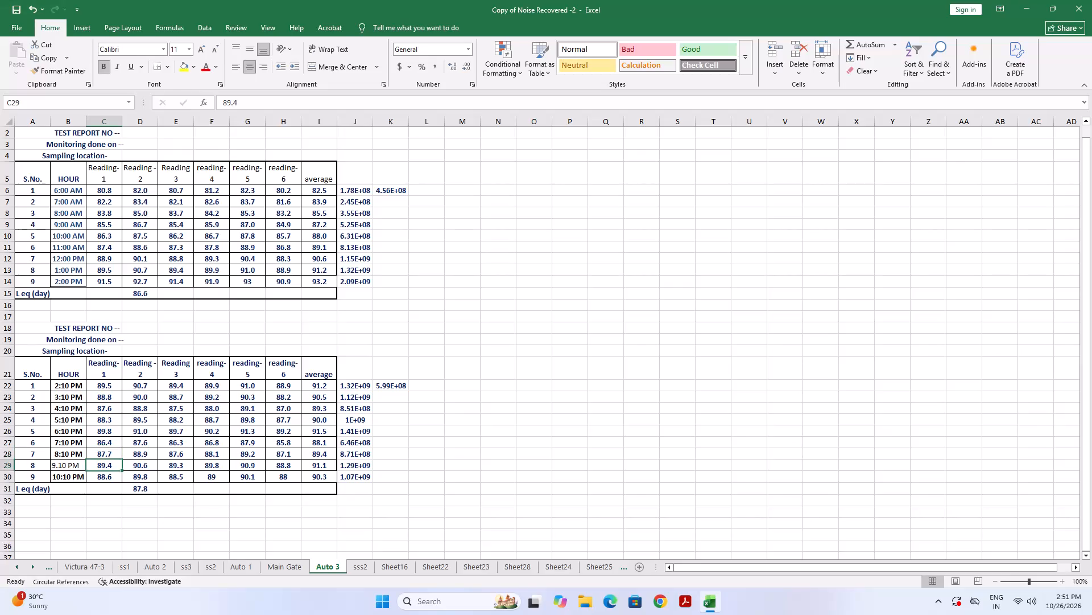
In the lower table, set Reading-1 to 86.5 for 10:10 PM.
key(Down)
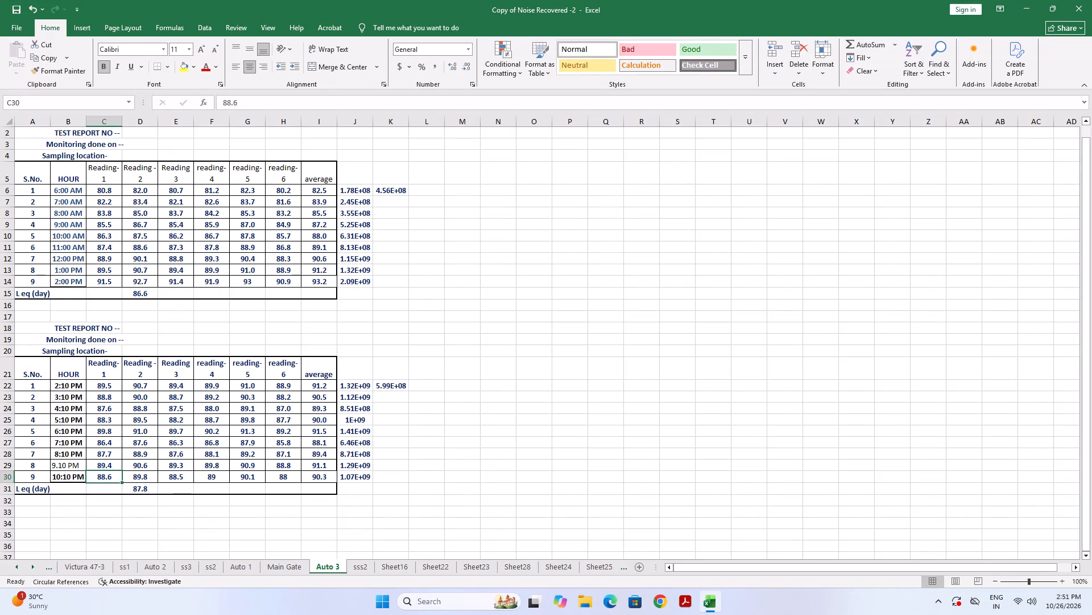
text(86.3)
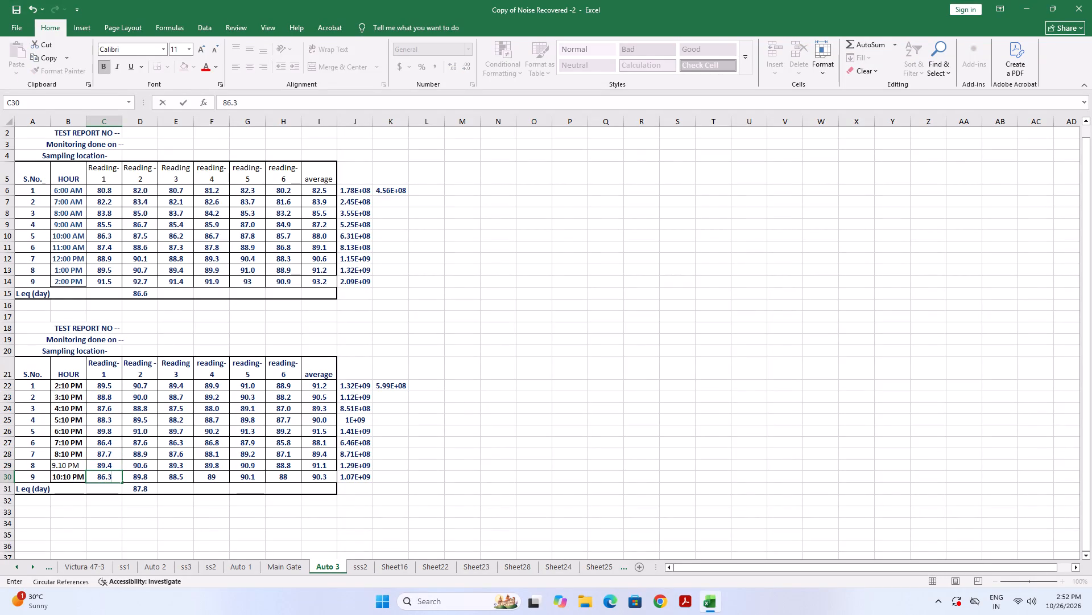
key(BackSpace)
key(5)
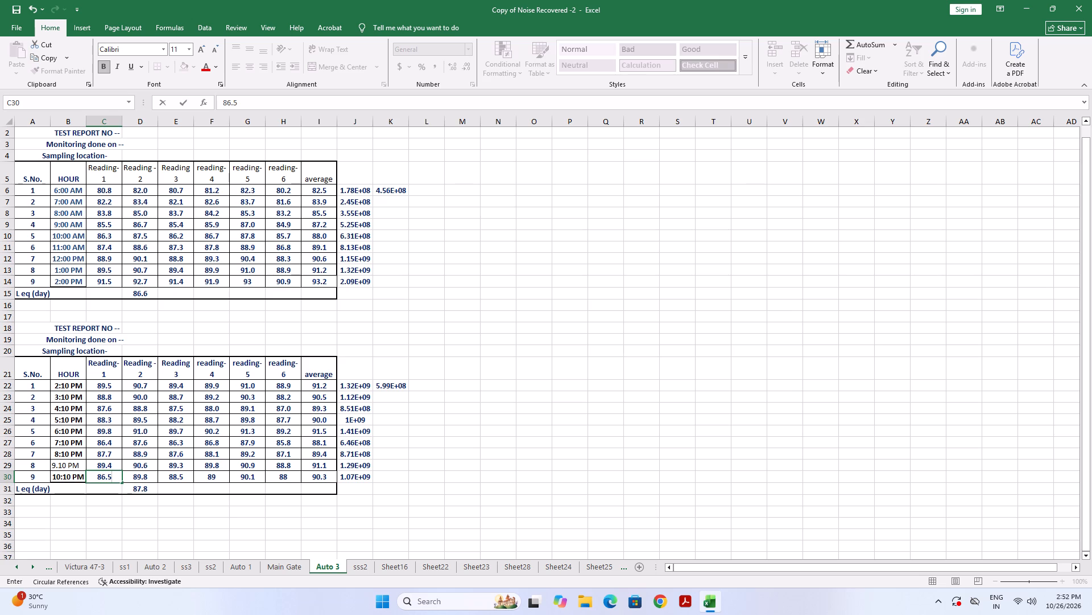
key(Right)
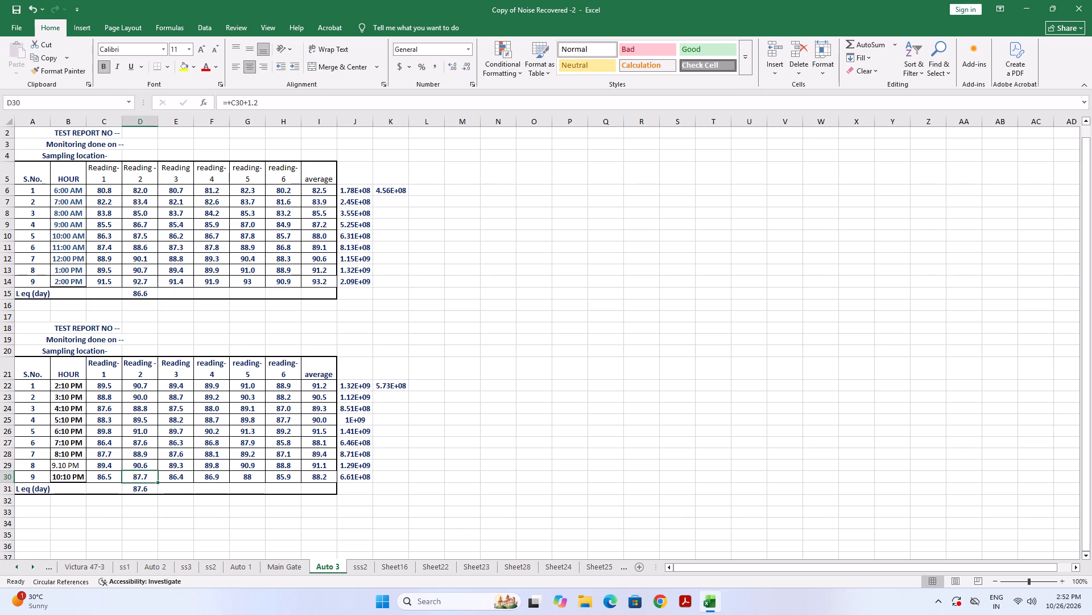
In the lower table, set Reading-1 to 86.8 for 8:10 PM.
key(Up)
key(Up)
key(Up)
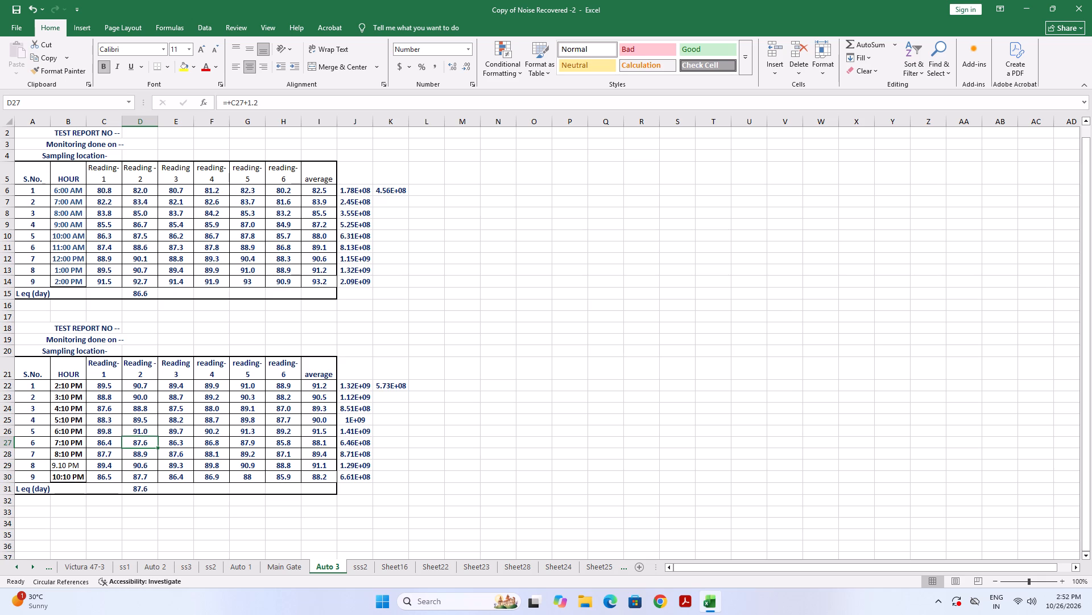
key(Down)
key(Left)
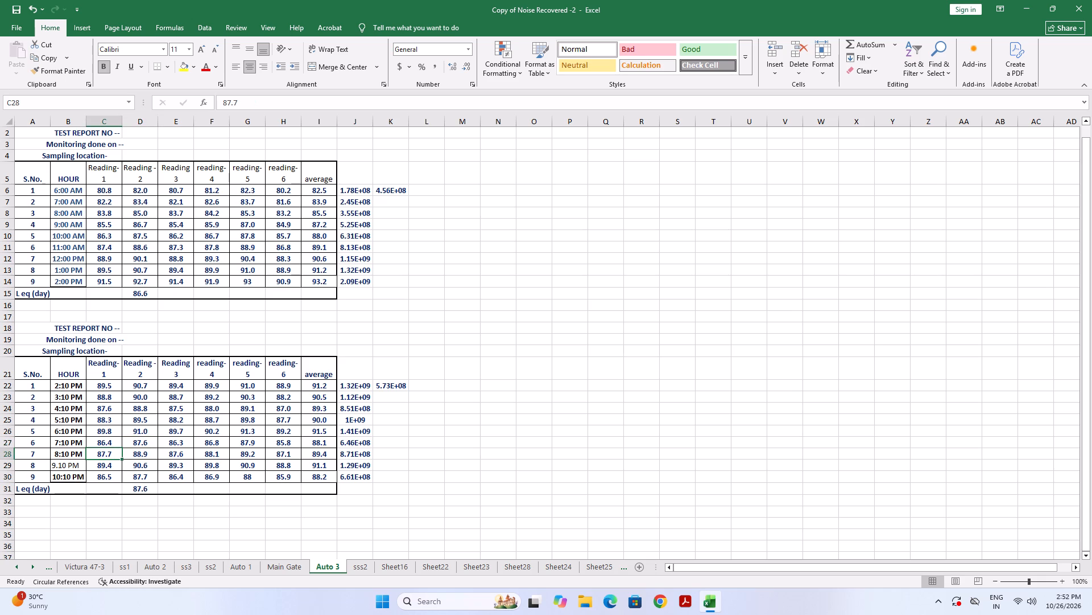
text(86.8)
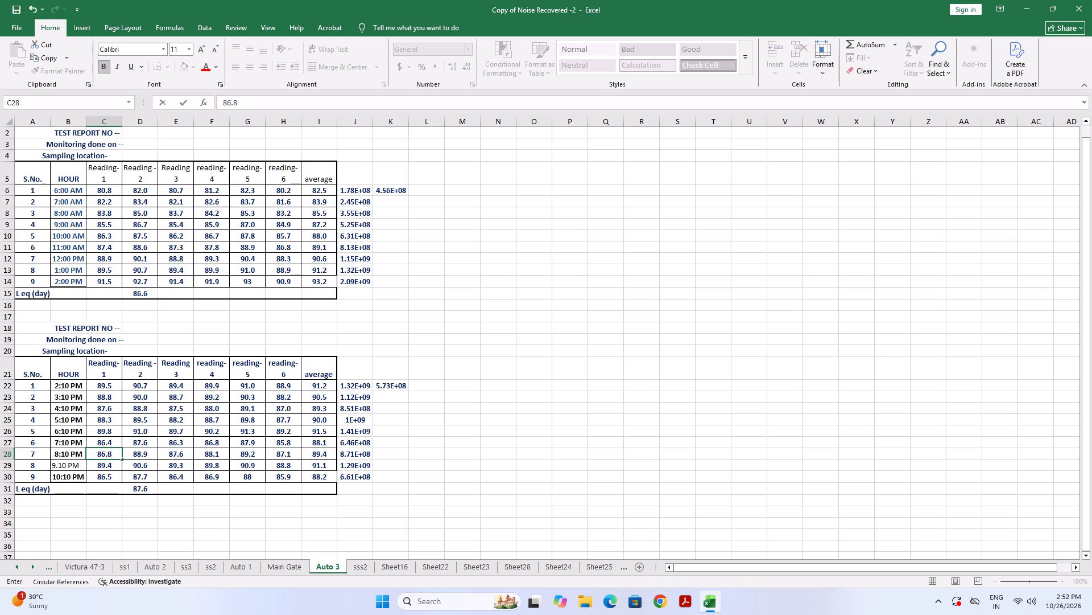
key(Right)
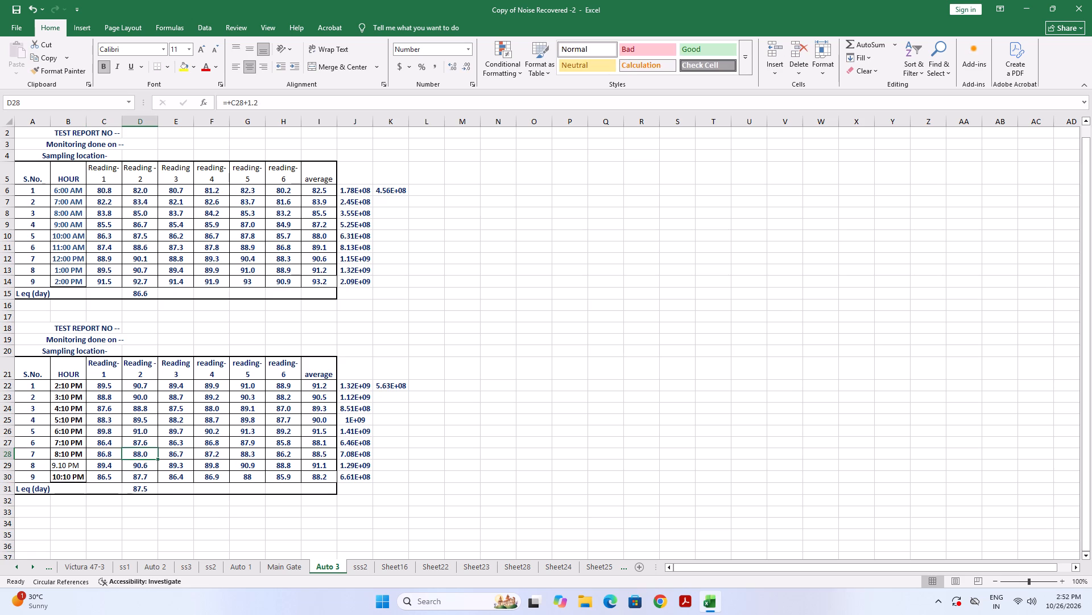
In the lower table, set Reading-1 to 88.4 for 9.10 PM.
key(Right)
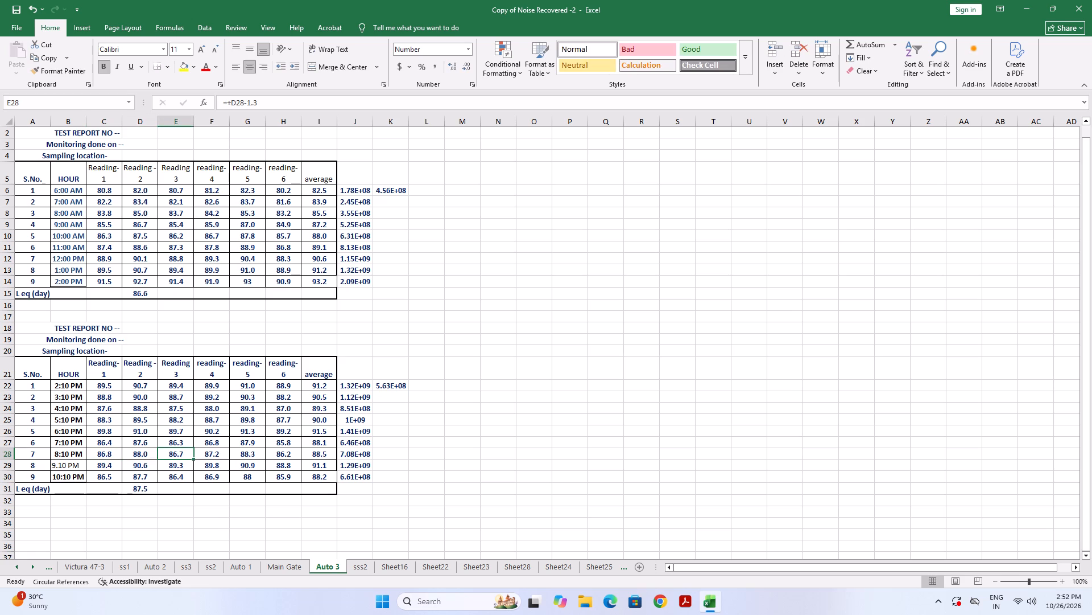
key(Down)
key(Left)
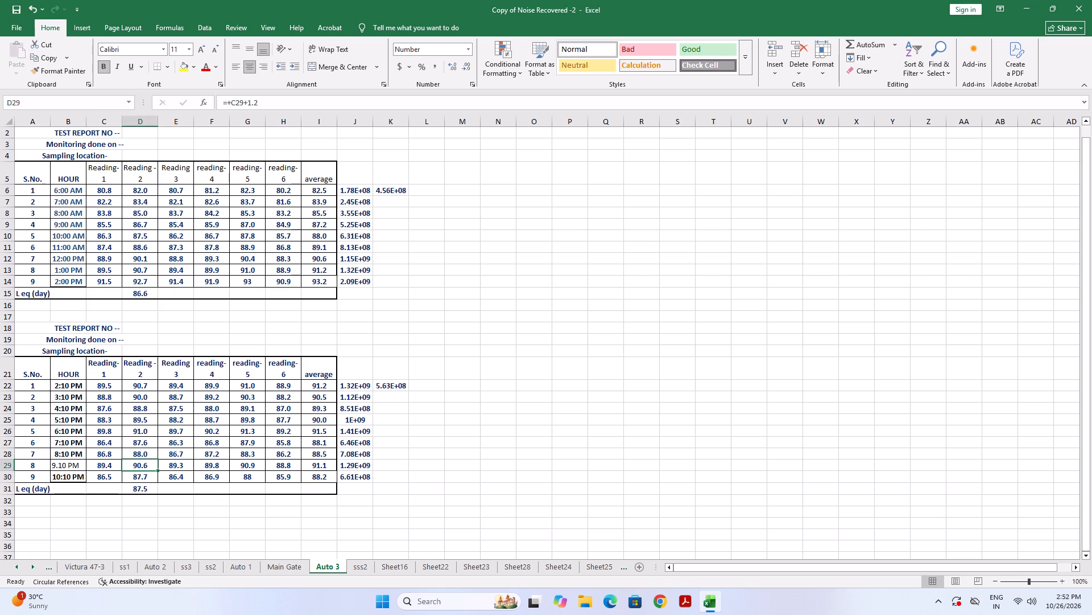
key(Left)
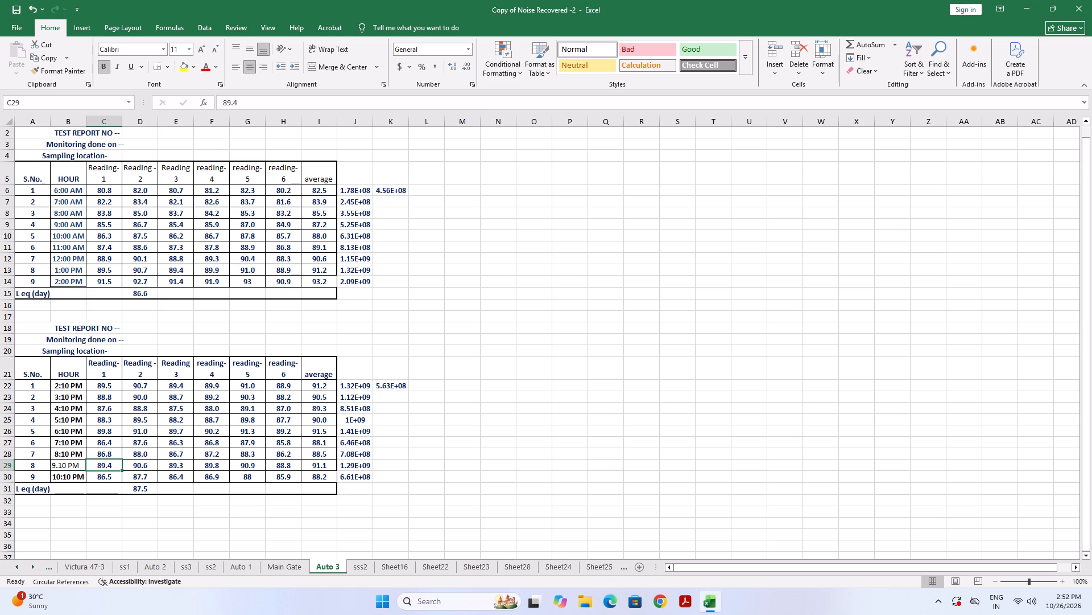
text(88.4)
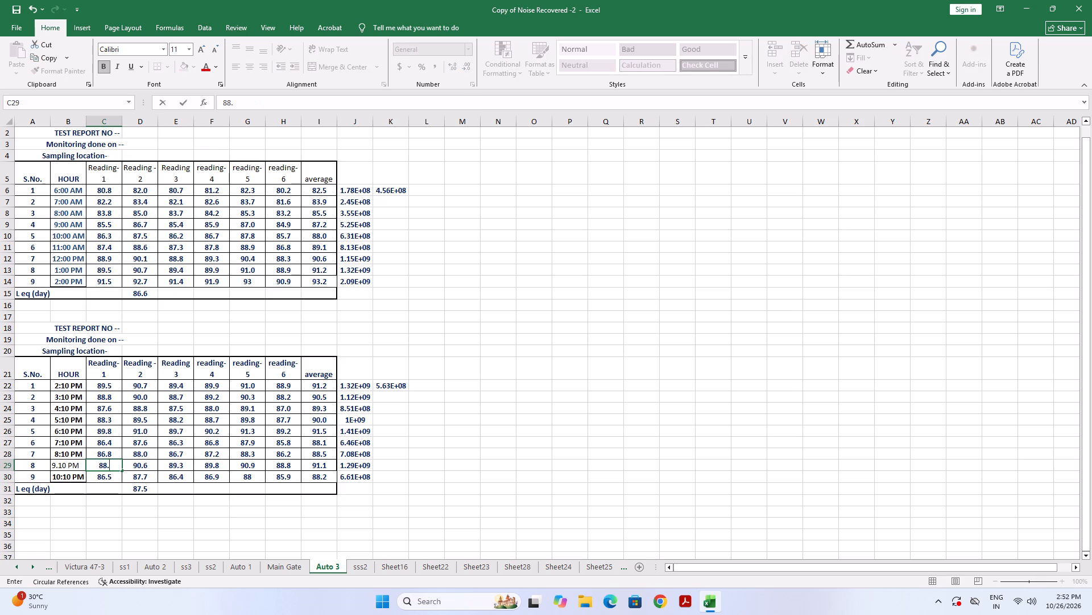
key(Right)
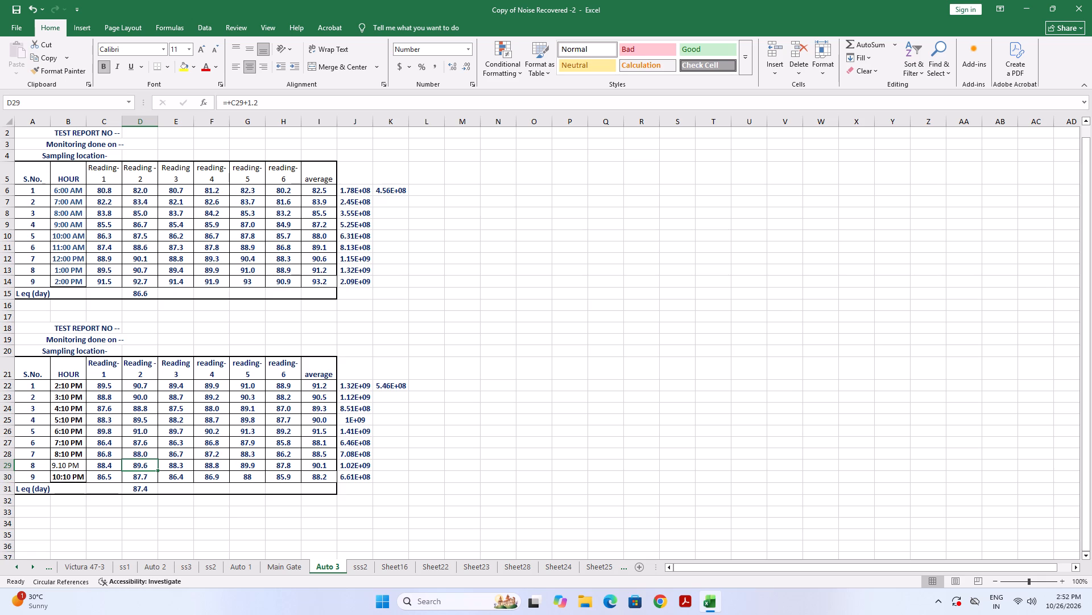
Change the 8:10 PM Reading-1 value in the lower table to 85.6.
click(101, 455)
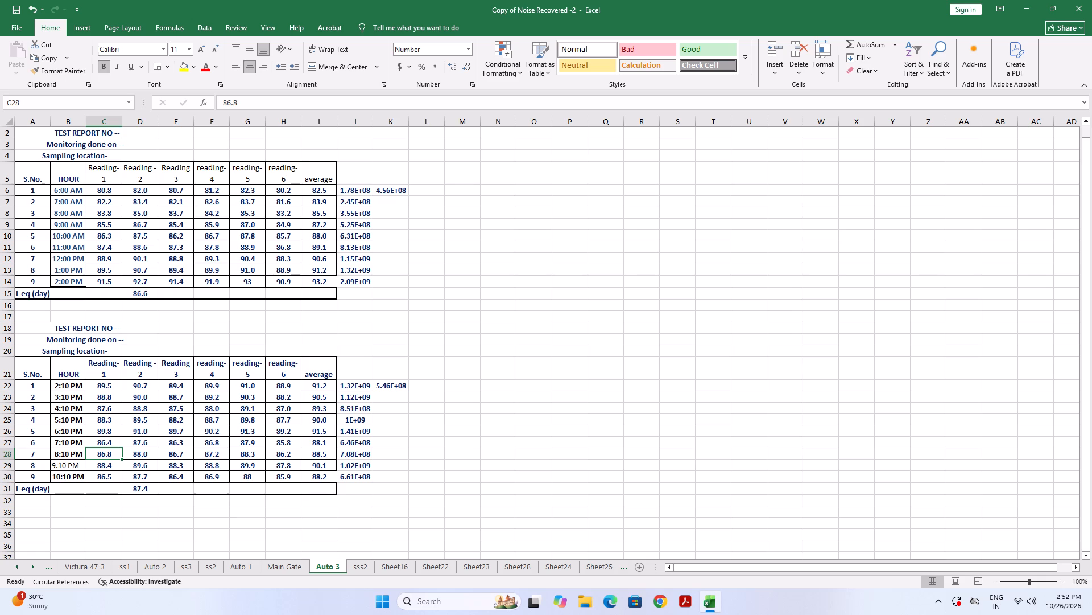
text(85.4)
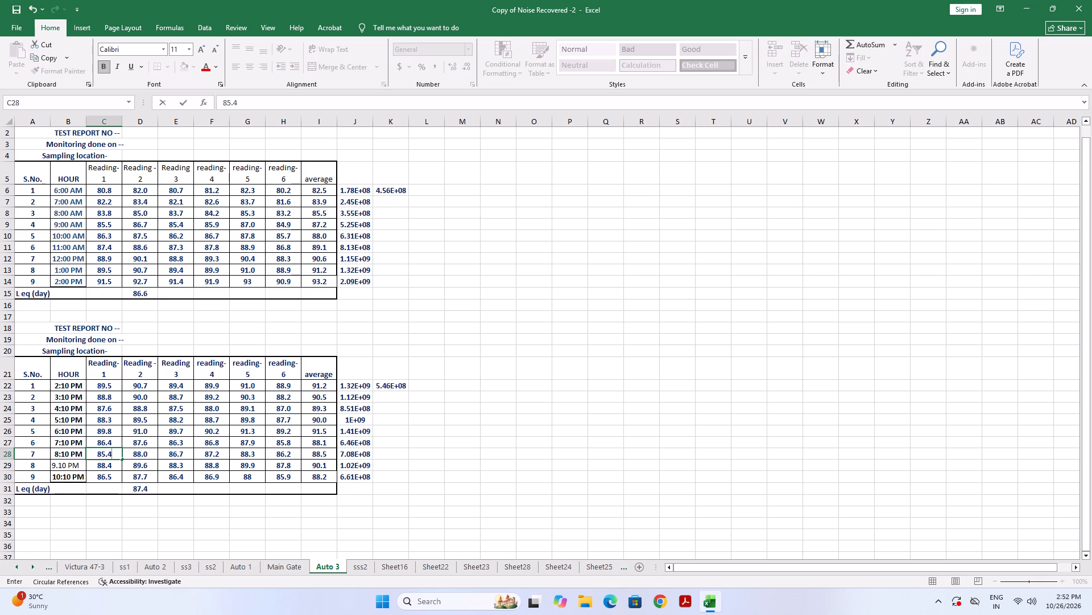
key(BackSpace)
key(6)
key(Right)
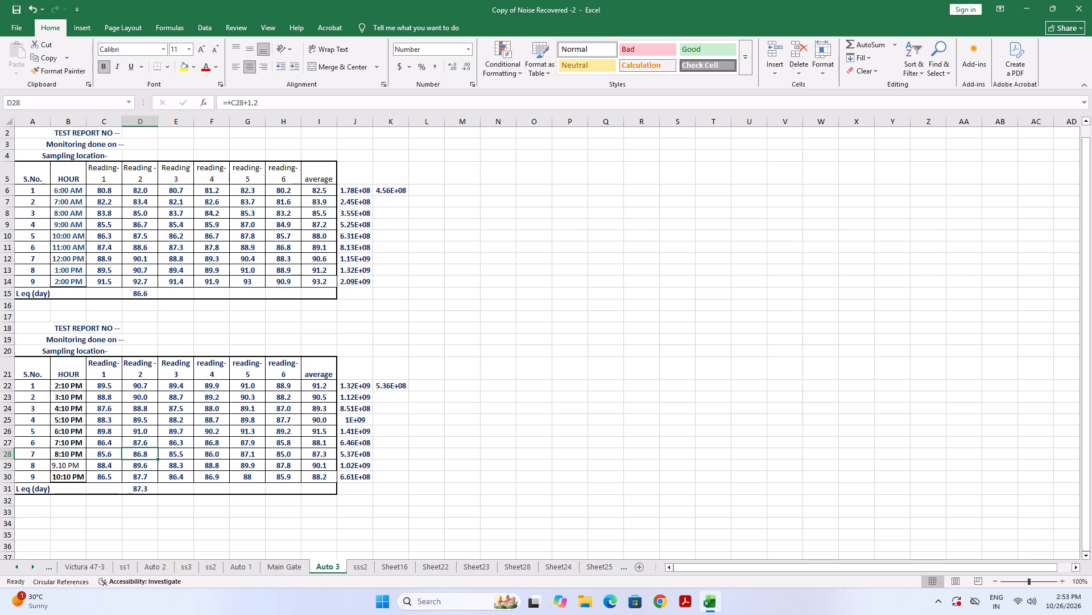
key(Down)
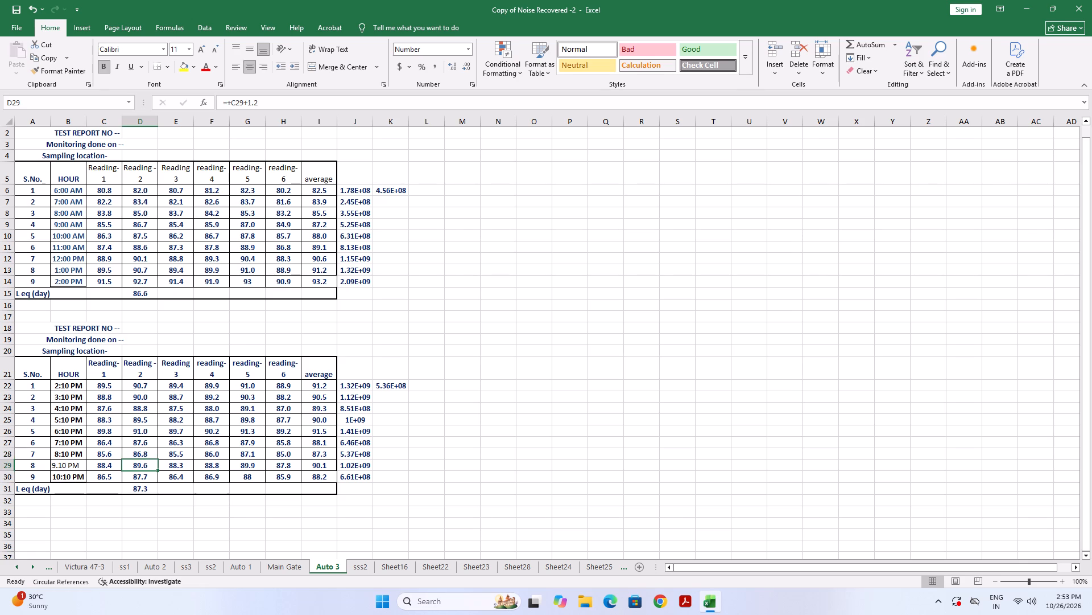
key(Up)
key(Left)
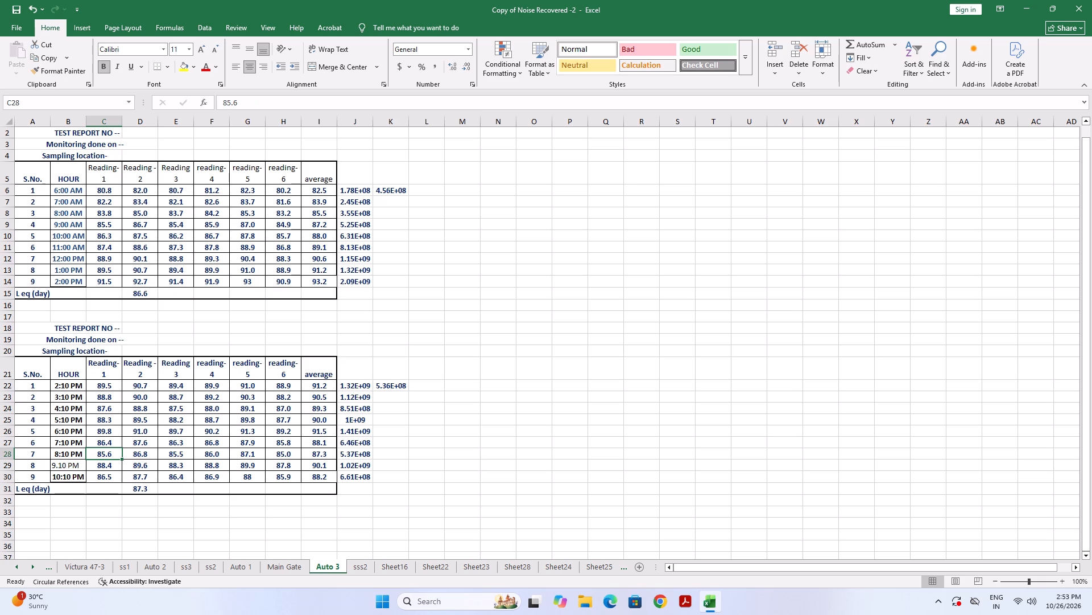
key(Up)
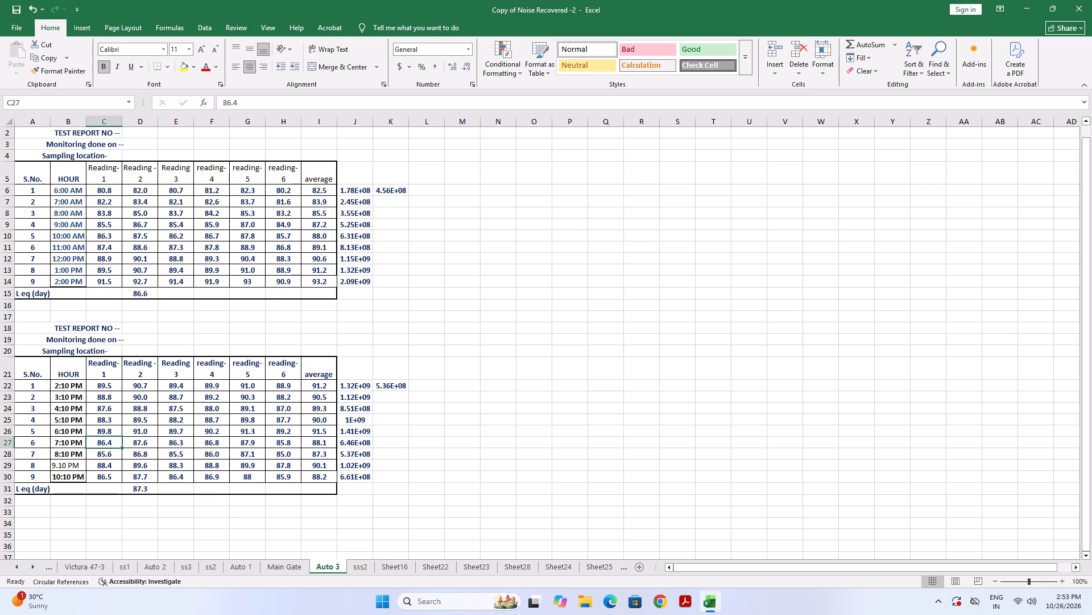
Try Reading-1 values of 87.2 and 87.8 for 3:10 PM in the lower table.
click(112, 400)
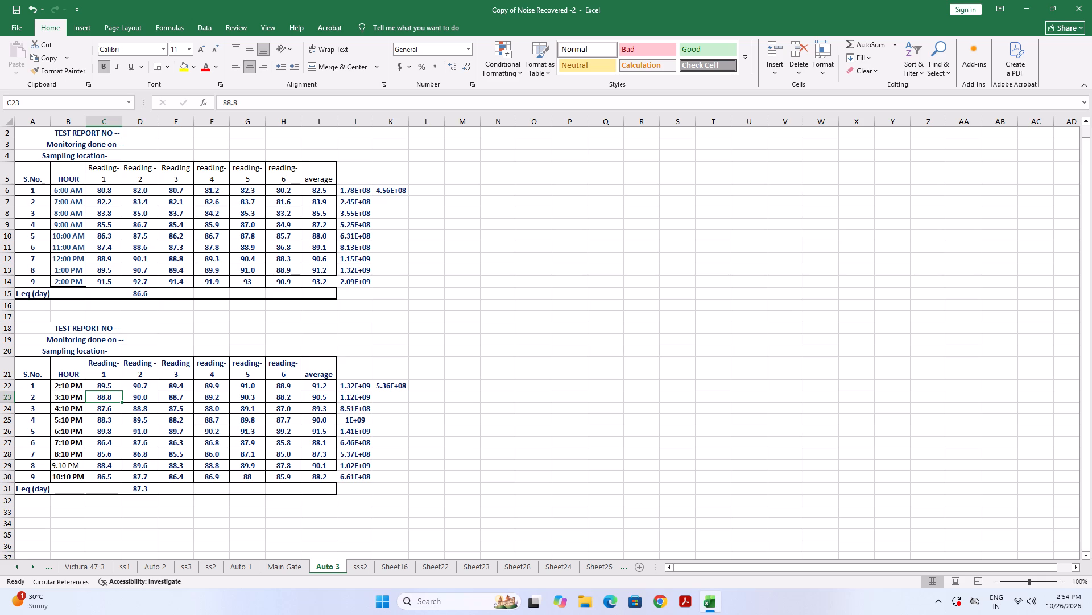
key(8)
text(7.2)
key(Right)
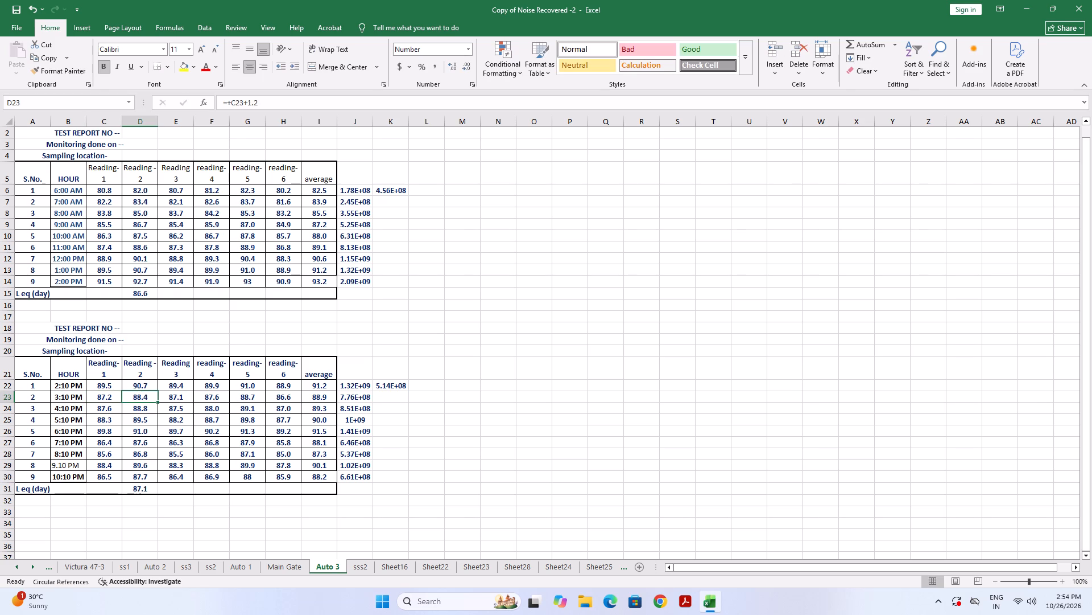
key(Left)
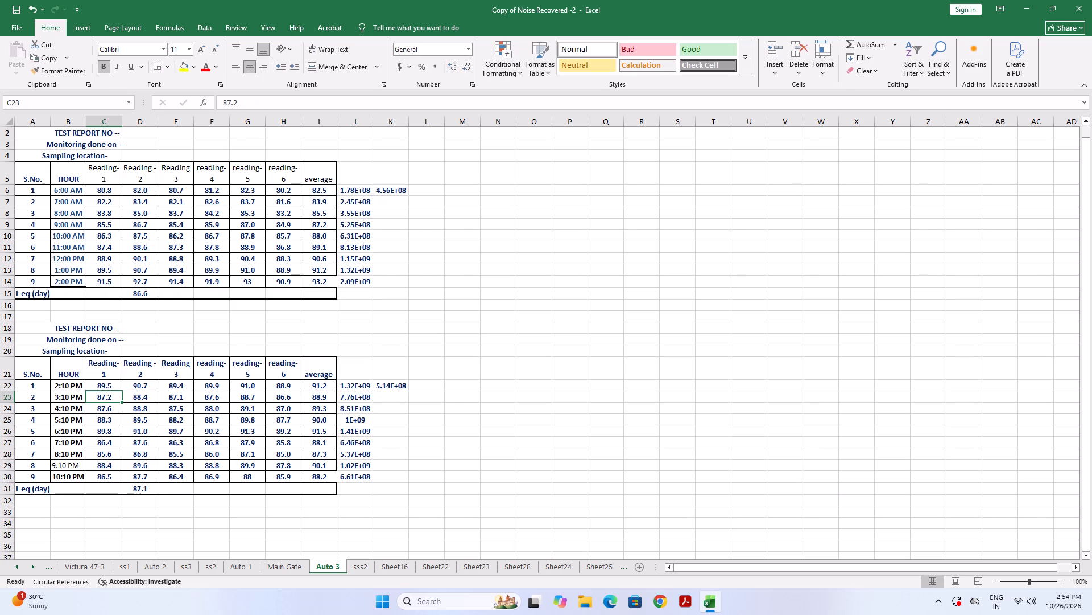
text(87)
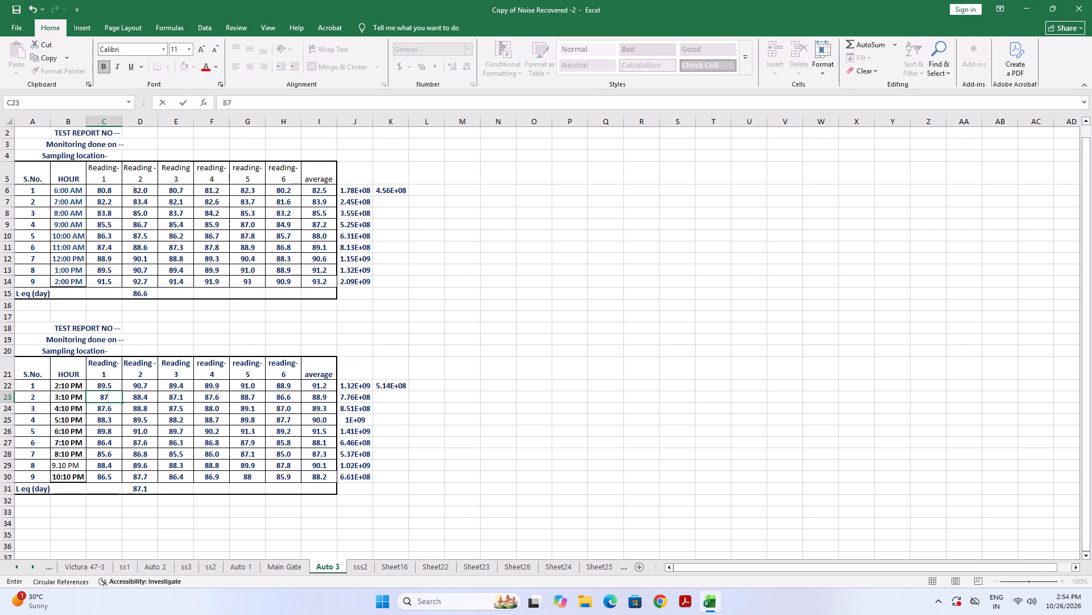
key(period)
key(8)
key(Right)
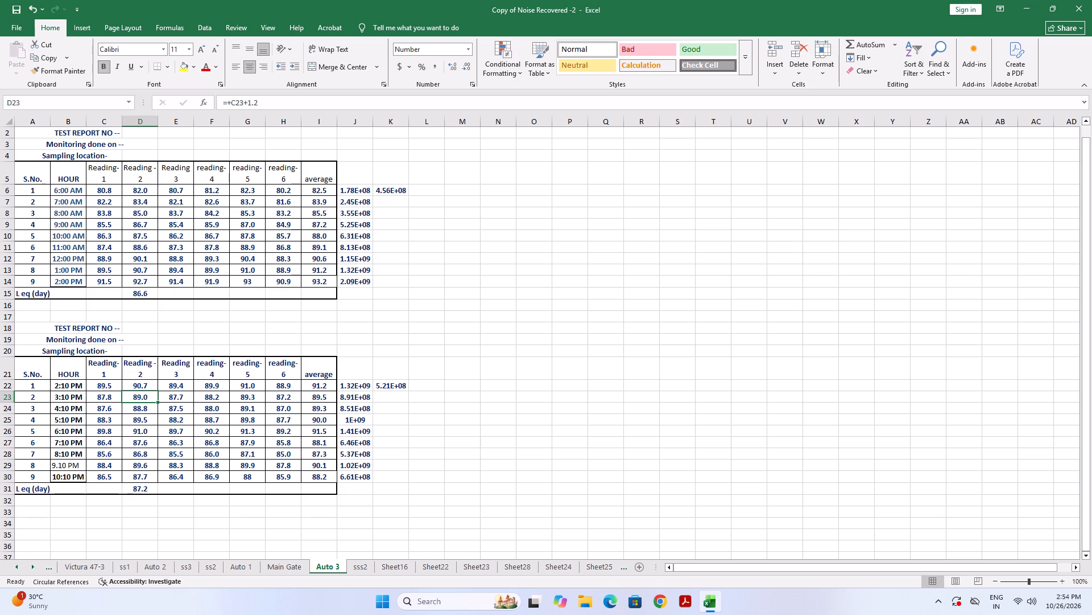
Set the 3:10 PM Reading-1 value in the lower table to 87.4.
key(Left)
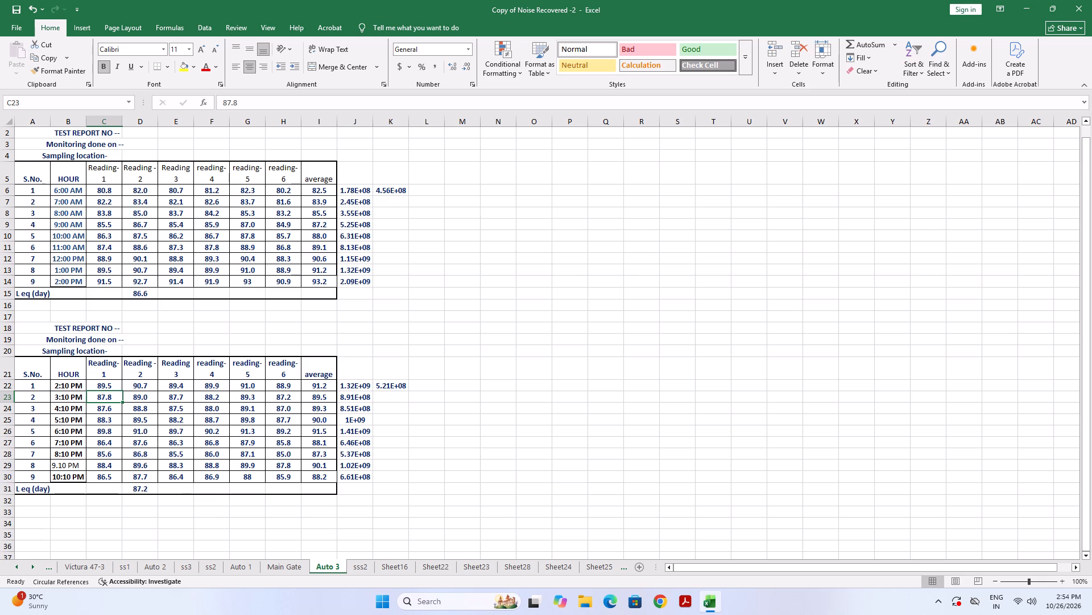
click(113, 397)
text(87)
text(.4)
key(Right)
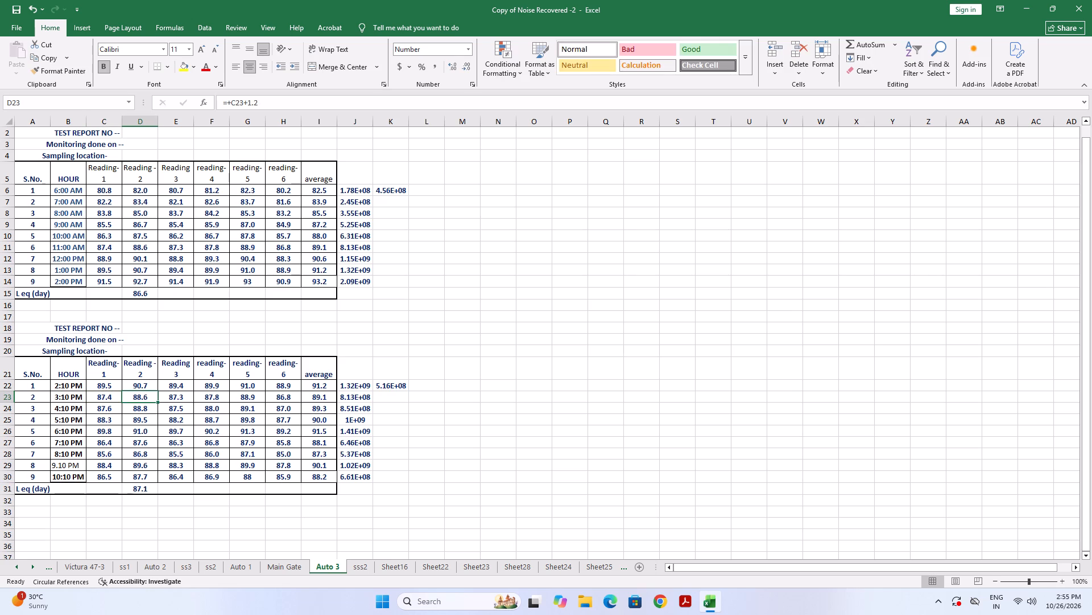
Set the 4:10 PM Reading-1 value in the lower table to 88.1.
key(Down)
key(Left)
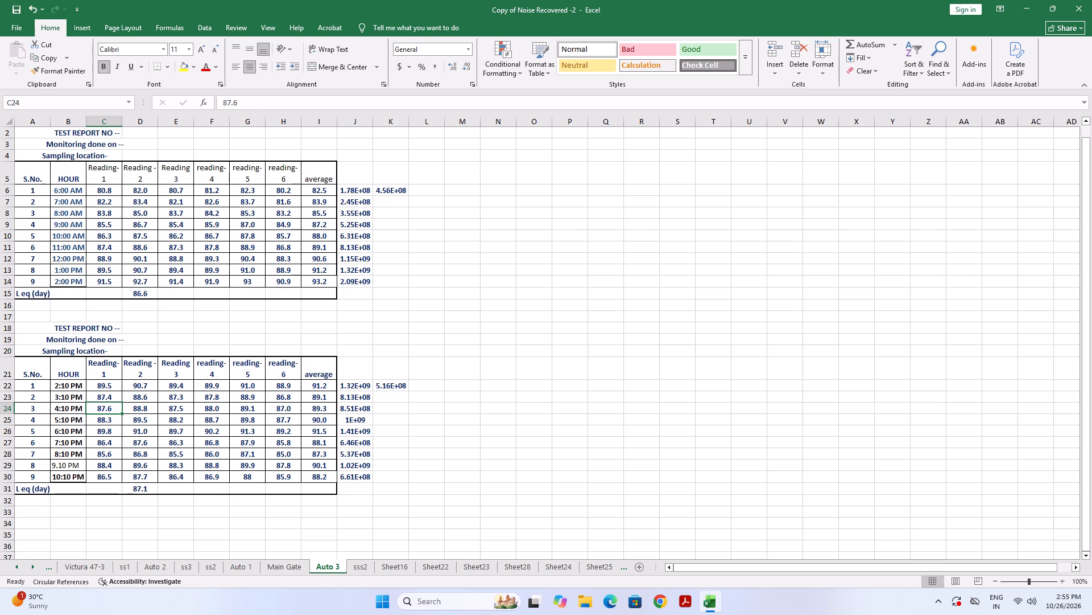
text(88.1)
key(Right)
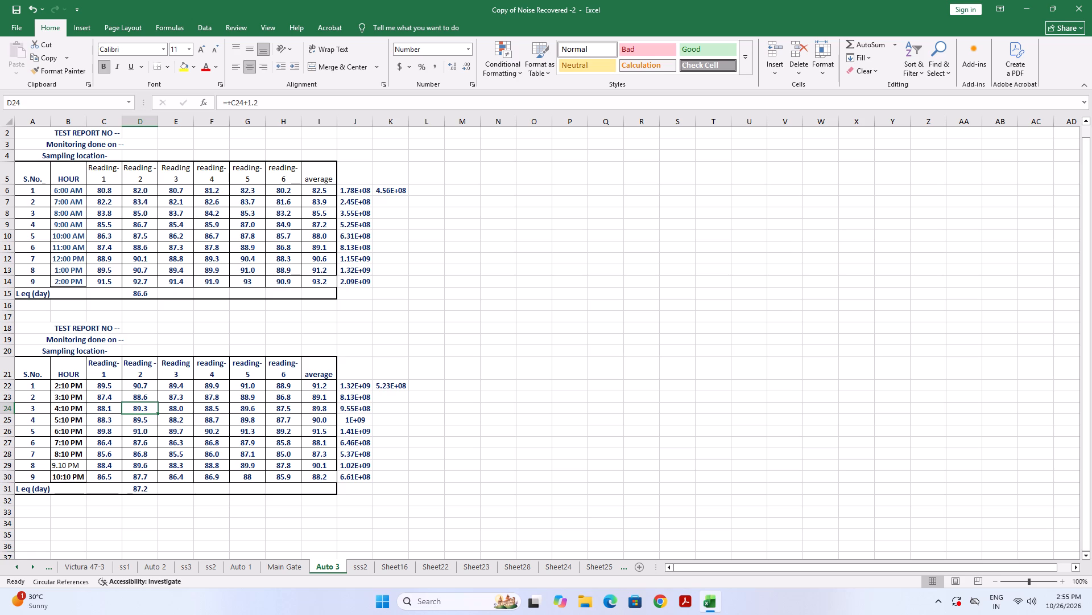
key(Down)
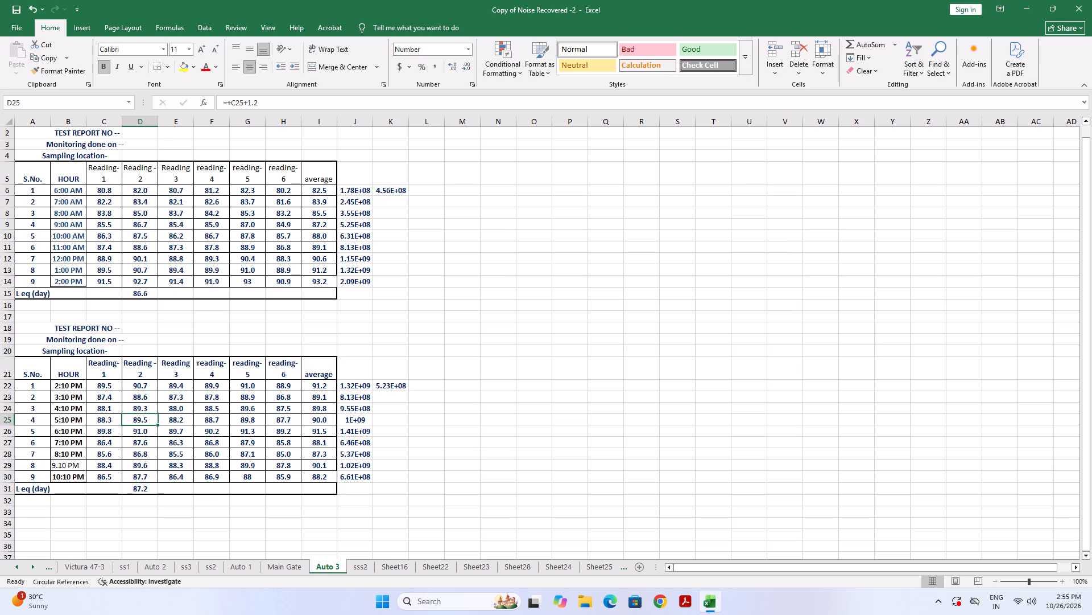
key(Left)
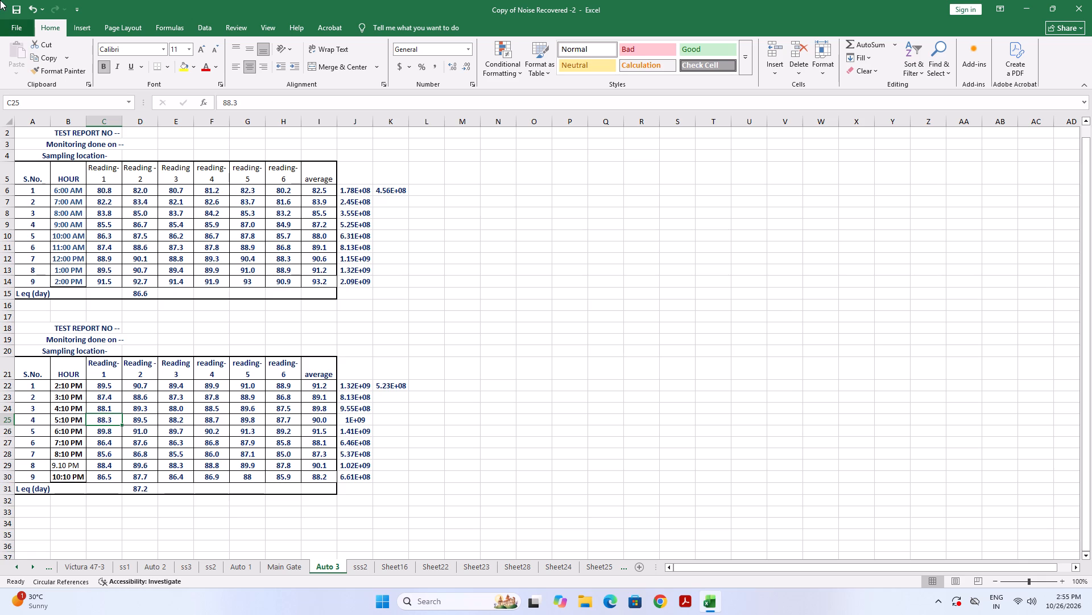
Save the workbook with the revised noise readings.
click(14, 9)
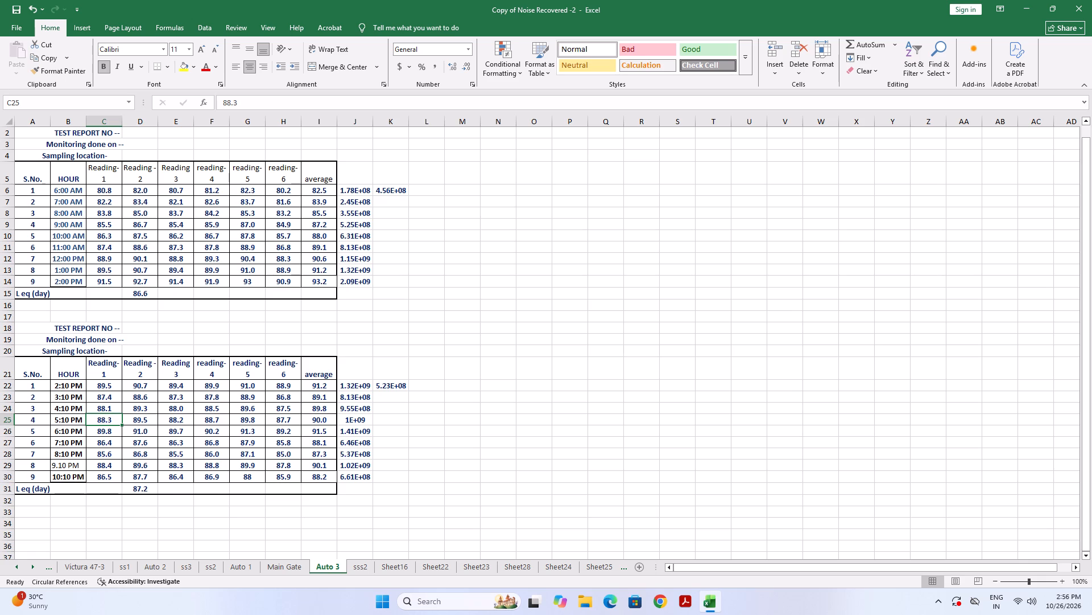
click(11, 5)
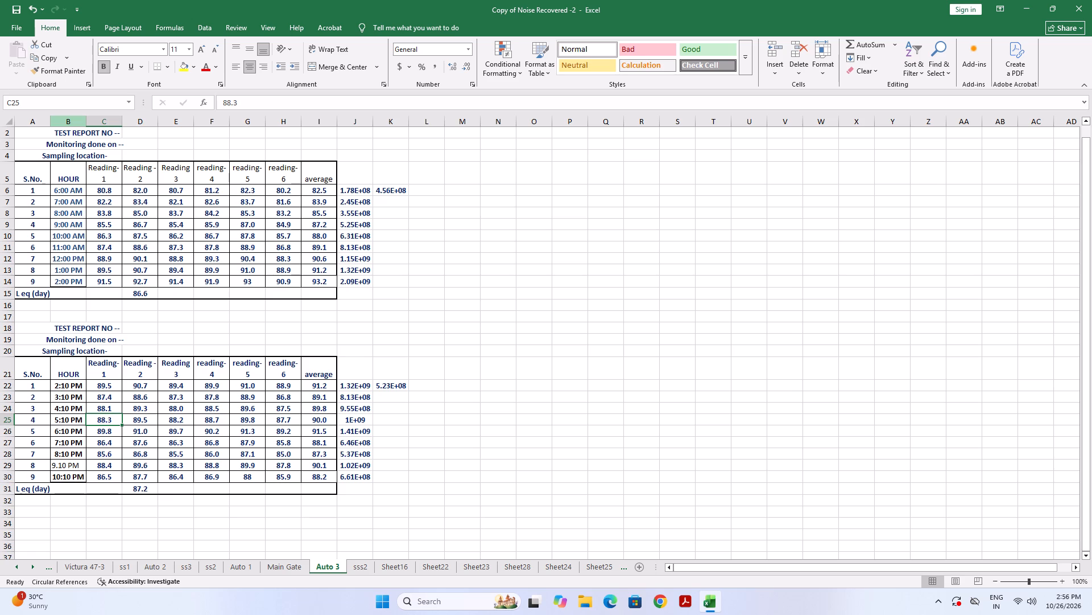
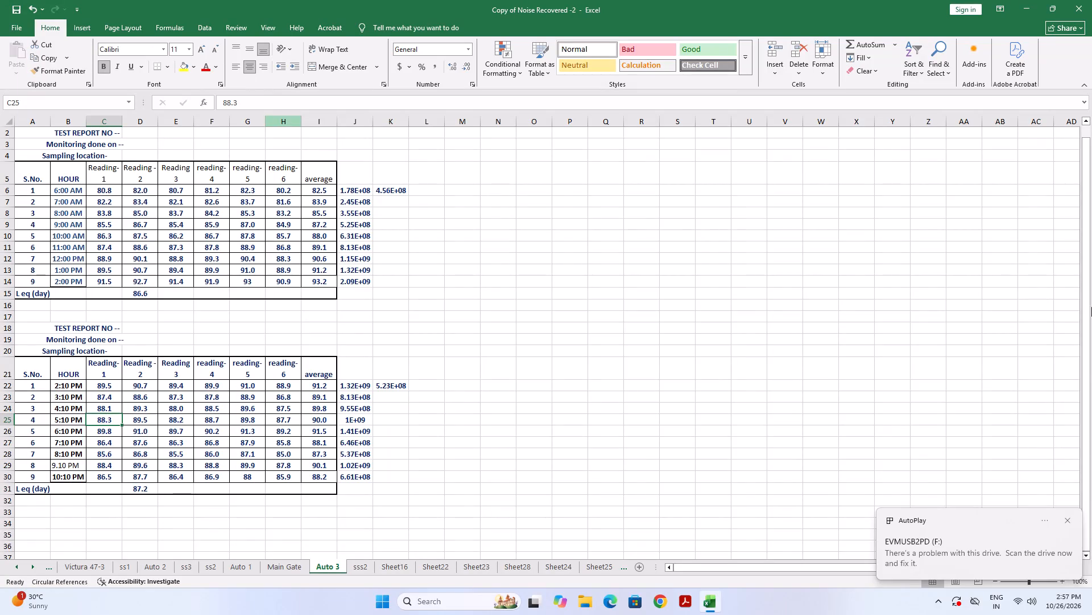
Copy the range A2:K32 holding both Auto 3 noise tables and their helper columns.
click(1072, 518)
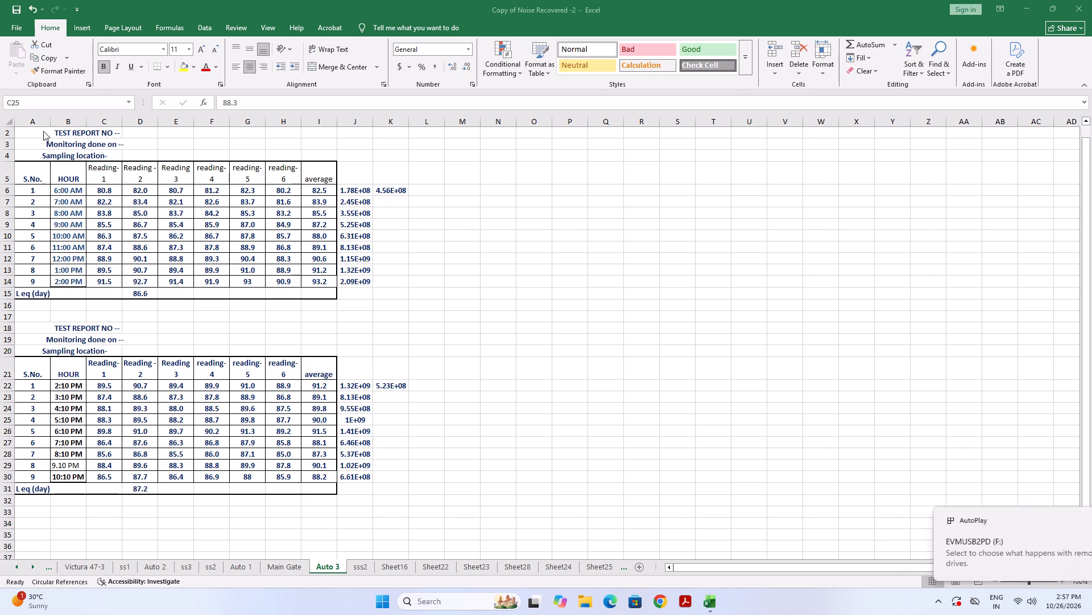
drag(43, 131, 133, 142)
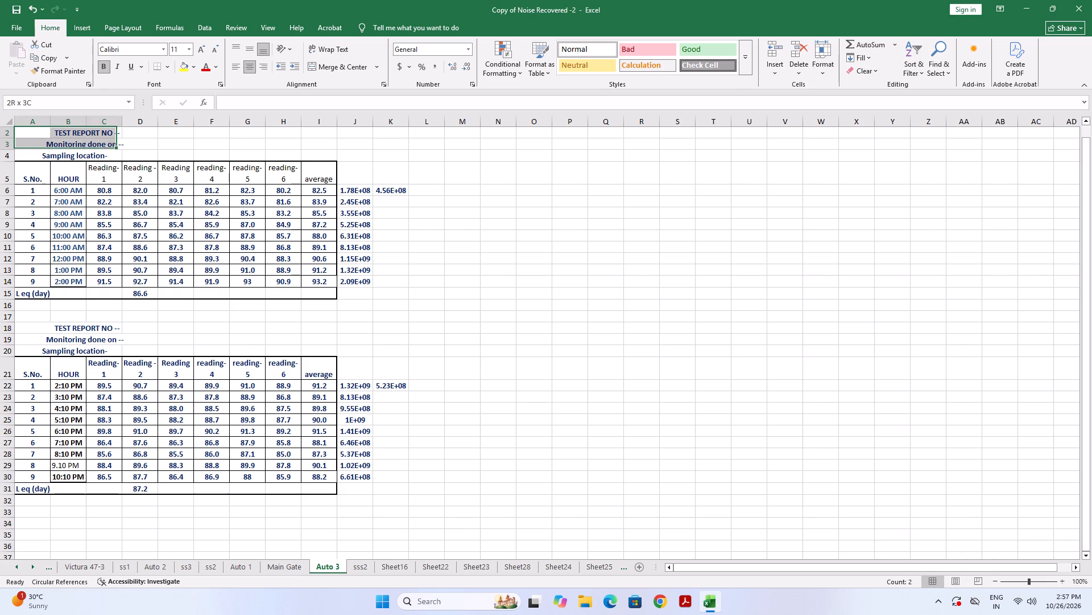
drag(133, 142, 426, 346)
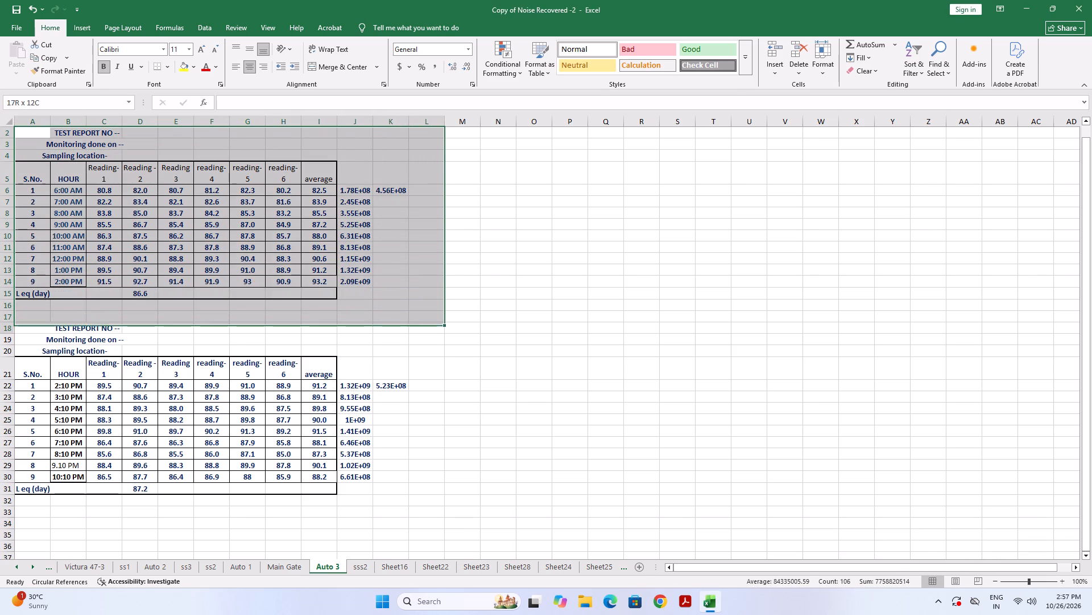
drag(426, 346, 450, 497)
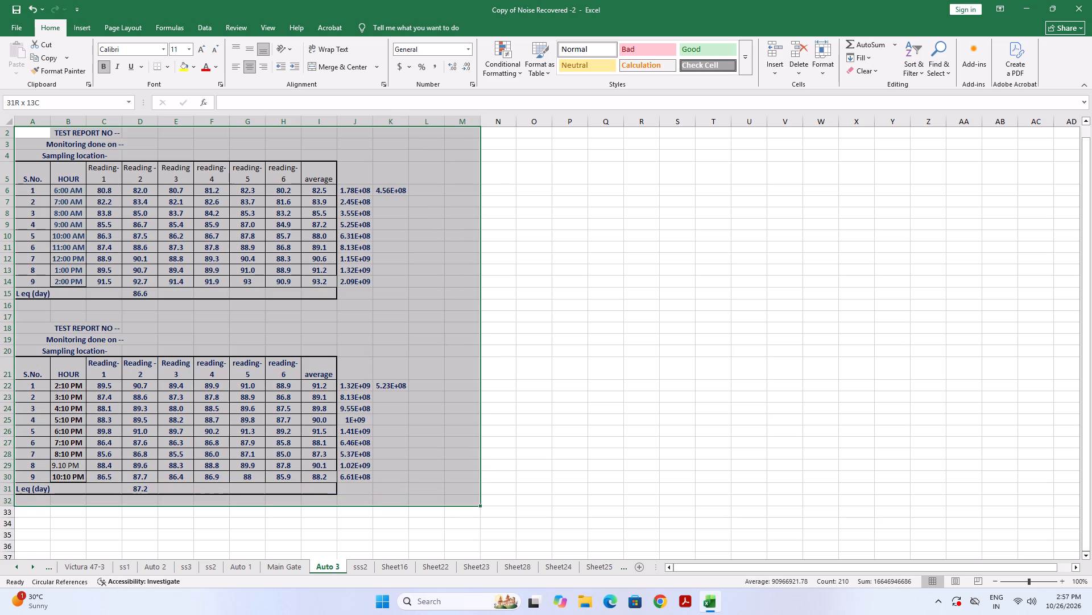
drag(450, 497, 386, 496)
right_click(386, 496)
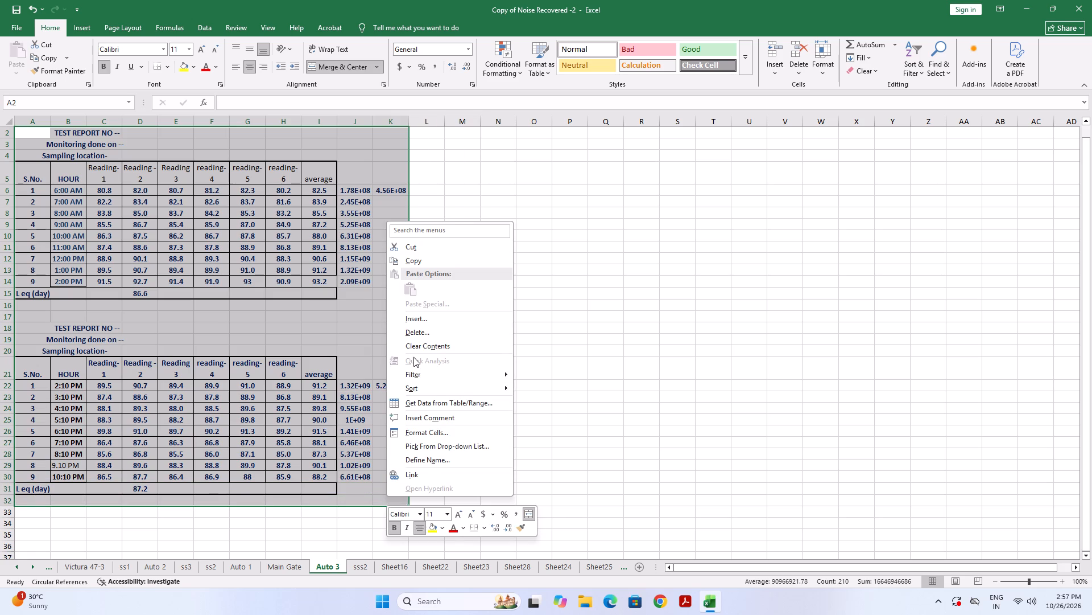
click(409, 261)
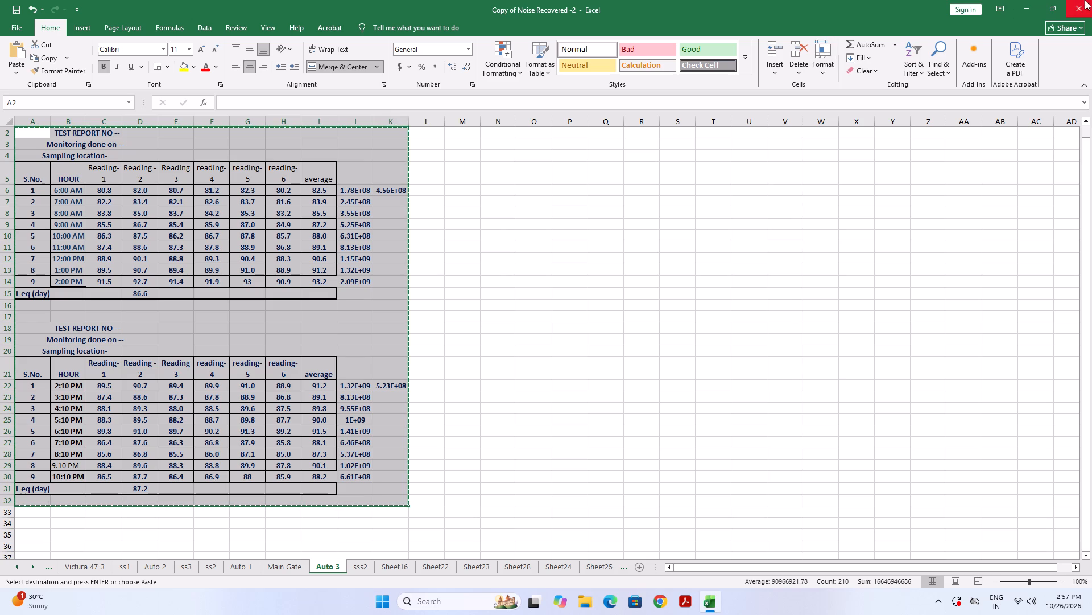
Switch to File Explorer and open the EVMUSB2PD (F:) drive from This PC.
click(1029, 10)
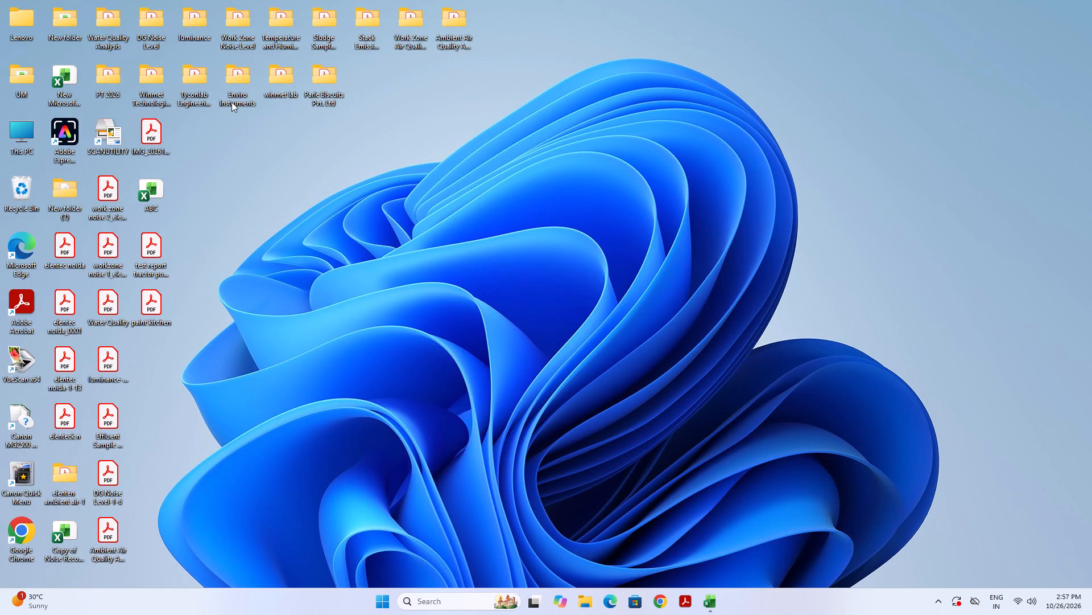
click(27, 132)
key(Return)
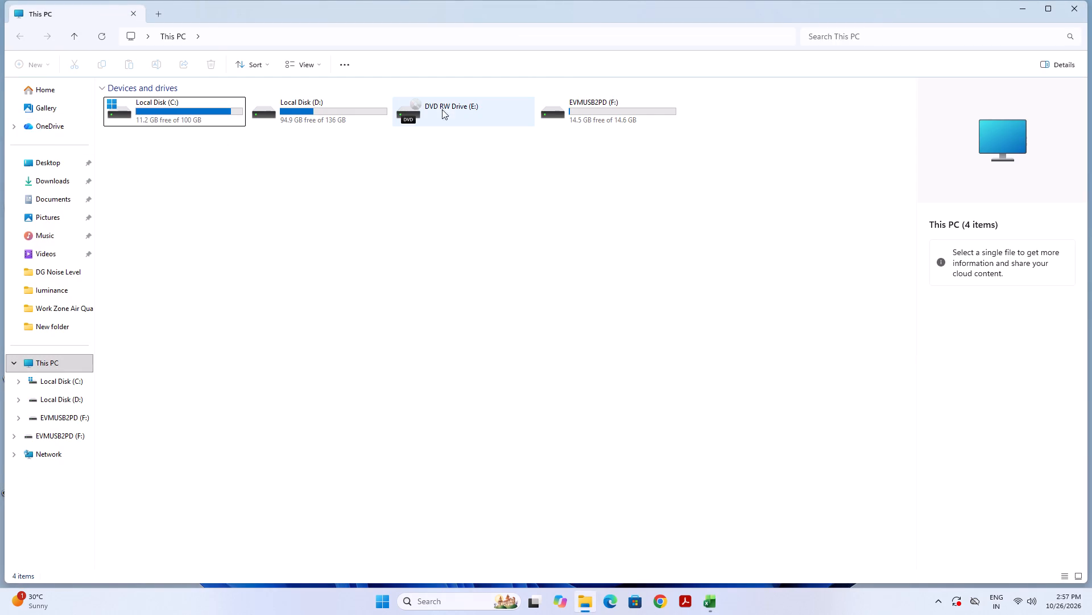
click(602, 113)
key(Return)
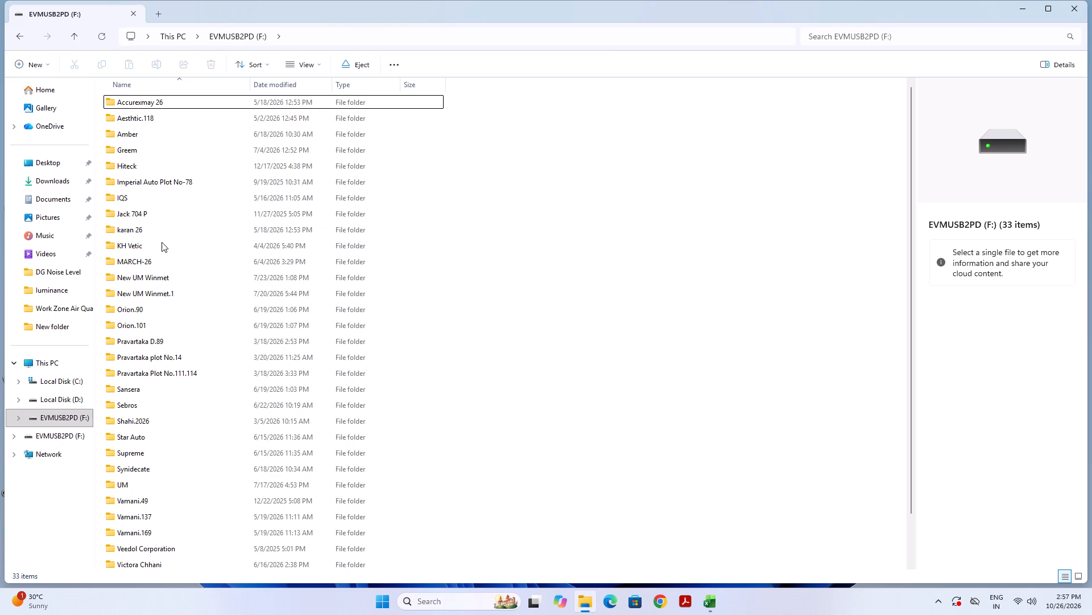
Look through the folders and files stored on the EVMUSB2PD (F:) drive.
key(Down)
key(Down)
key(Down)
key(Down)
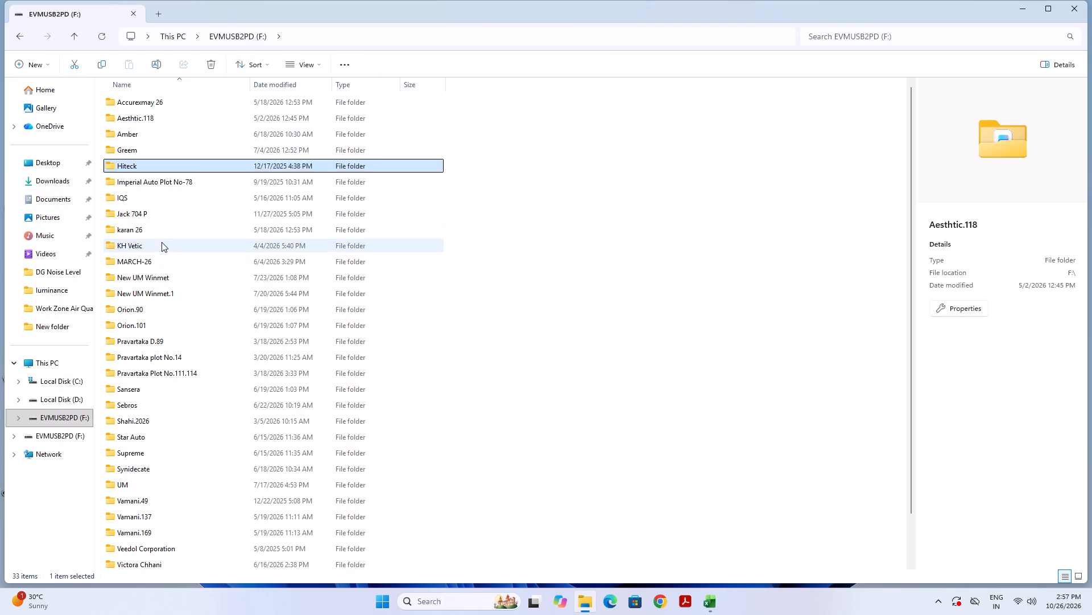
key(Down)
key(Down)
key(Down)
key(Down)
key(Down)
key(Down)
key(Down)
key(Down)
key(Down)
key(Down)
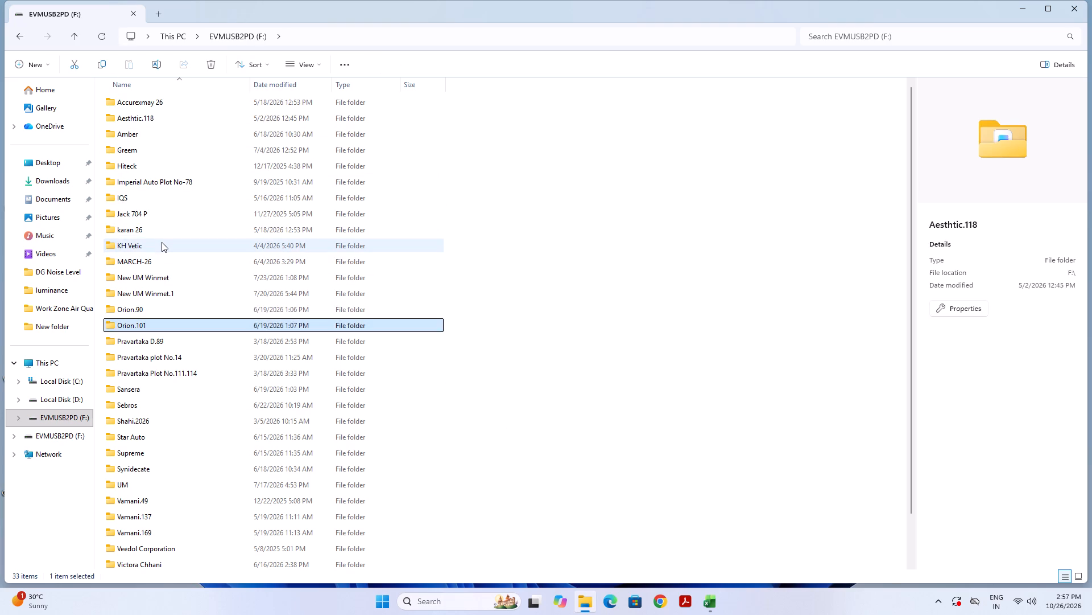
key(Down)
key(Down)
key(Down)
key(Down)
key(Down)
key(Down)
key(Down)
key(Down)
key(Down)
key(Down)
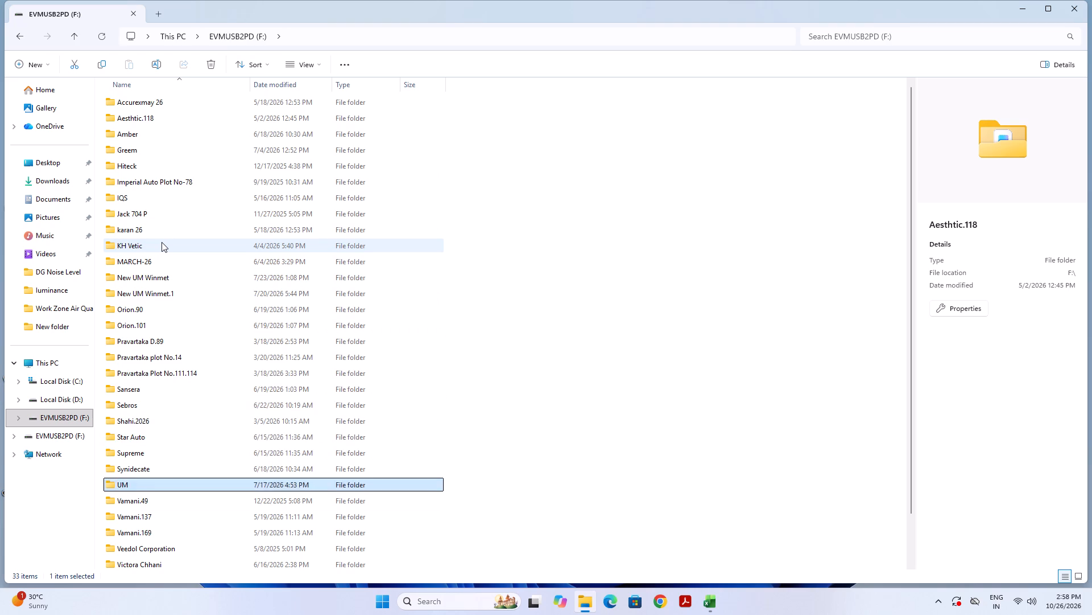
key(Down)
key(Down)
key(Down)
key(Down)
key(Down)
key(Down)
key(Down)
key(Down)
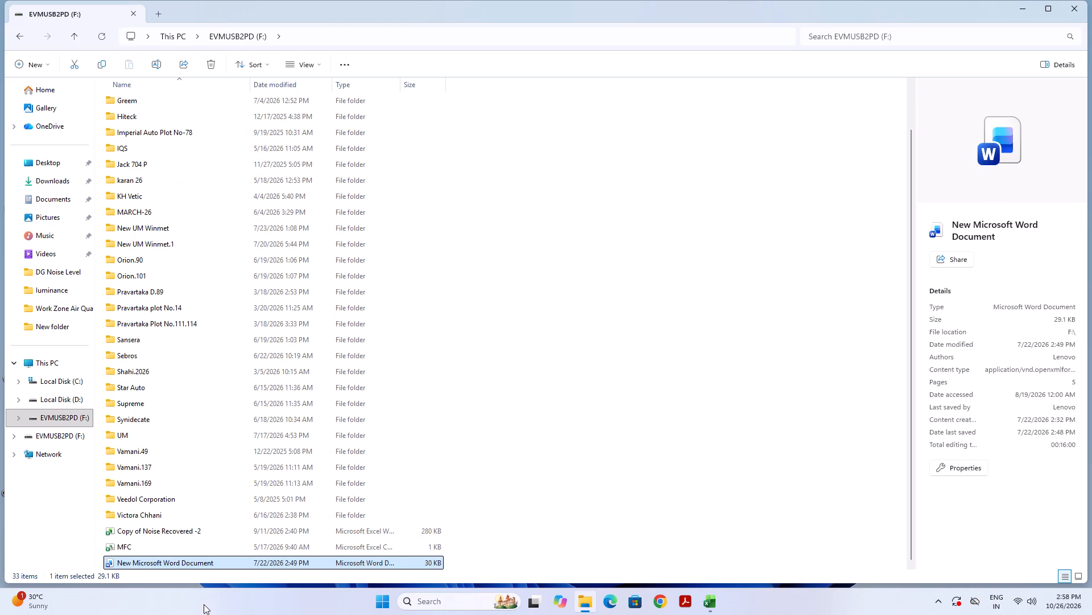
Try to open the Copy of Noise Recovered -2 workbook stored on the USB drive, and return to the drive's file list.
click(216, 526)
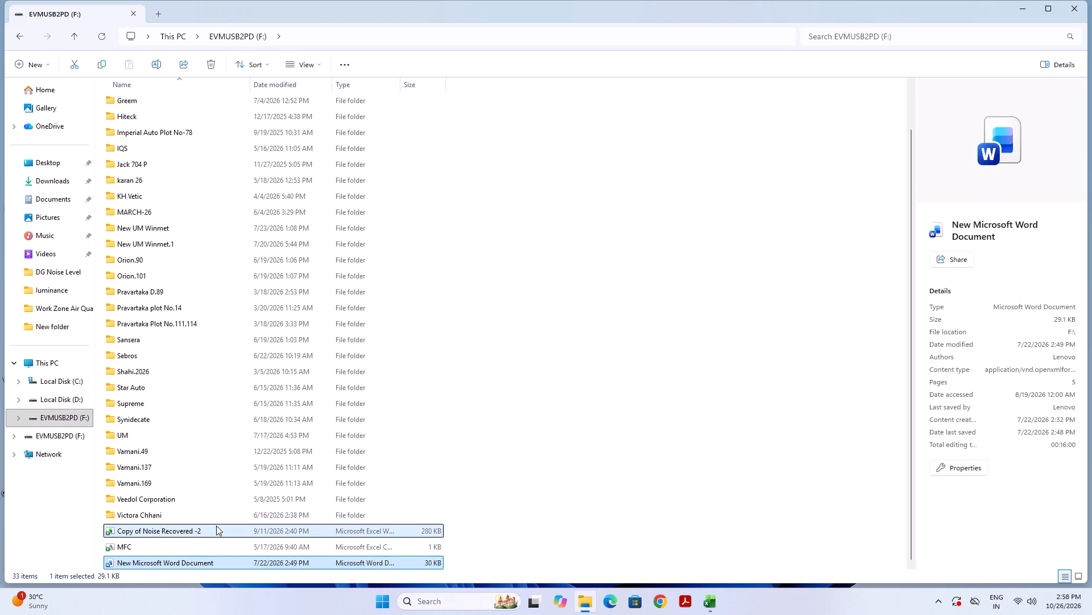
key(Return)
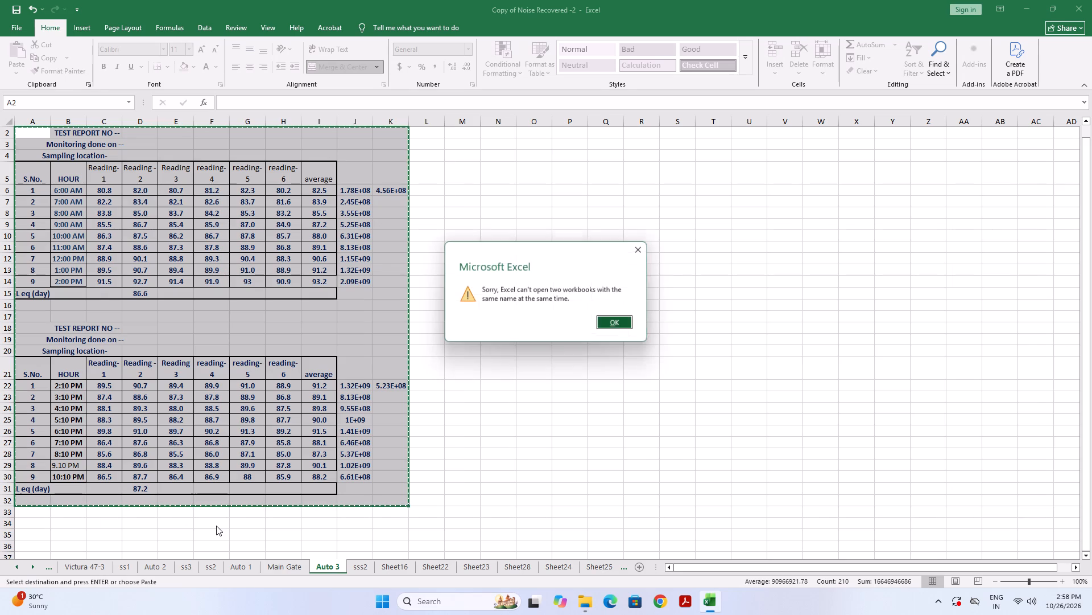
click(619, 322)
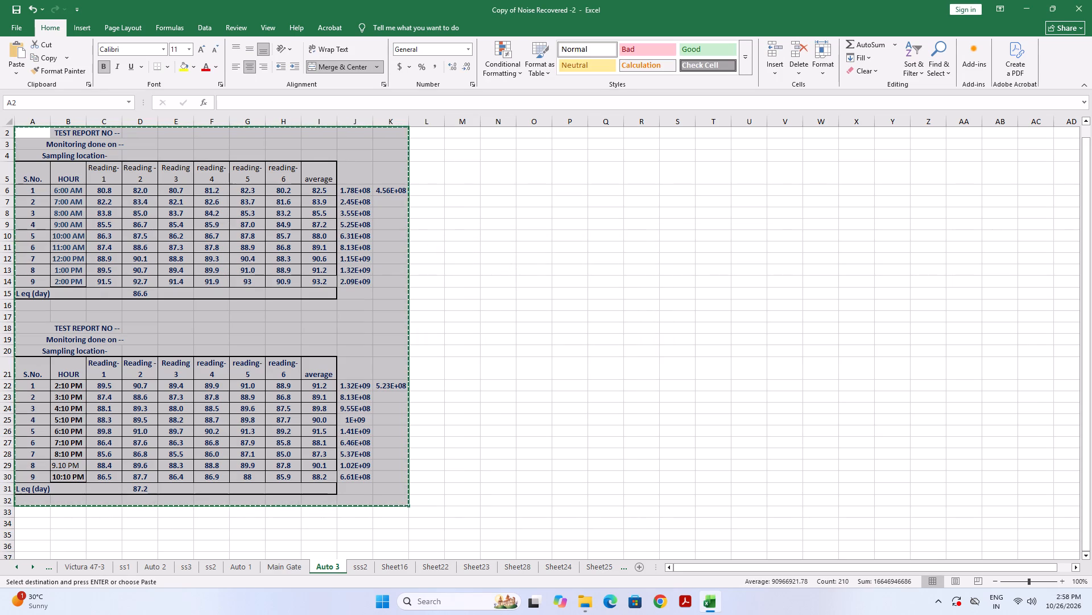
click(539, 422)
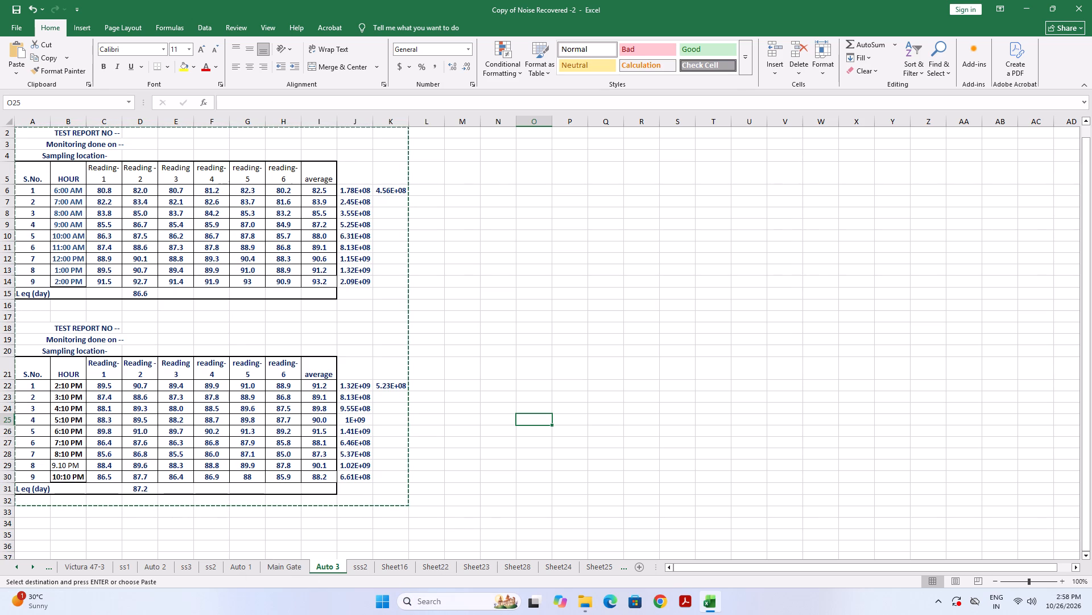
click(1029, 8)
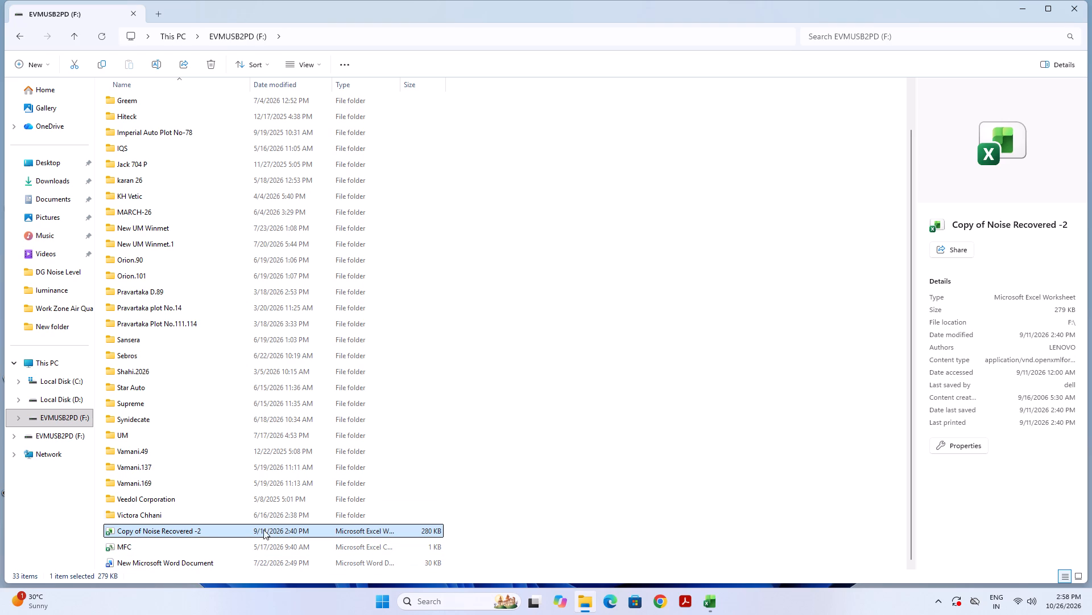
Open New Microsoft Word Document from the USB drive to check its contents, and close it.
key(Down)
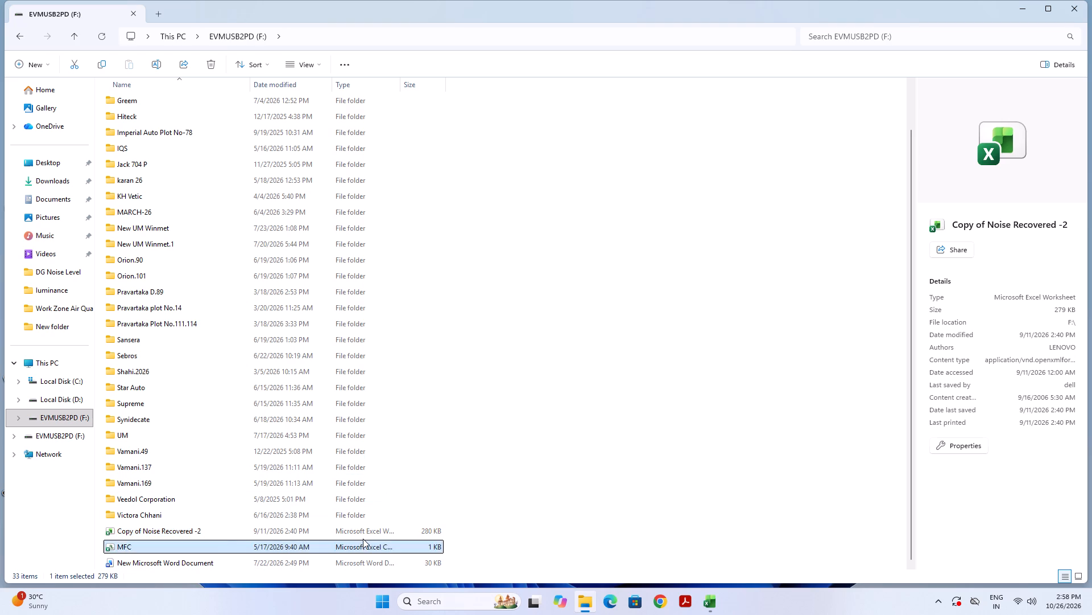
key(Down)
key(Down)
key(Down)
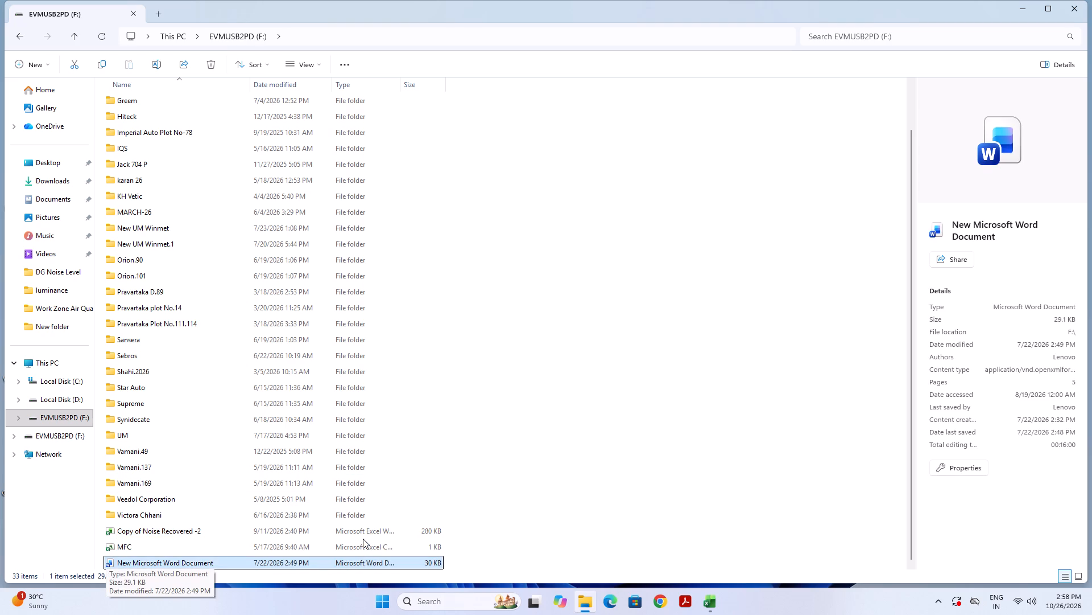
click(235, 560)
key(Return)
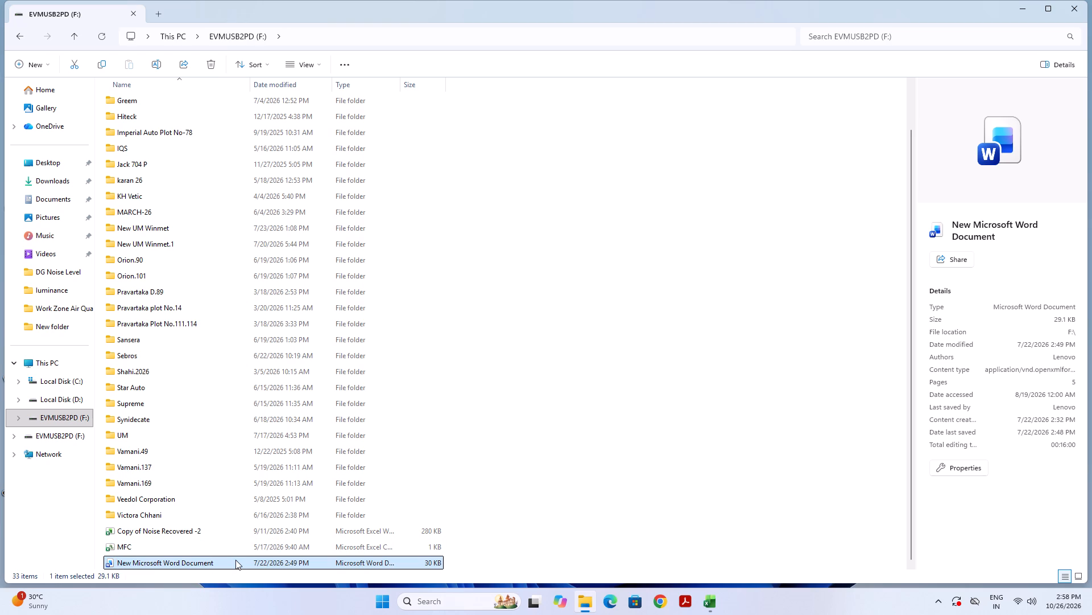
key(Return)
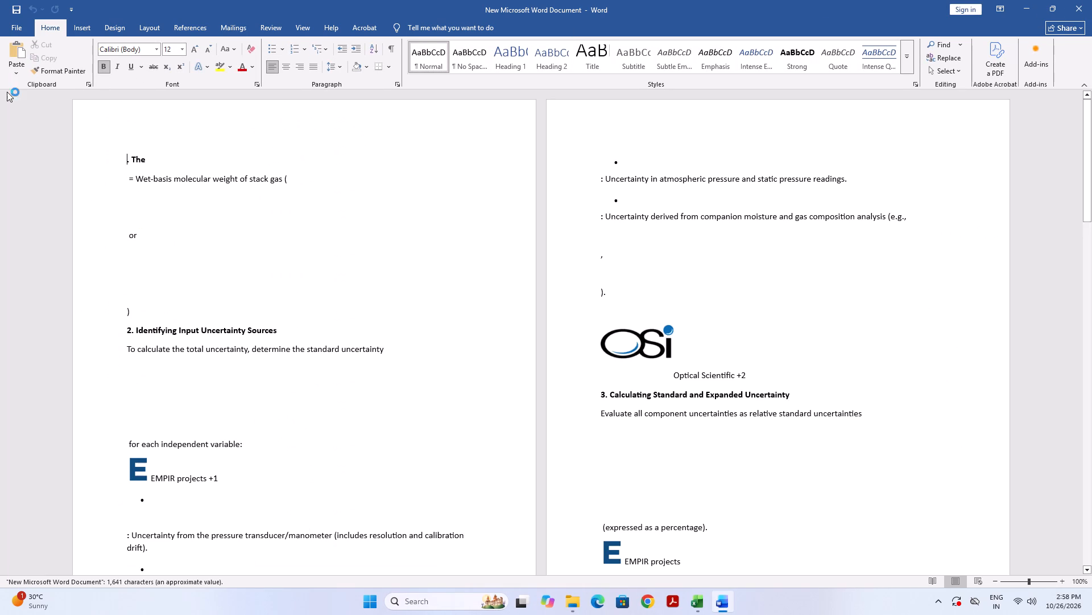
click(1078, 3)
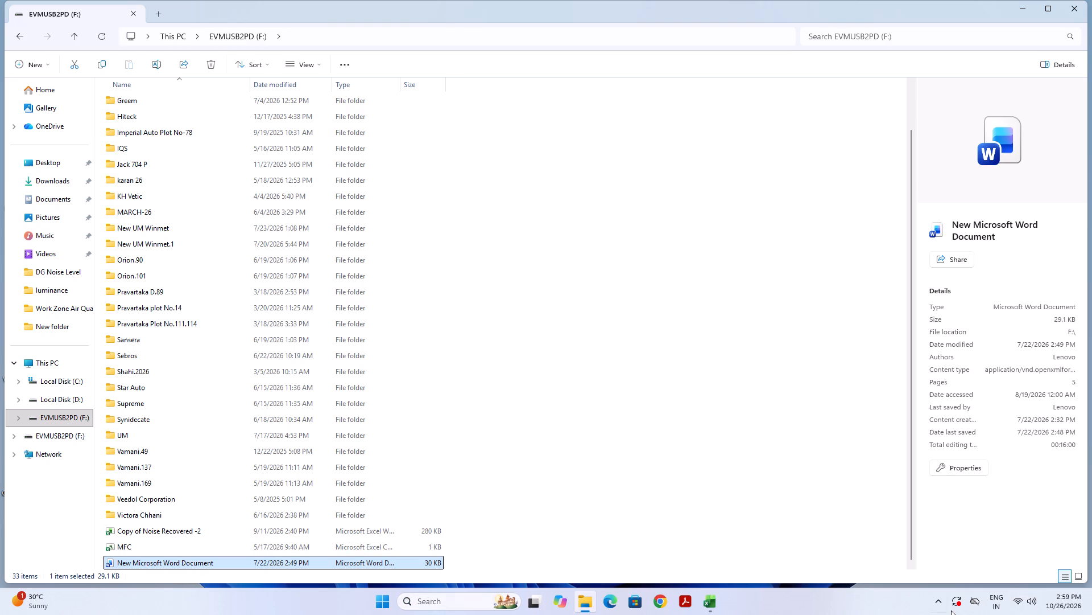
Create a folder named Auto Noise at the root of the EVMUSB2PD (F:) drive.
drag(909, 524, 904, 597)
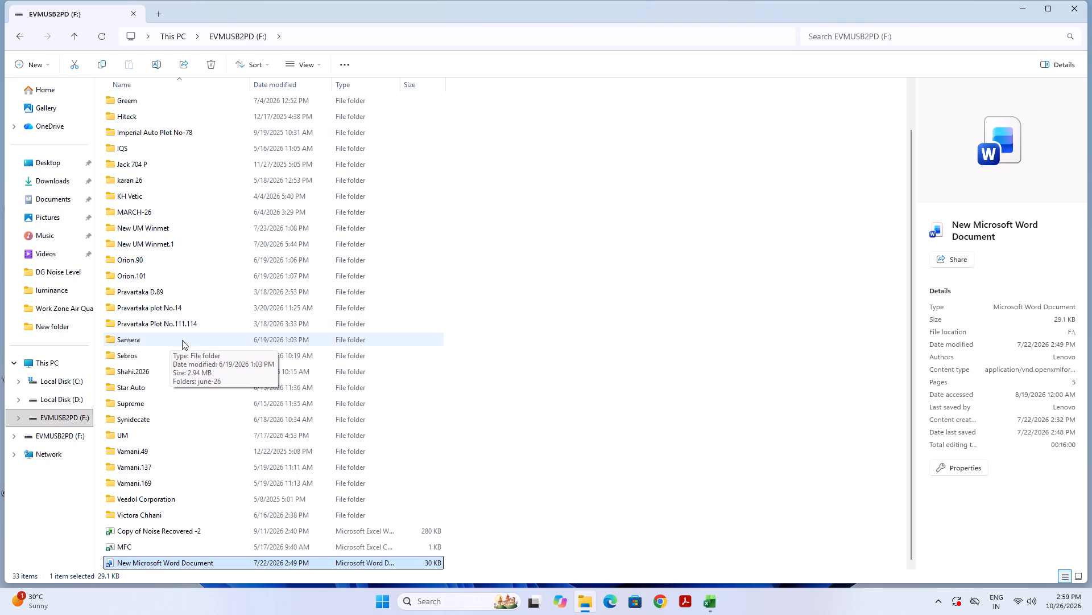
right_click(527, 388)
right_click(527, 388)
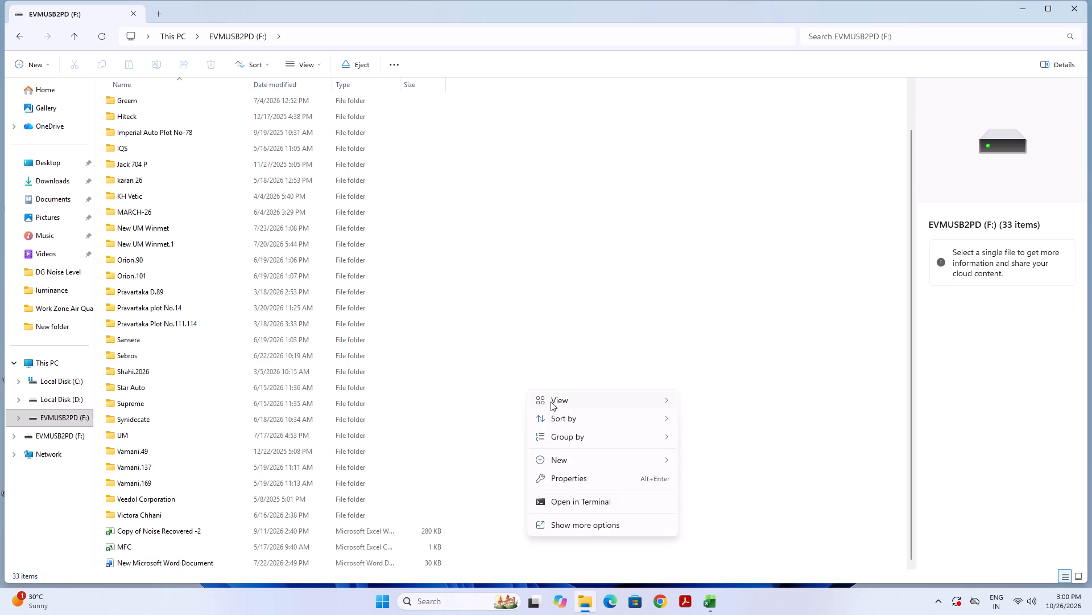
click(555, 456)
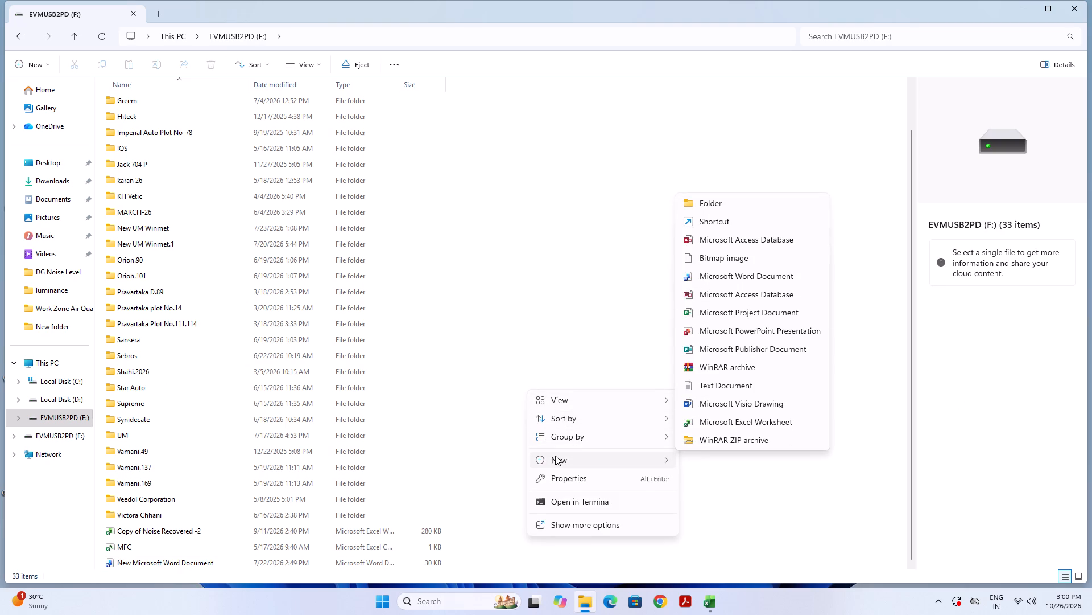
click(716, 200)
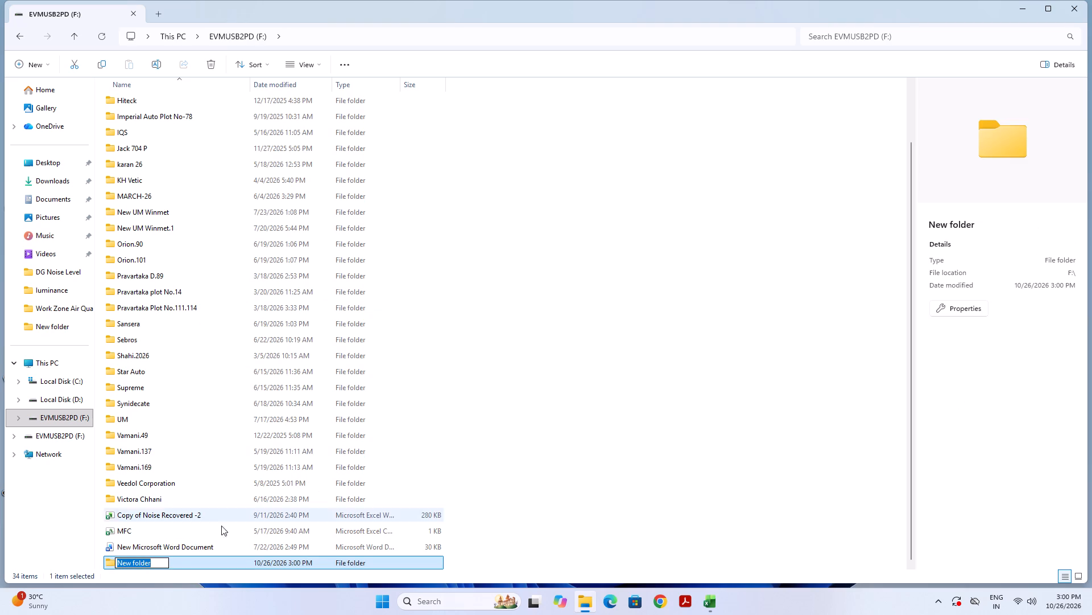
key(BackSpace)
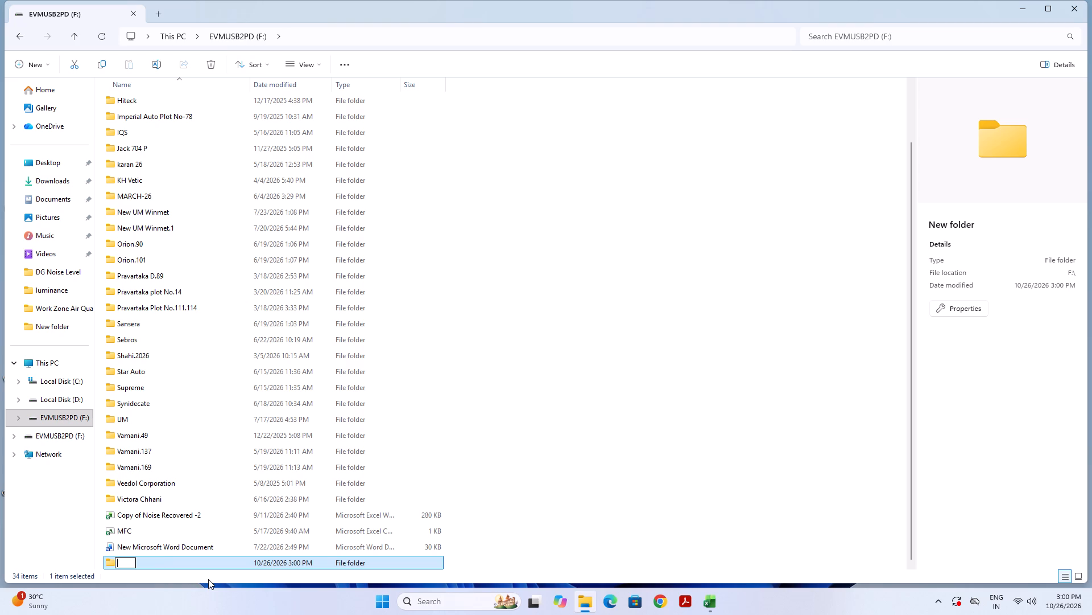
key(shift+a)
key(u)
text(to)
key(space)
text(Noi)
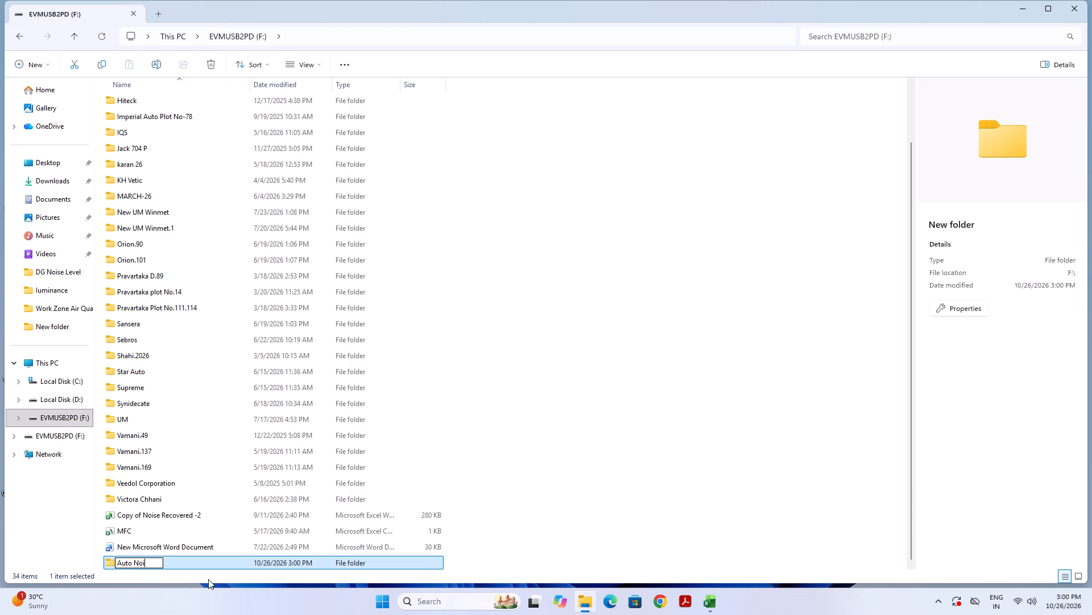
key(s)
key(e)
click(613, 445)
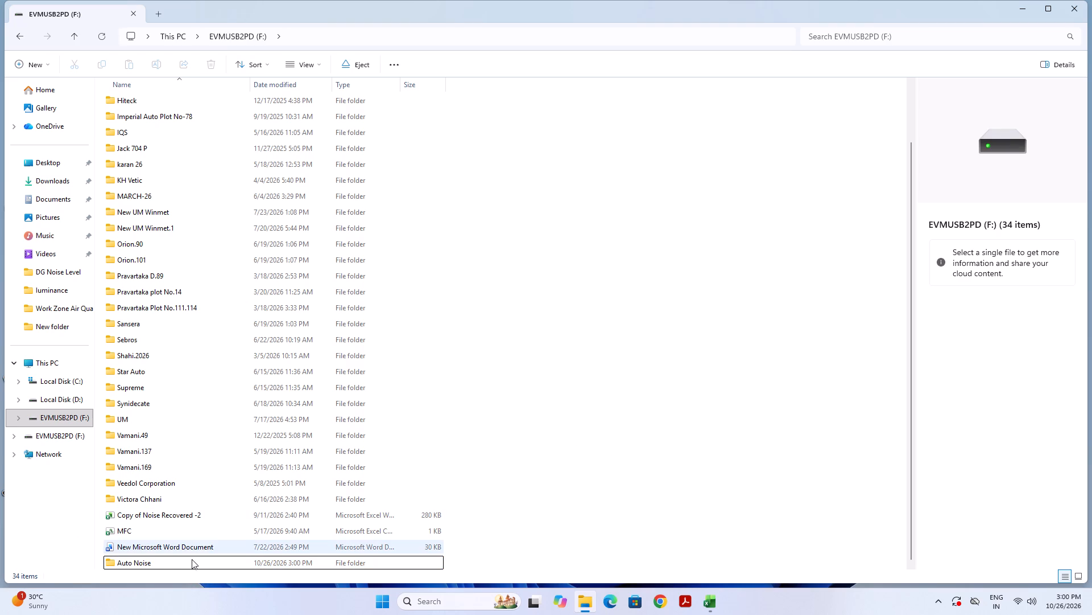
Open the Auto Noise folder on the USB drive and check the options available for adding content there.
click(192, 559)
key(Return)
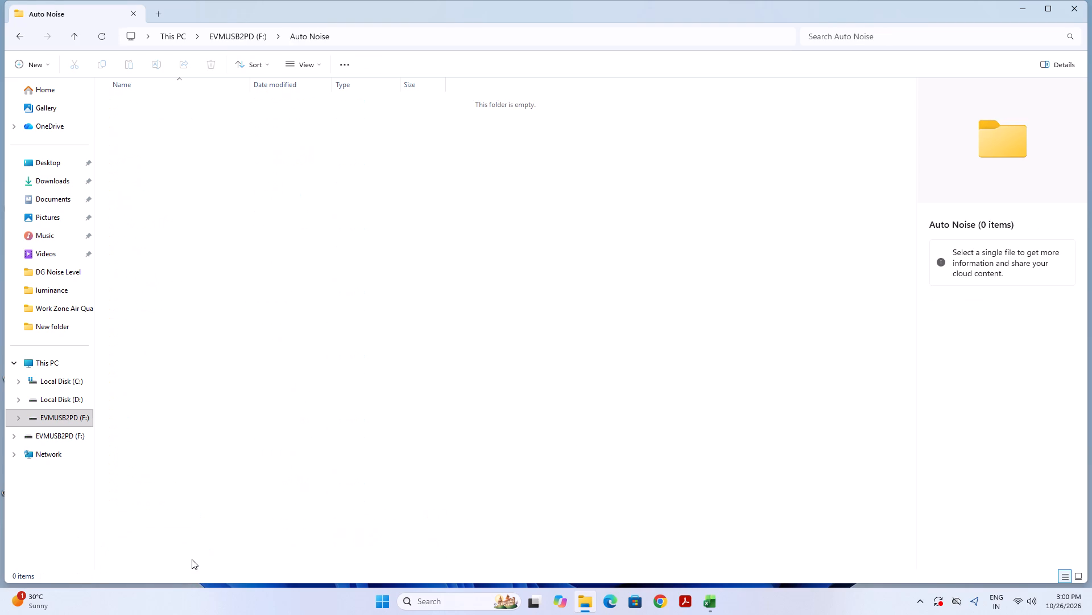
right_click(342, 150)
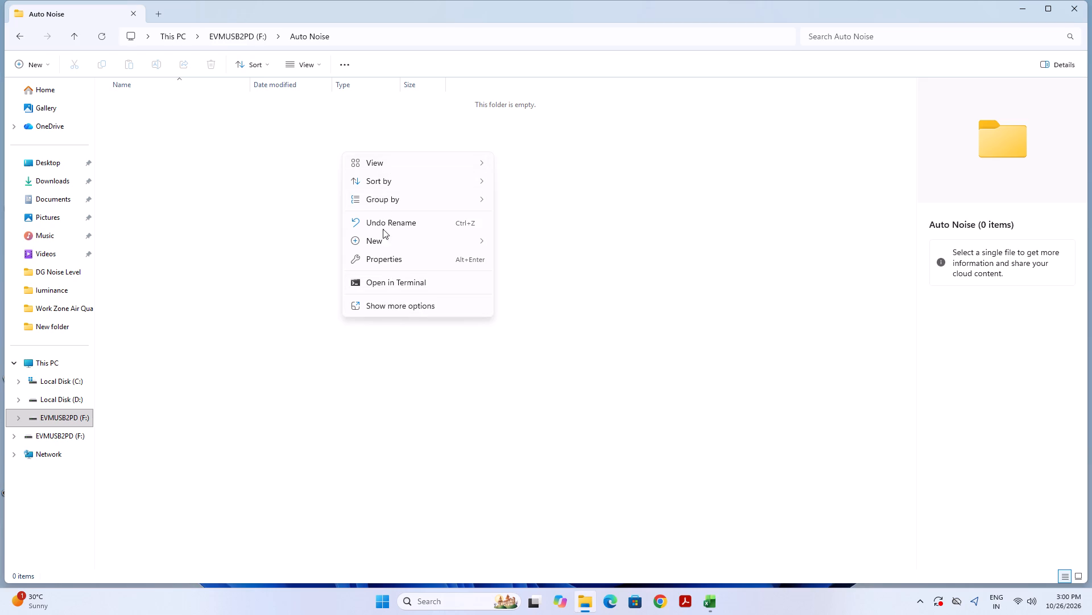
click(369, 389)
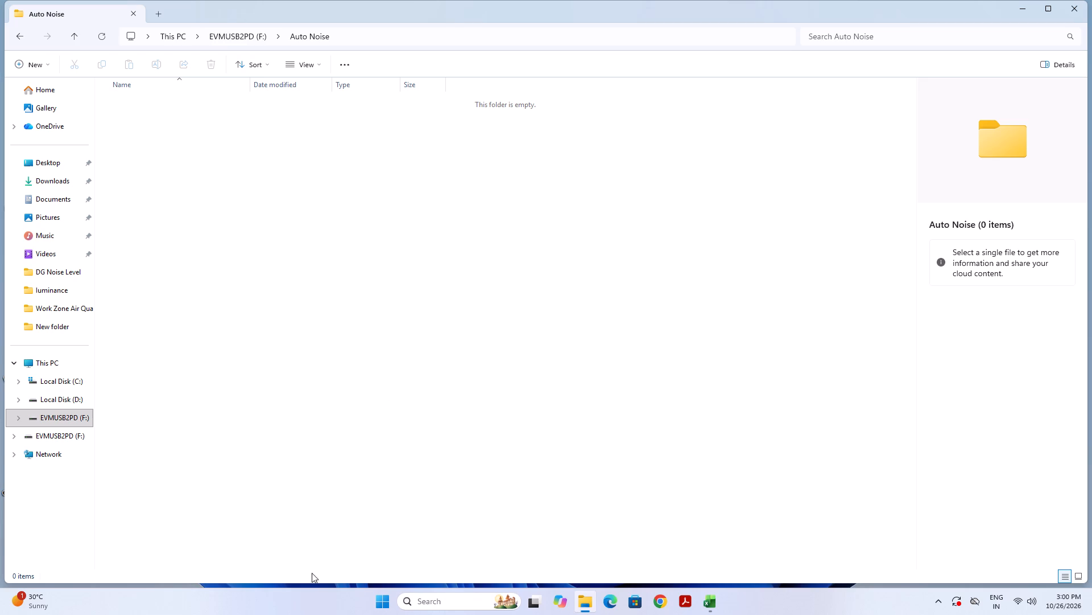
click(181, 372)
Return to the root of the EVMUSB2PD (F:) drive and look through its folders and files.
click(67, 433)
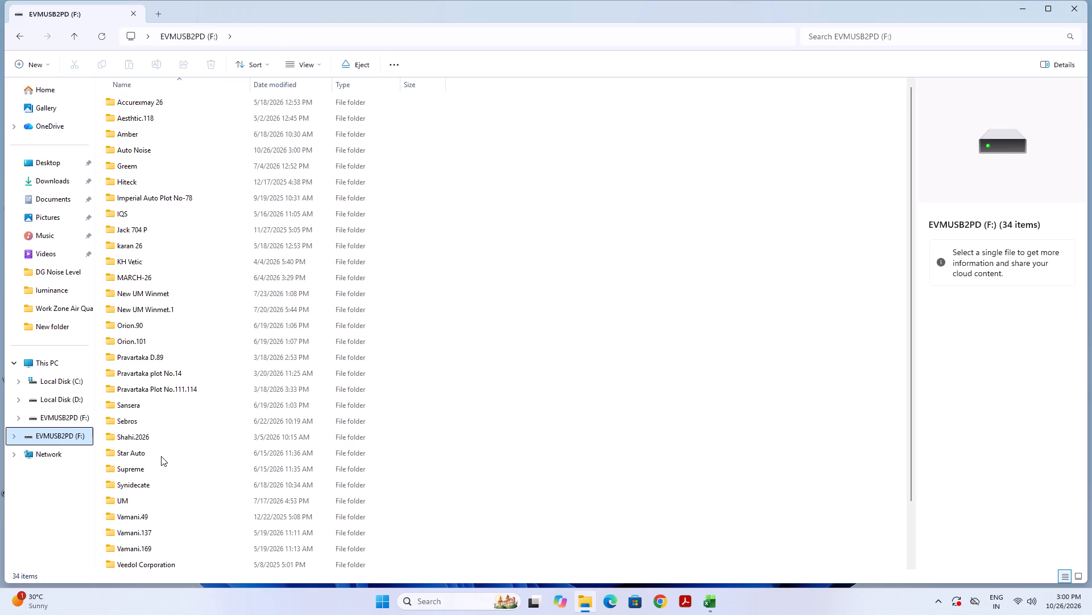
key(Down)
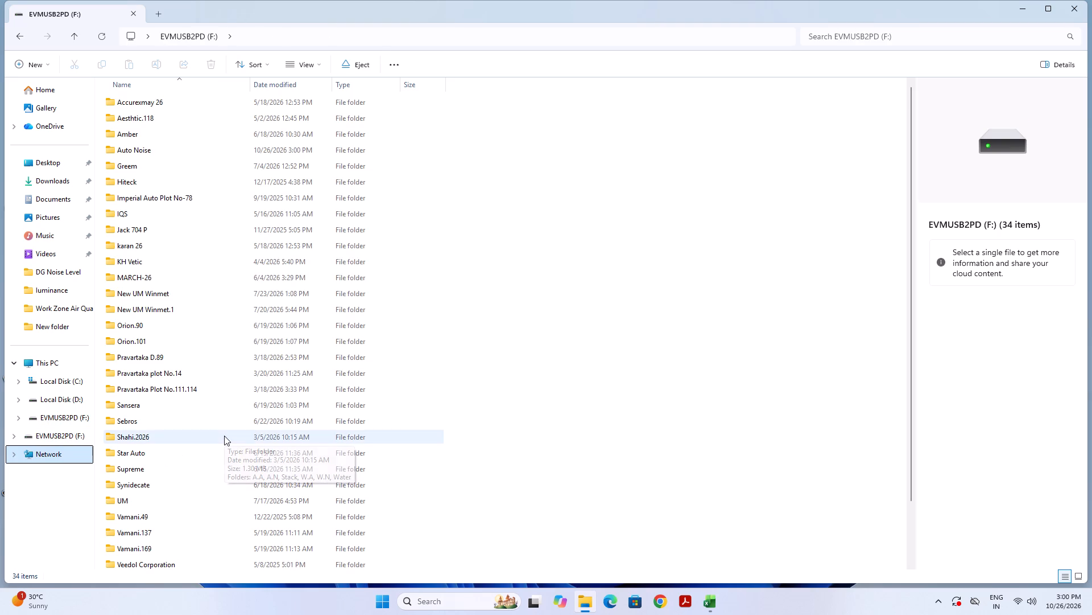
key(Down)
key(Down)
key(Down)
key(Down)
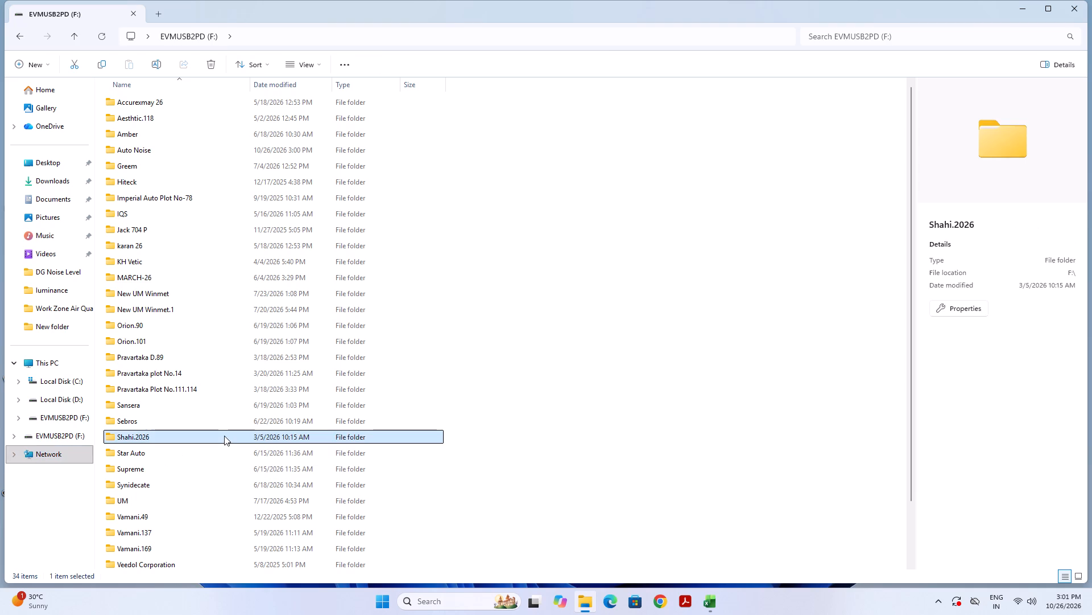
key(Down)
key(Down)
key(Down)
key(Down)
key(Down)
key(Down)
key(Down)
key(Down)
key(Down)
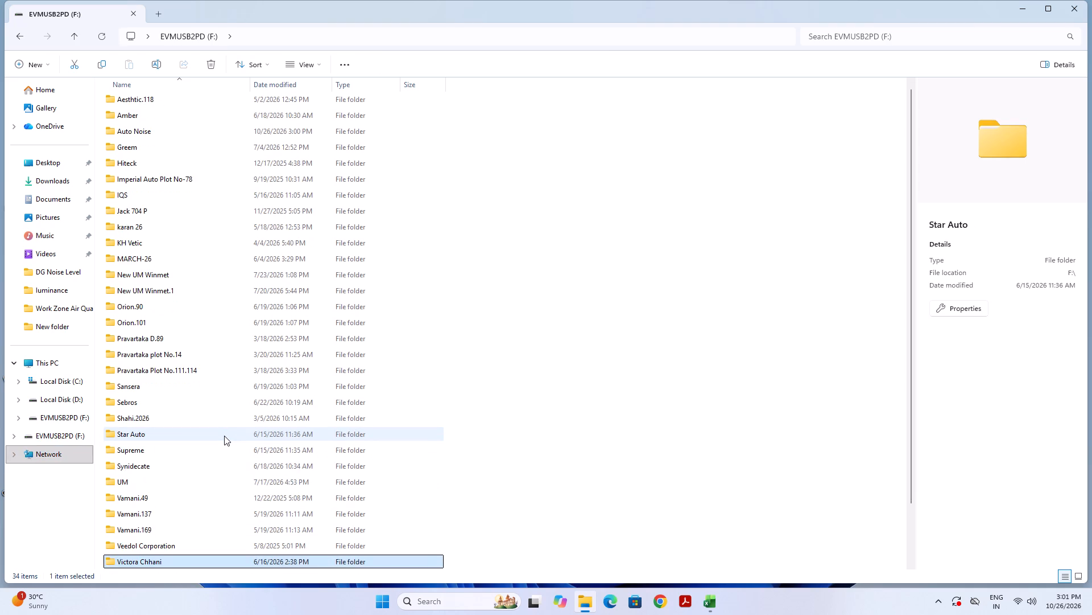
key(Down)
key(Down)
key(Down)
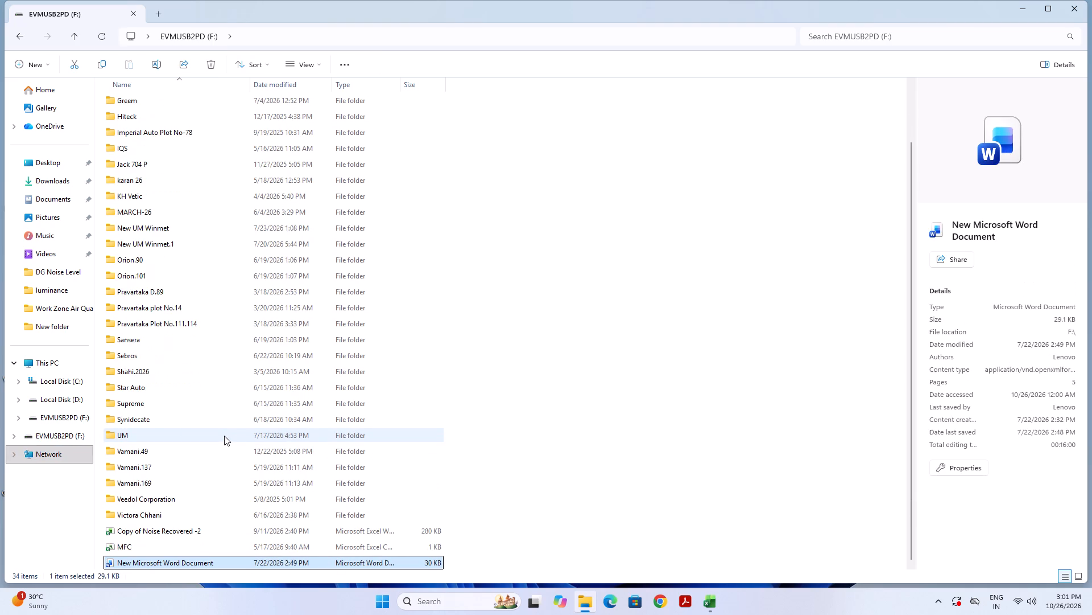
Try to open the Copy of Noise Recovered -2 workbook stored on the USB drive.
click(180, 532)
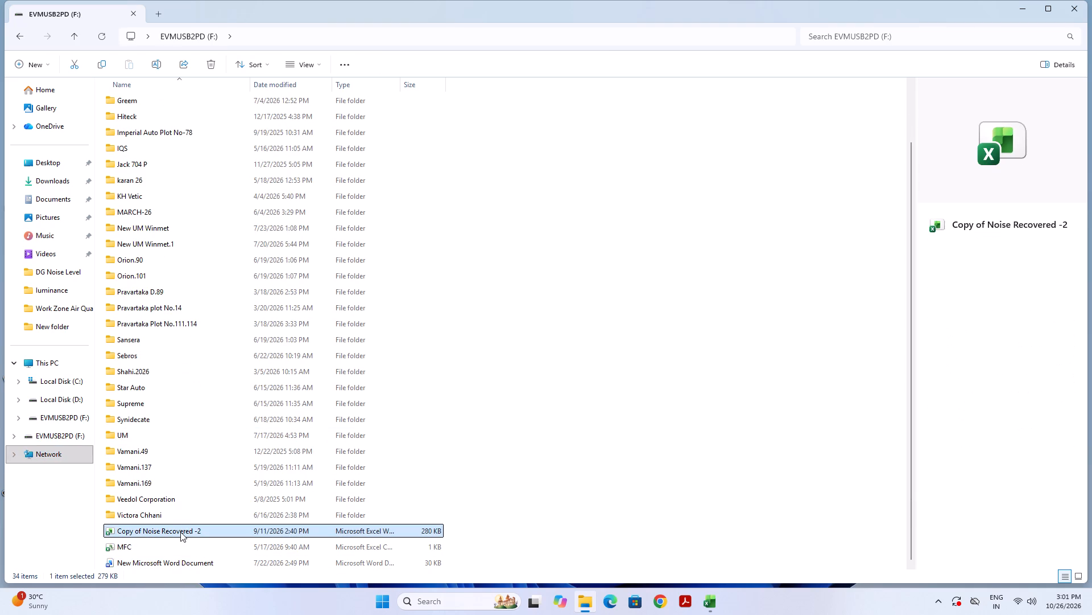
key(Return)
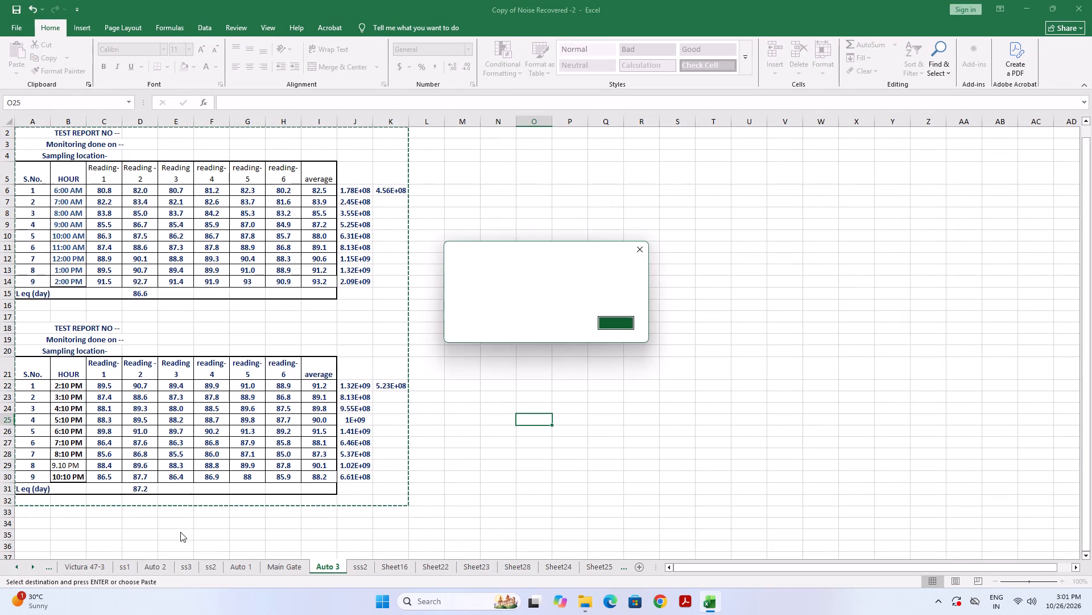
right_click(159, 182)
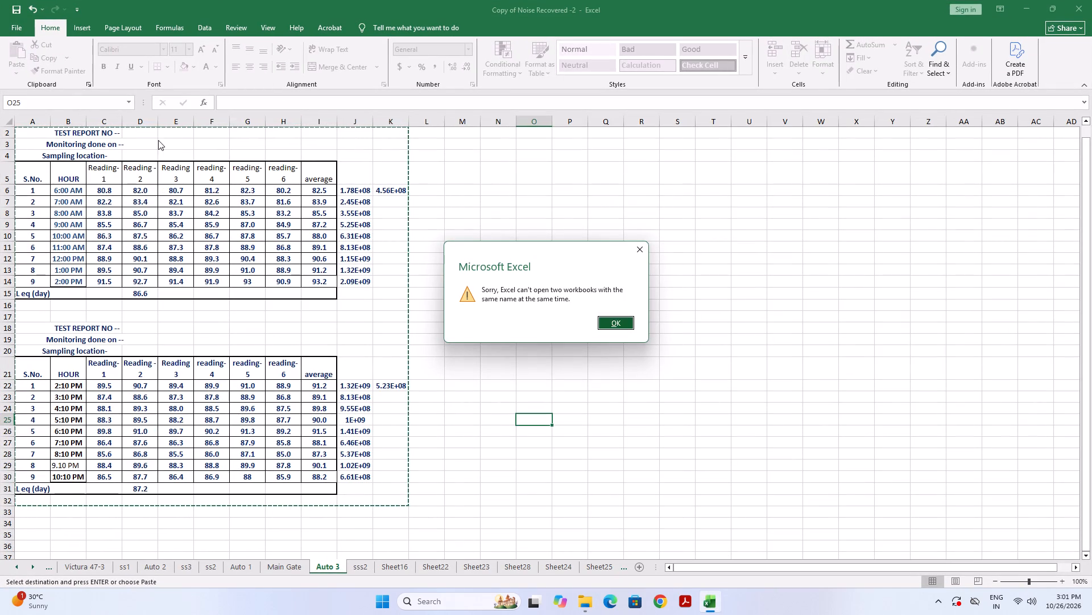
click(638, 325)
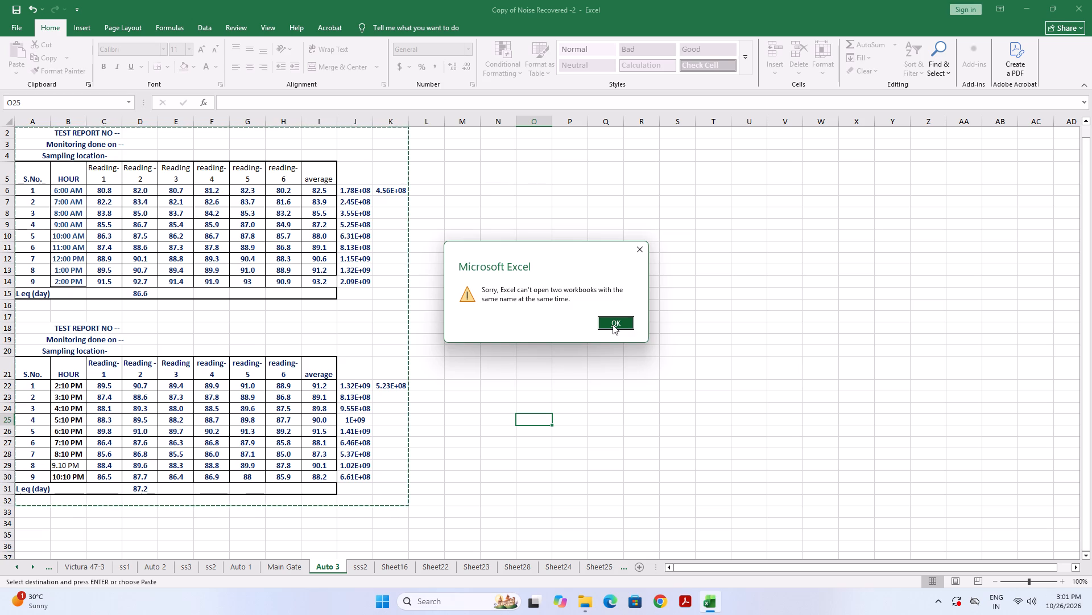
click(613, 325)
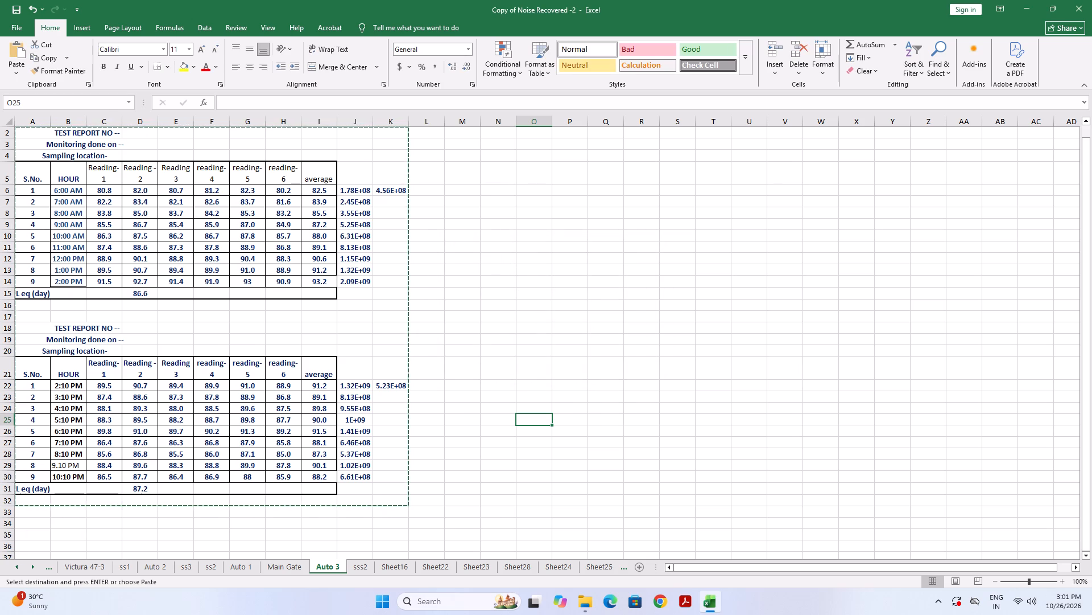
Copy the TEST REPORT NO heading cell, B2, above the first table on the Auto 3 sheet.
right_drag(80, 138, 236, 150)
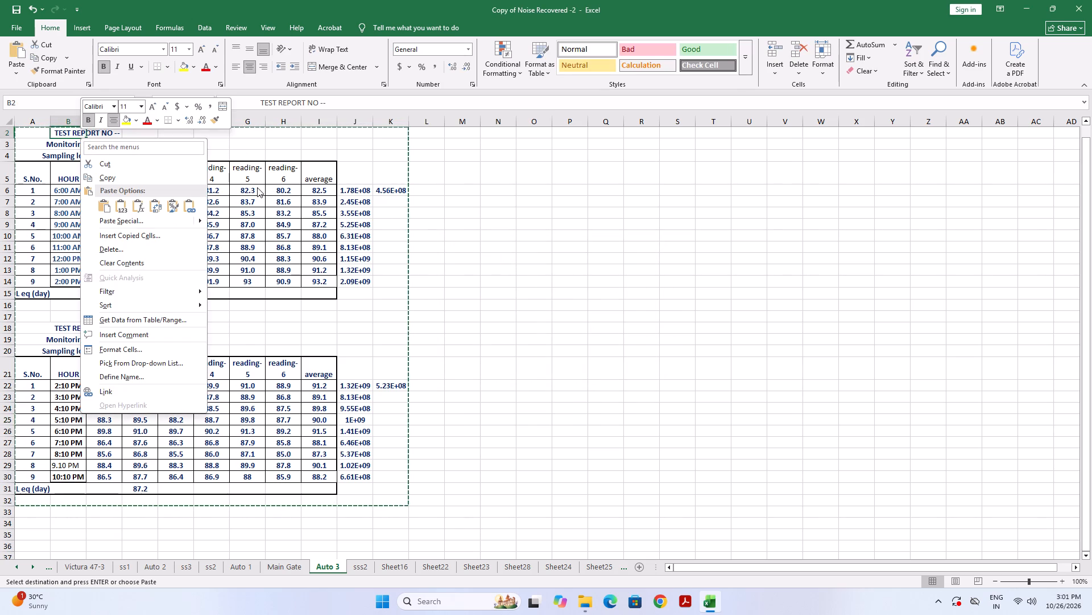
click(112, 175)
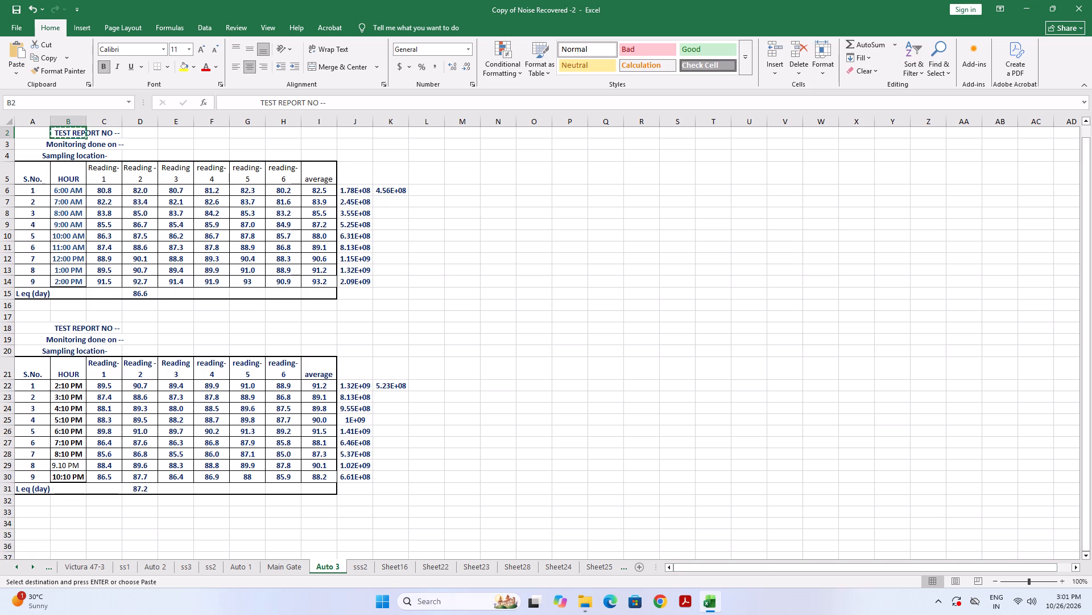
Close the already open Copy of Noise Recovered -2 workbook.
click(1076, 9)
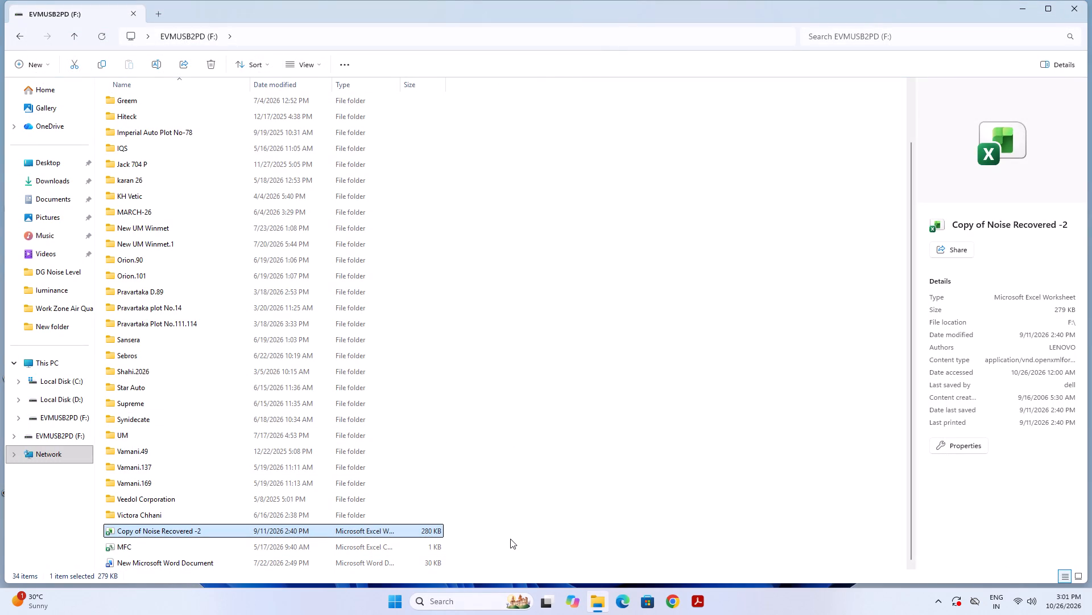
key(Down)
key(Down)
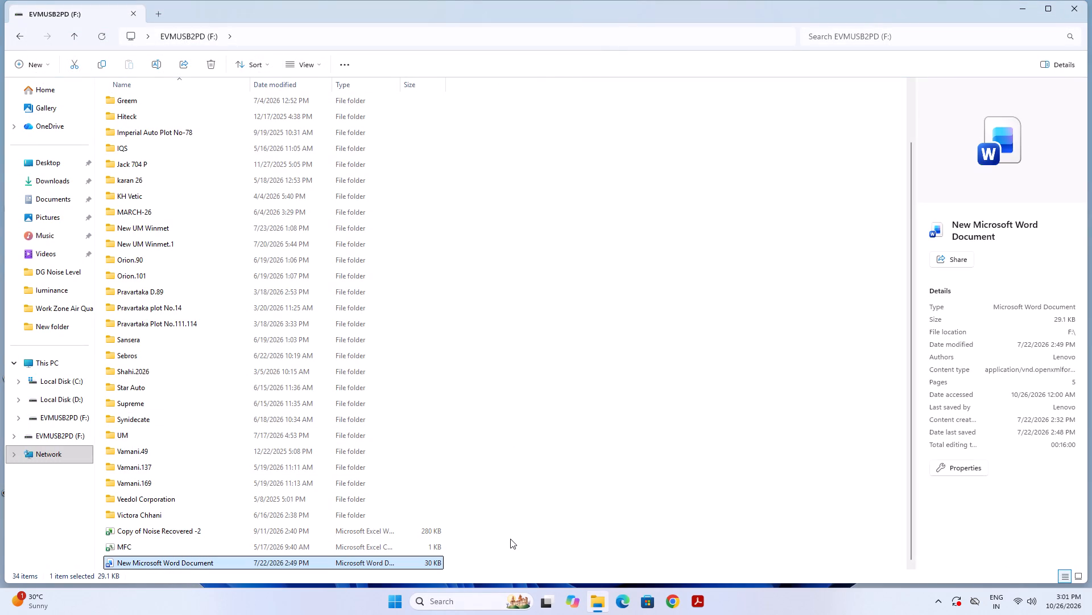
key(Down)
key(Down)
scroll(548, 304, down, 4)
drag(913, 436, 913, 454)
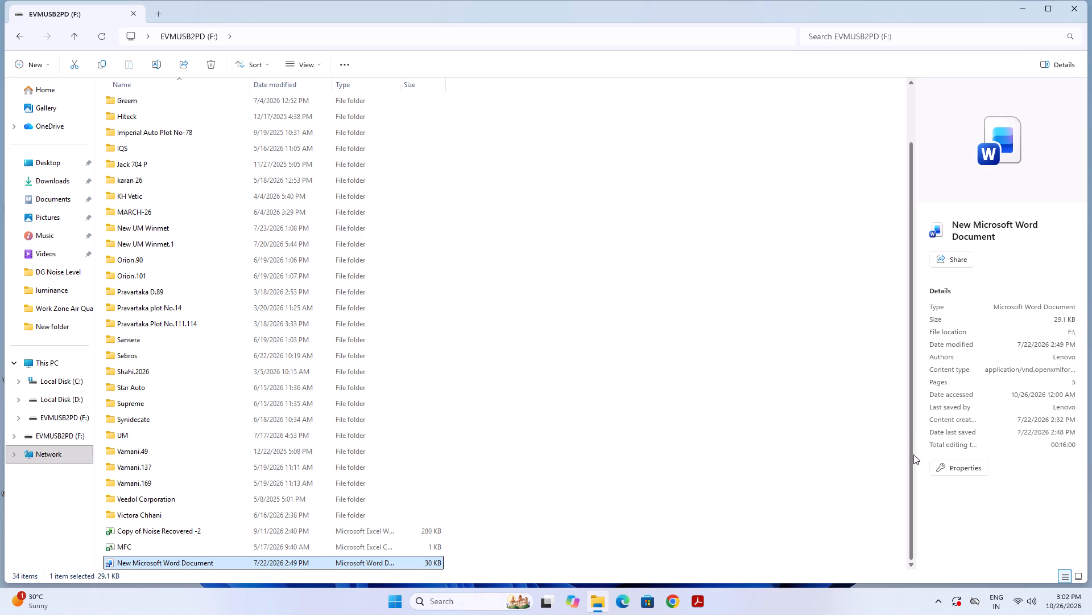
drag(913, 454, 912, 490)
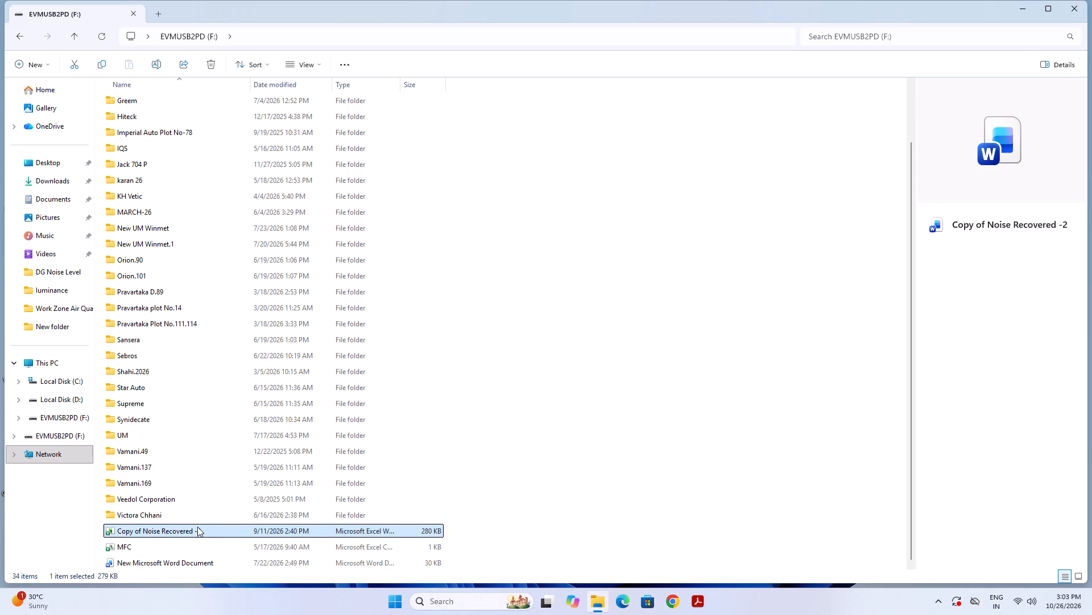
Open the USB drive's Copy of Noise Recovered -2 workbook to check its contents, and close it again.
key(Return)
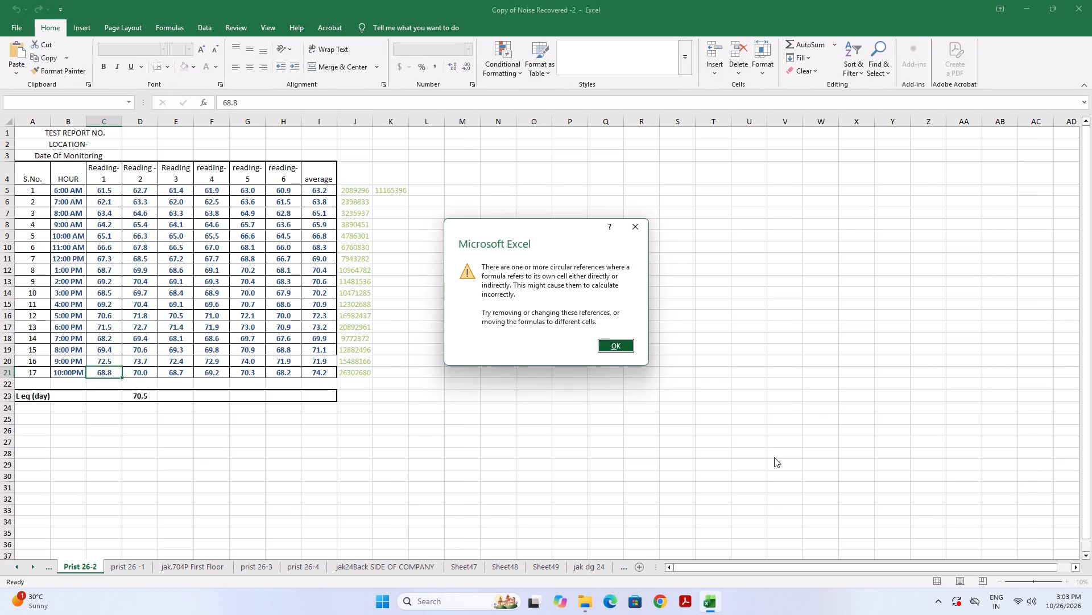
click(677, 475)
click(657, 428)
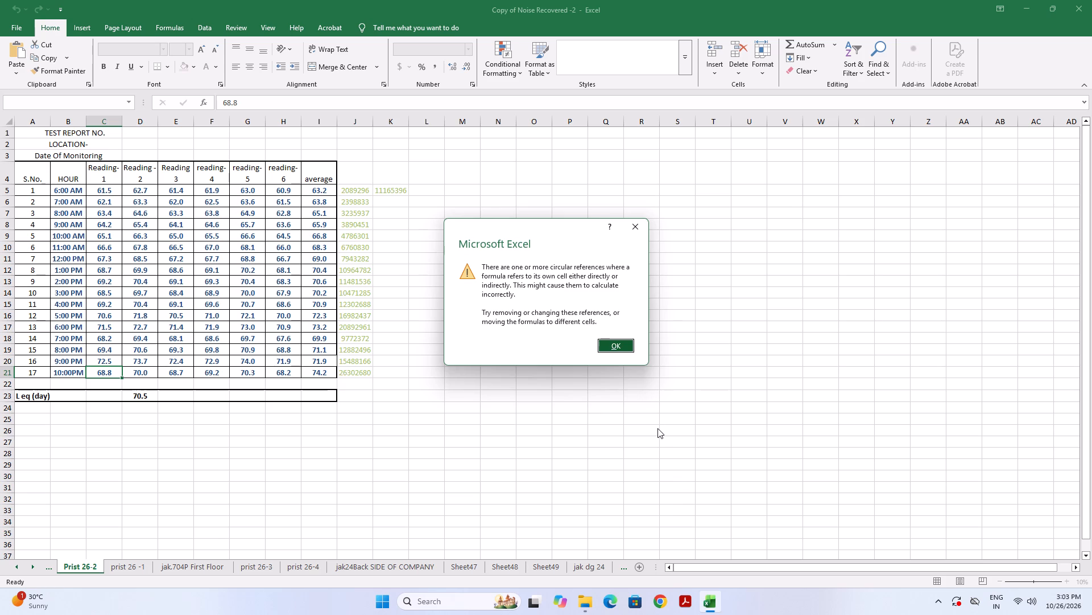
click(616, 346)
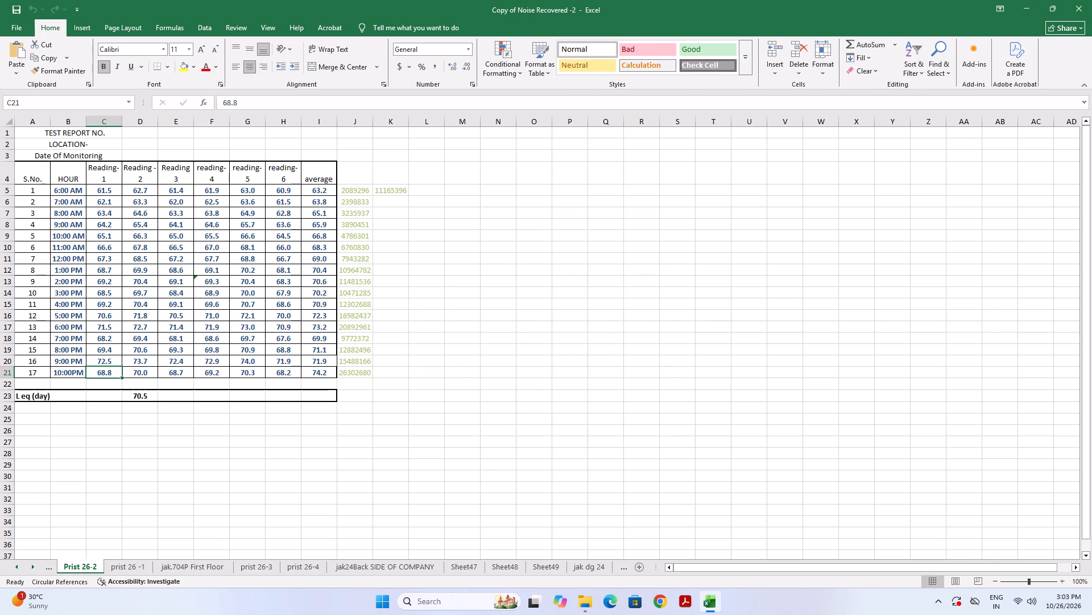
click(1082, 4)
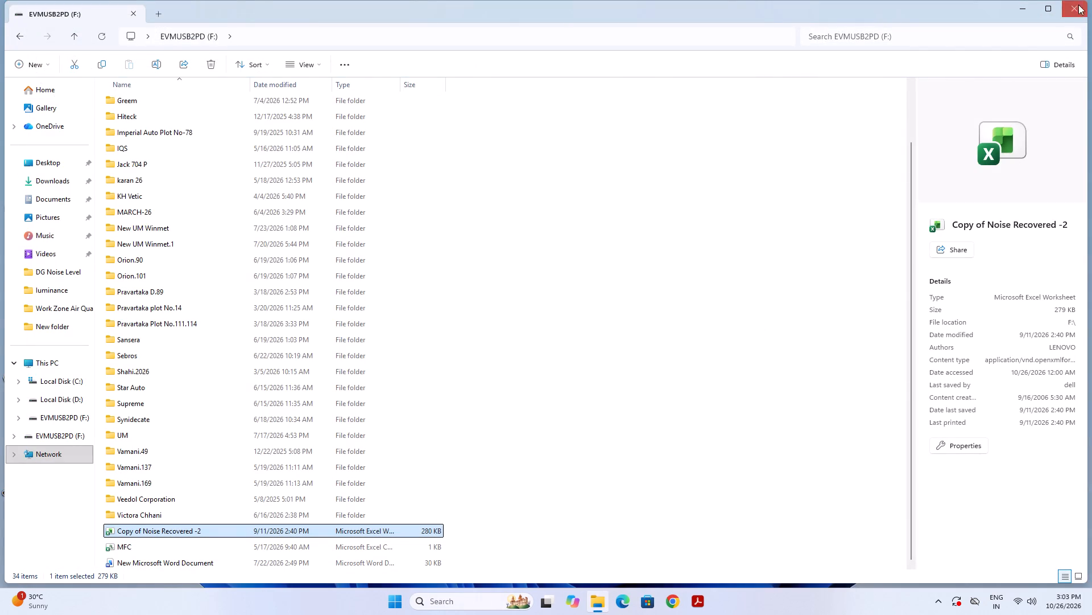
Close the USB drive window and open the Copy of Noise Recovered -2 workbook stored on the desktop.
click(1072, 7)
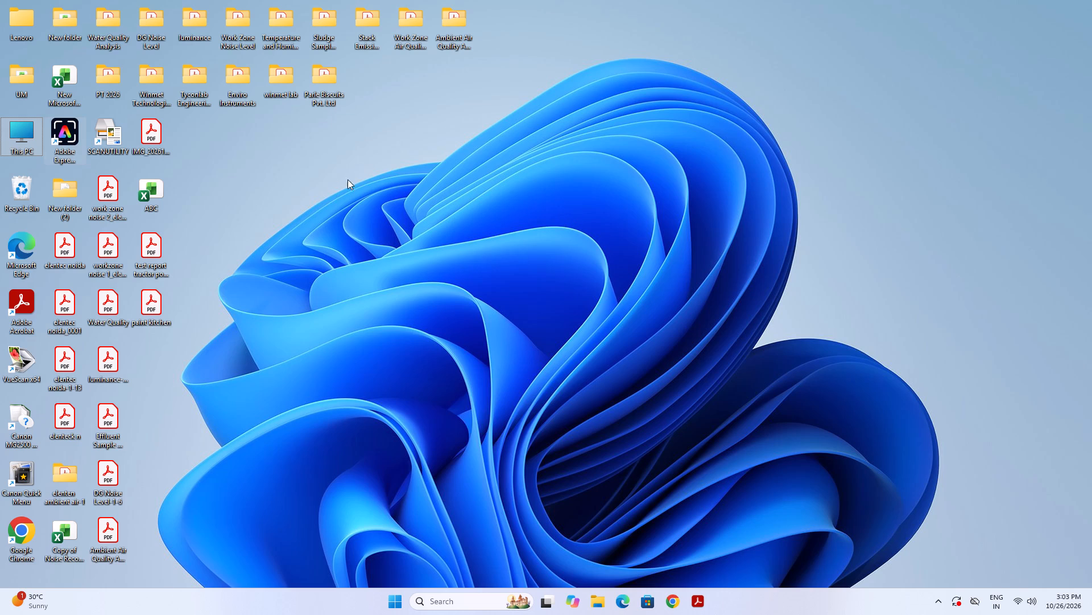
click(327, 179)
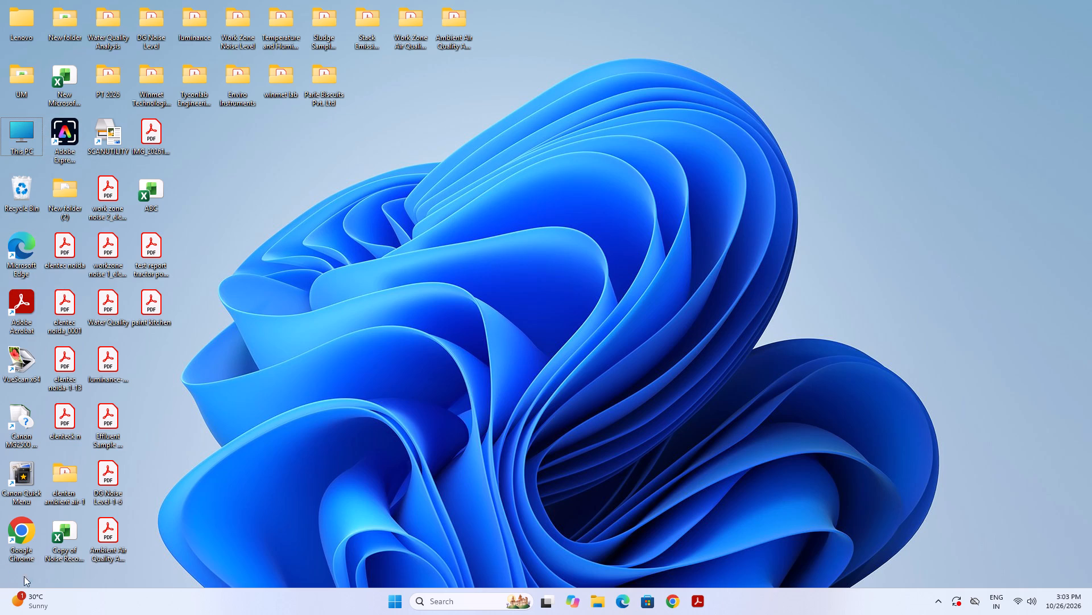
click(60, 531)
key(Return)
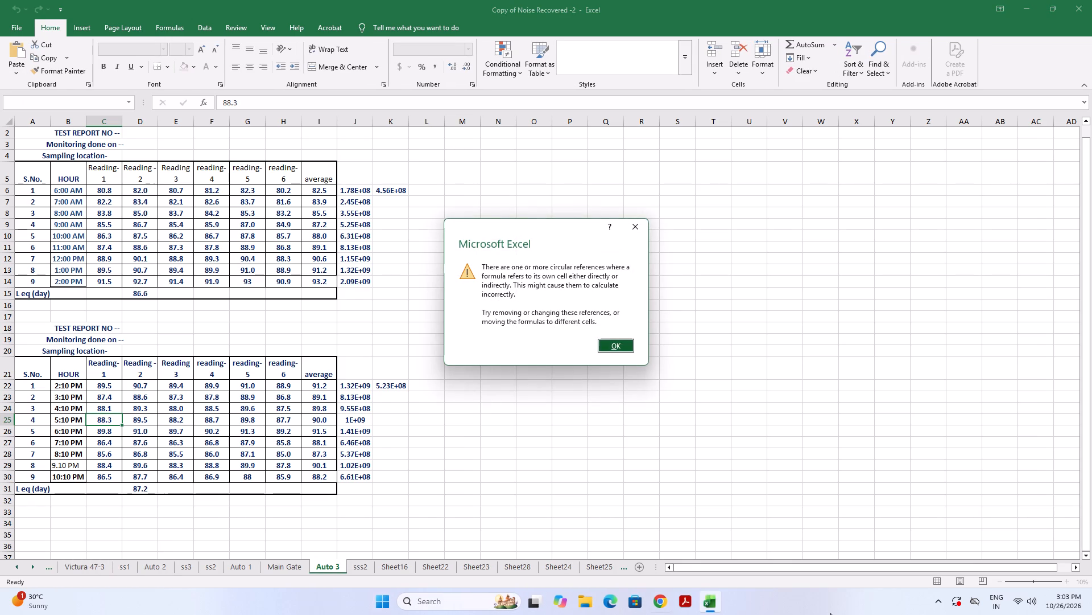
click(986, 584)
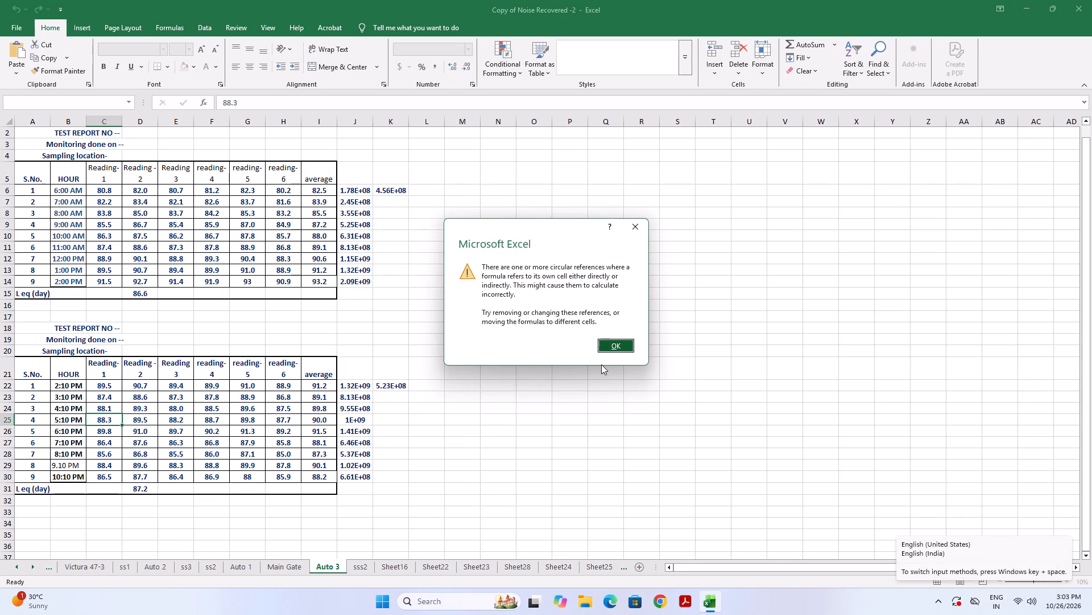
click(621, 341)
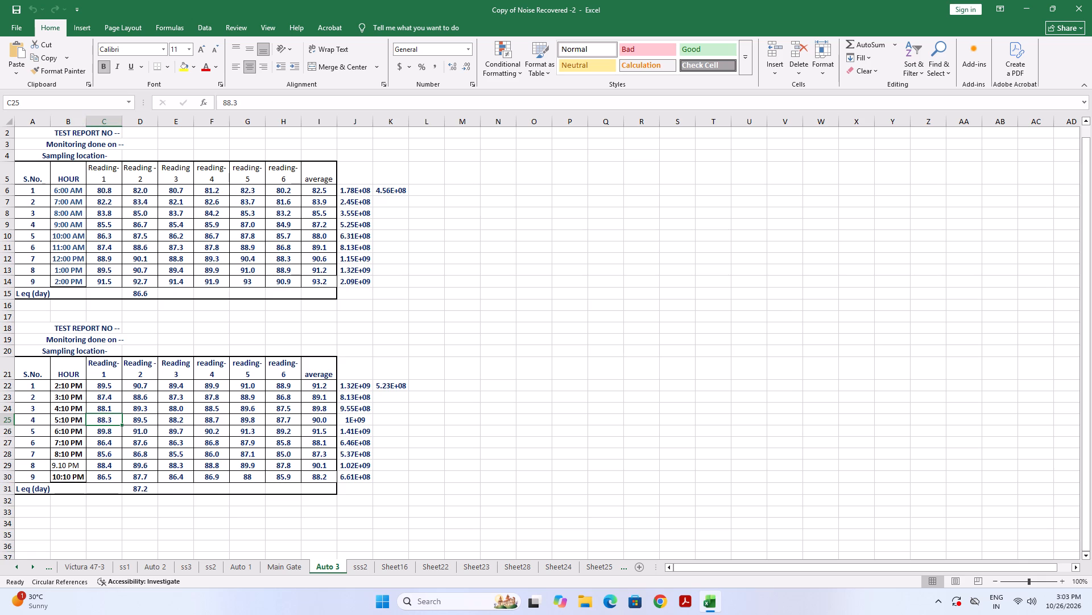
Copy the range A2:L34 containing both noise tables on the Auto 3 sheet.
drag(34, 136, 456, 302)
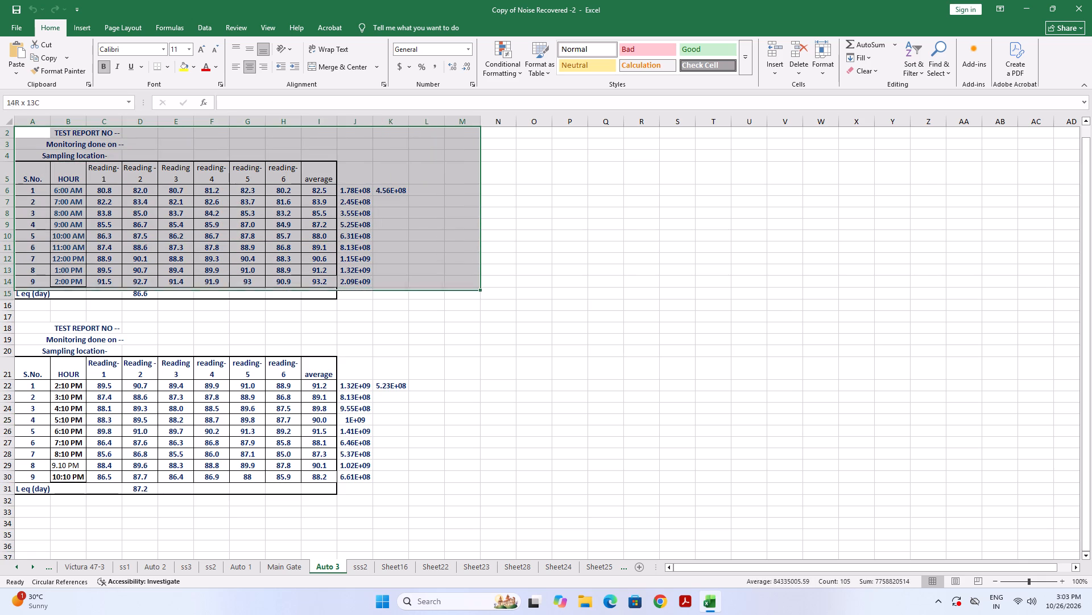
drag(456, 302, 436, 522)
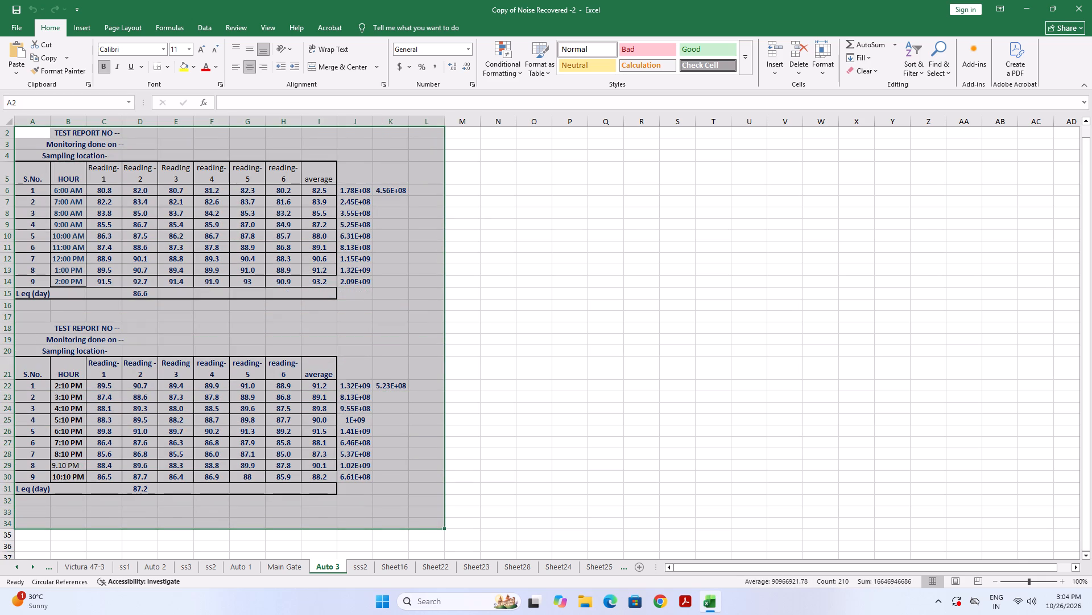
right_click(420, 512)
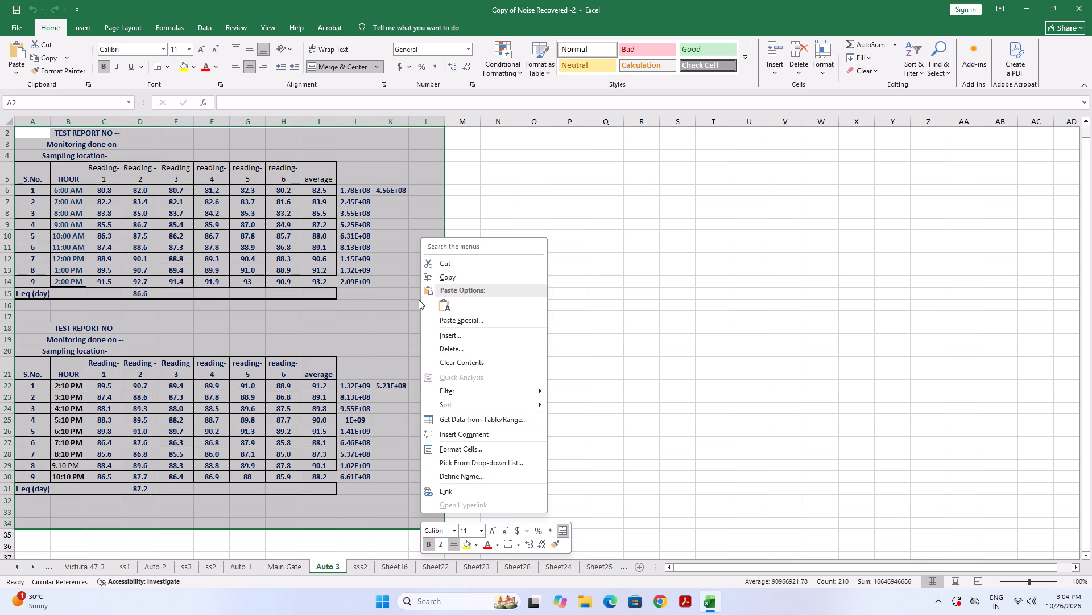
click(445, 277)
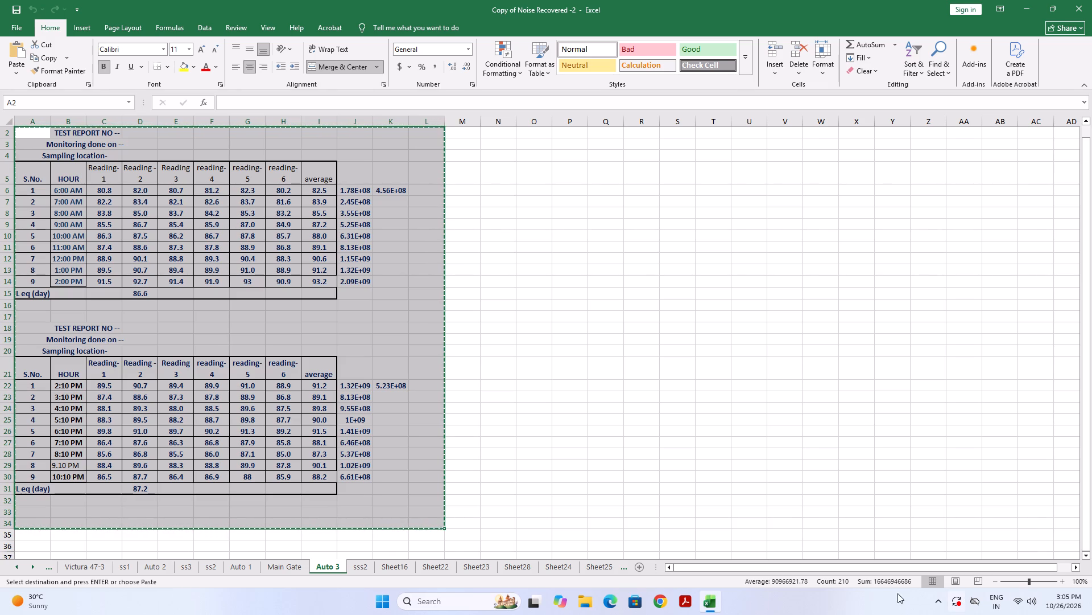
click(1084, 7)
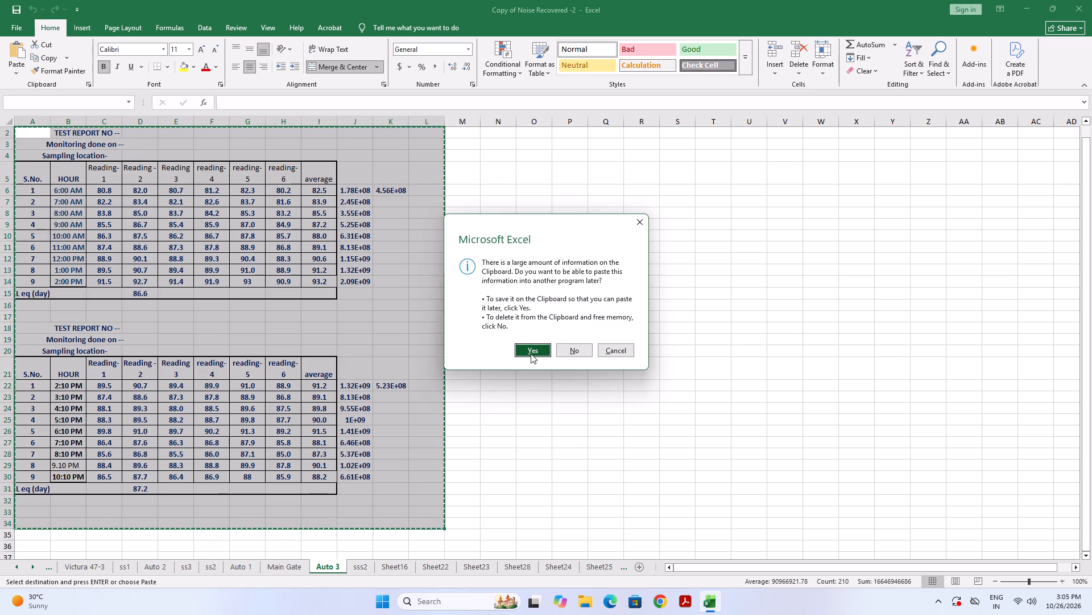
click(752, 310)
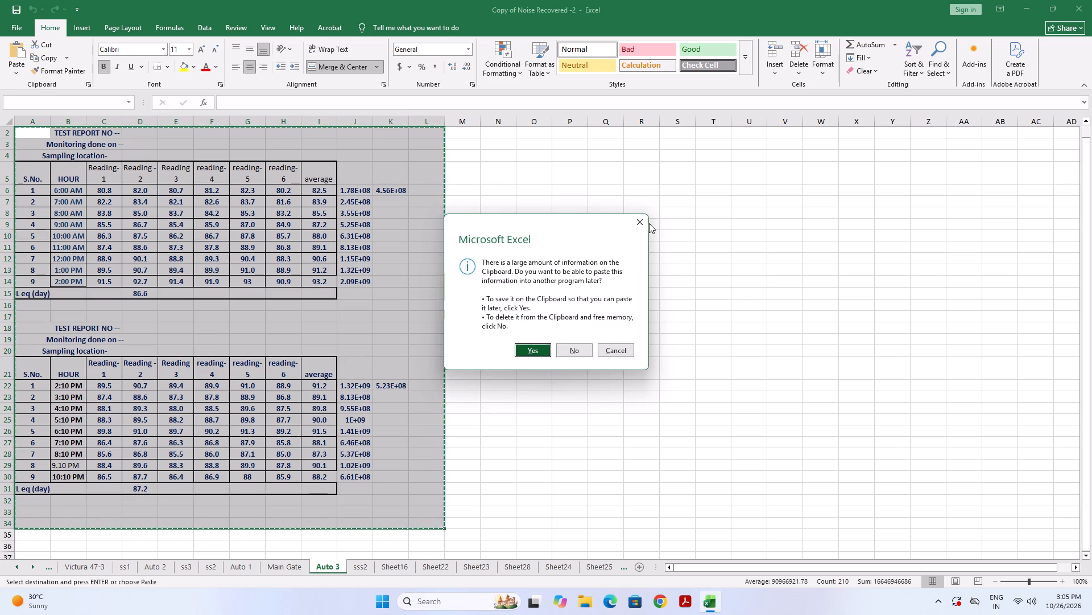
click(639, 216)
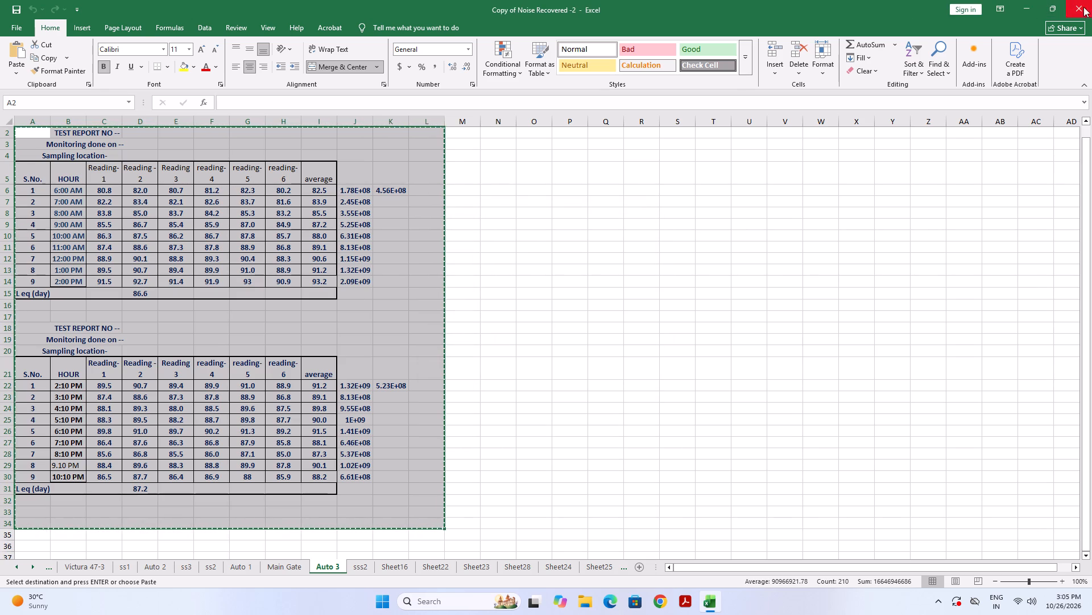
Save the Copy of Noise Recovered -2 workbook and close it.
click(18, 4)
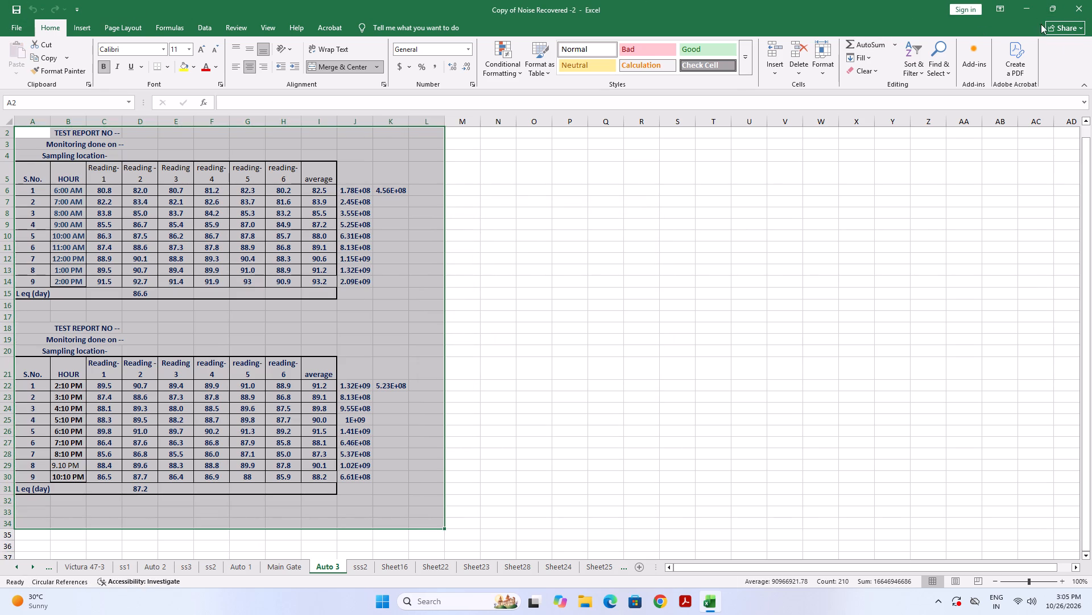
click(1089, 9)
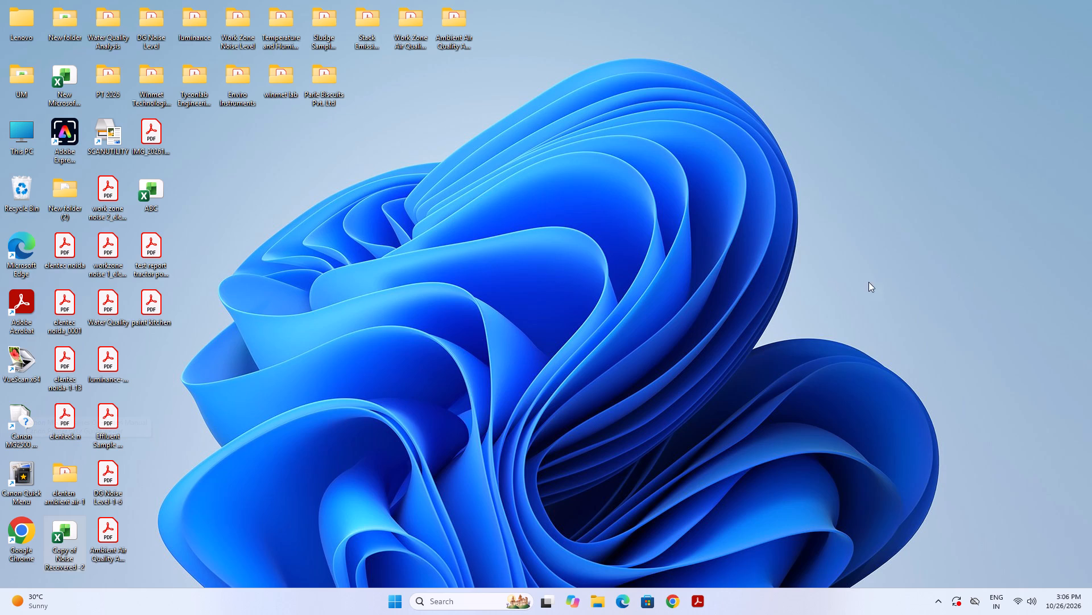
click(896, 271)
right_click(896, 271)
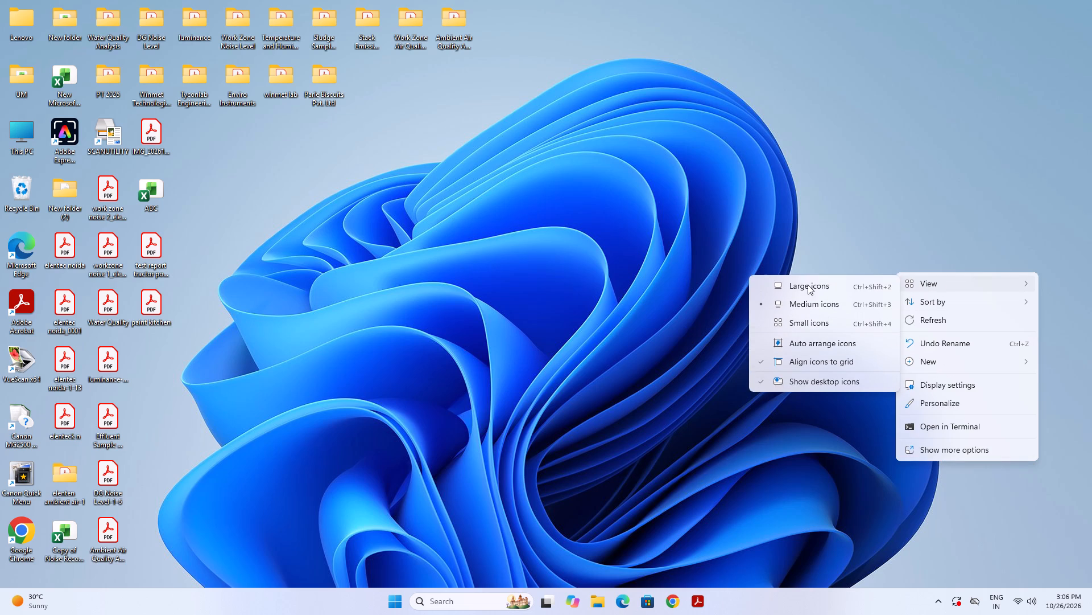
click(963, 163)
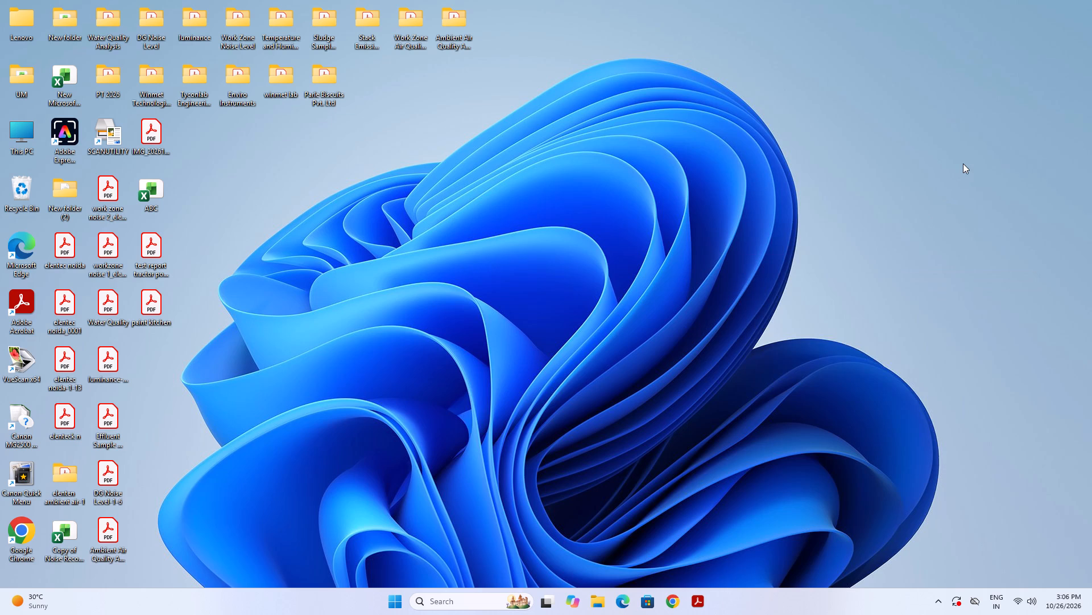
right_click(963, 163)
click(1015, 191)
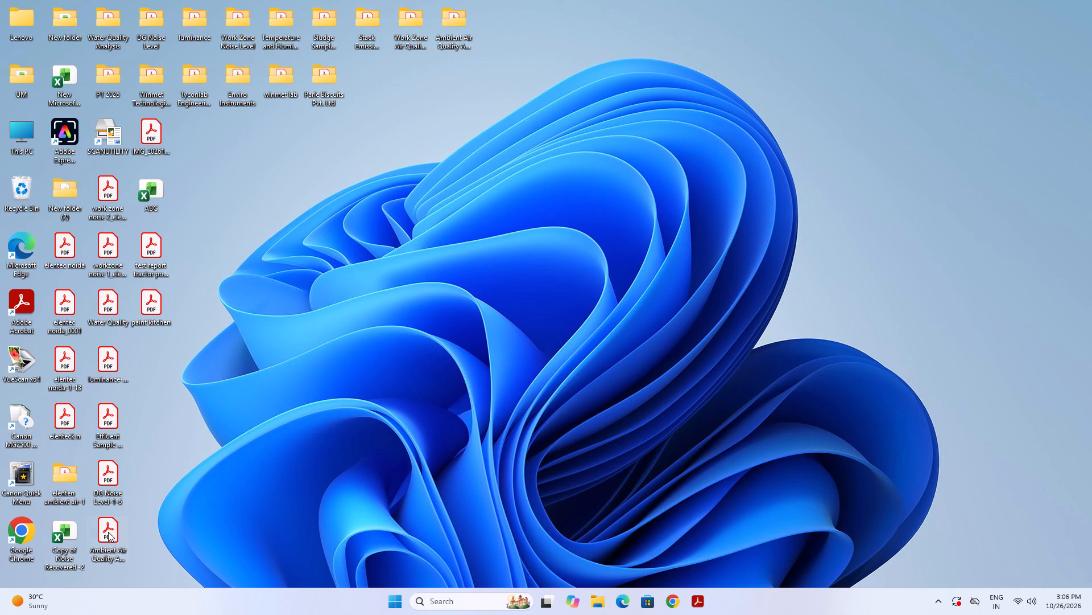
Reopen the Copy of Noise Recovered -2 workbook from the desktop.
click(65, 534)
key(Return)
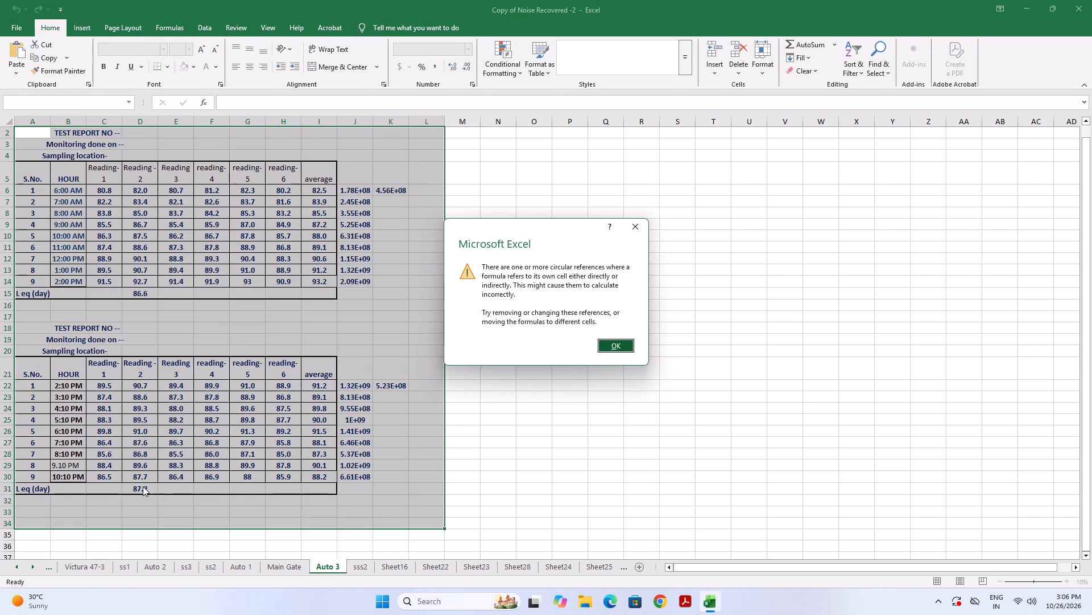
click(607, 342)
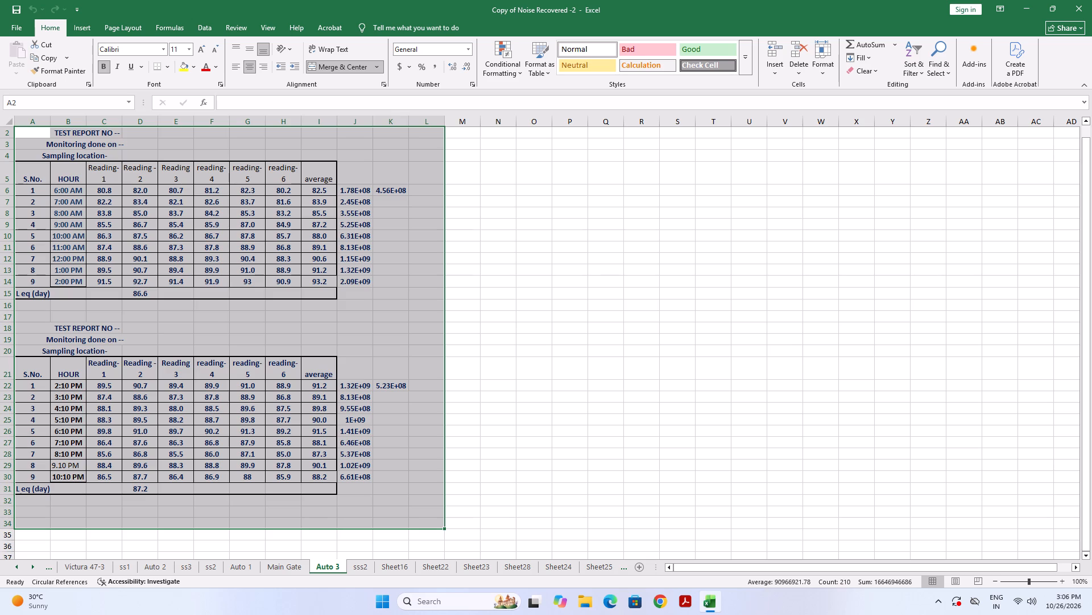
Copy the selected range A2:L34 with both noise tables on the Auto 3 sheet again.
right_click(408, 324)
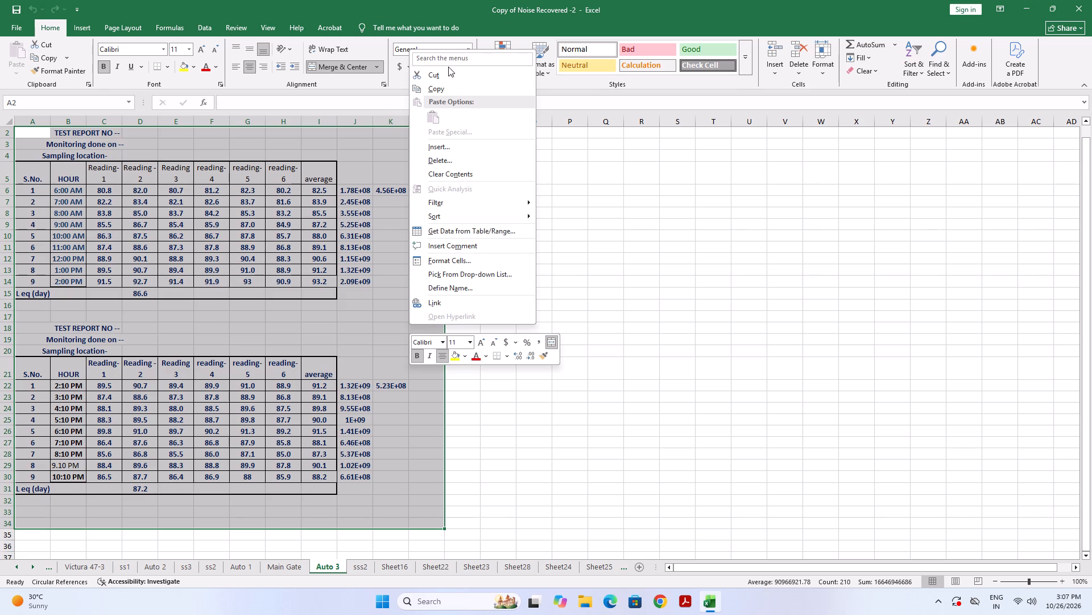
click(442, 86)
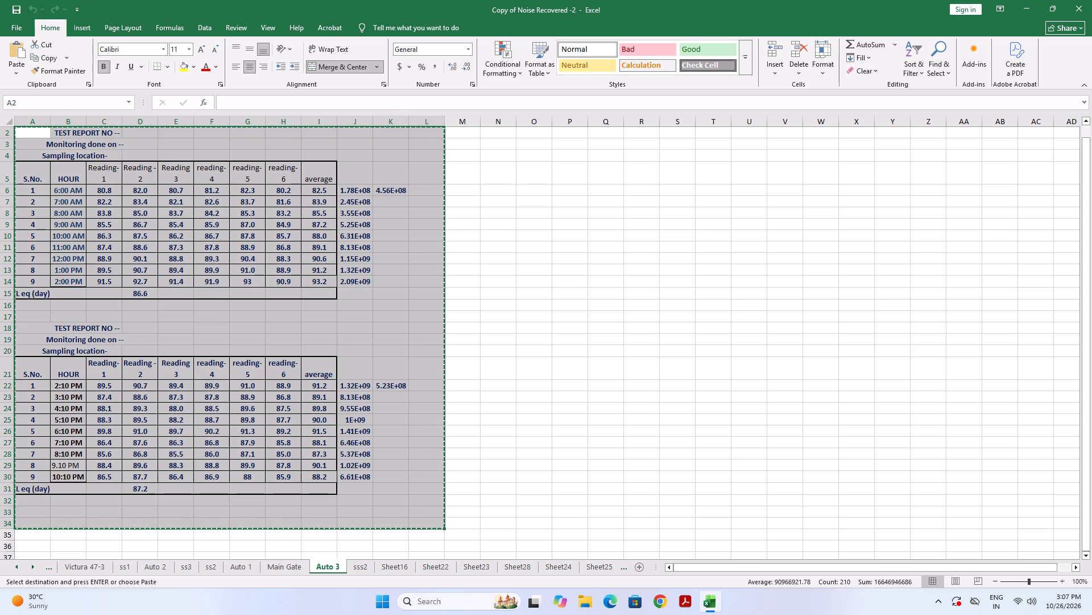
right_click(442, 288)
right_click(466, 289)
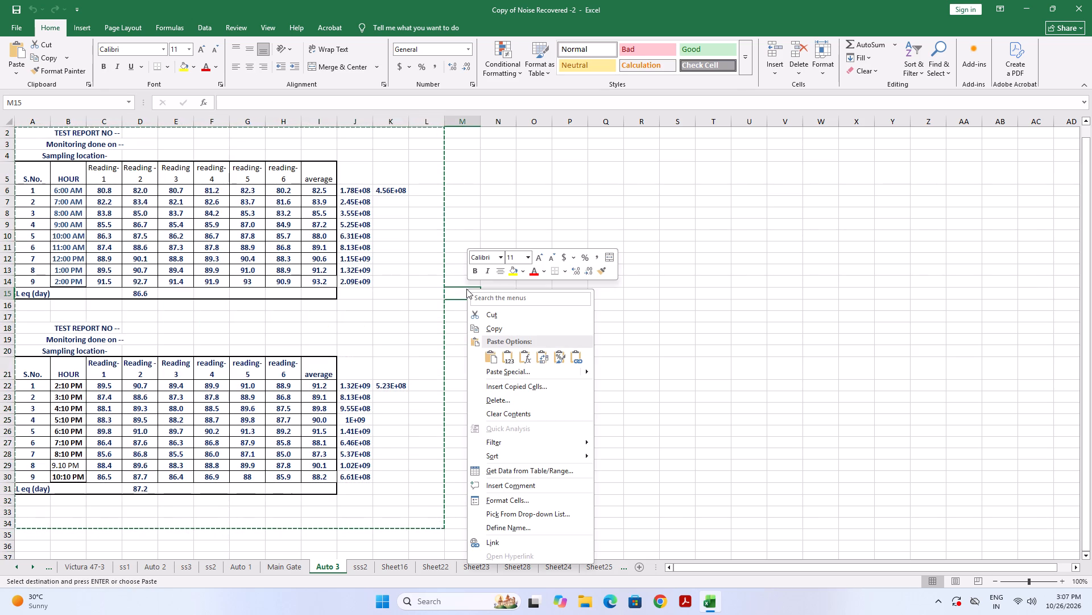
click(714, 309)
click(714, 309)
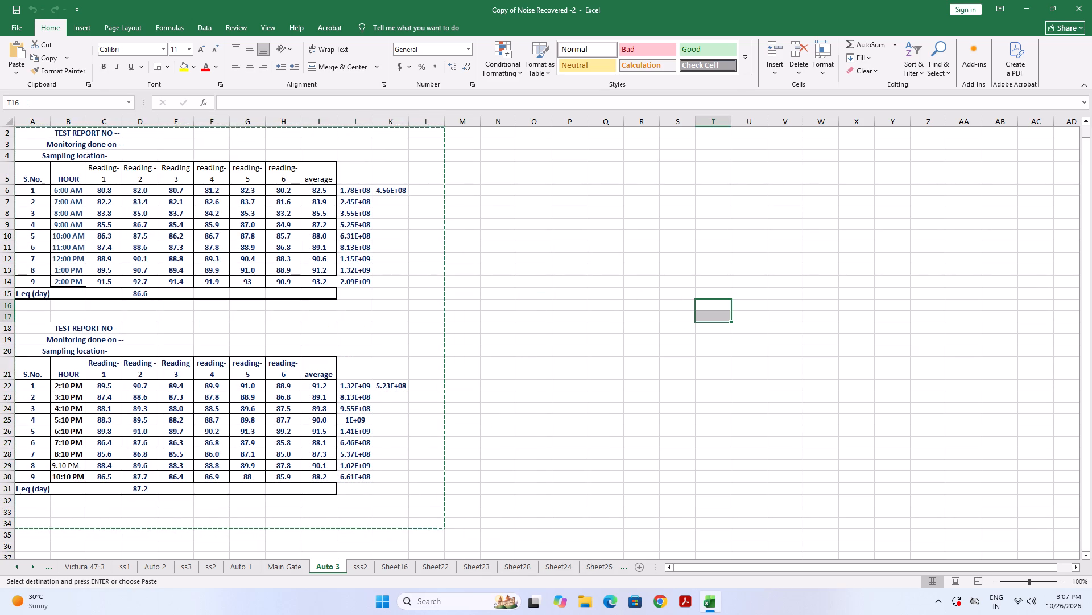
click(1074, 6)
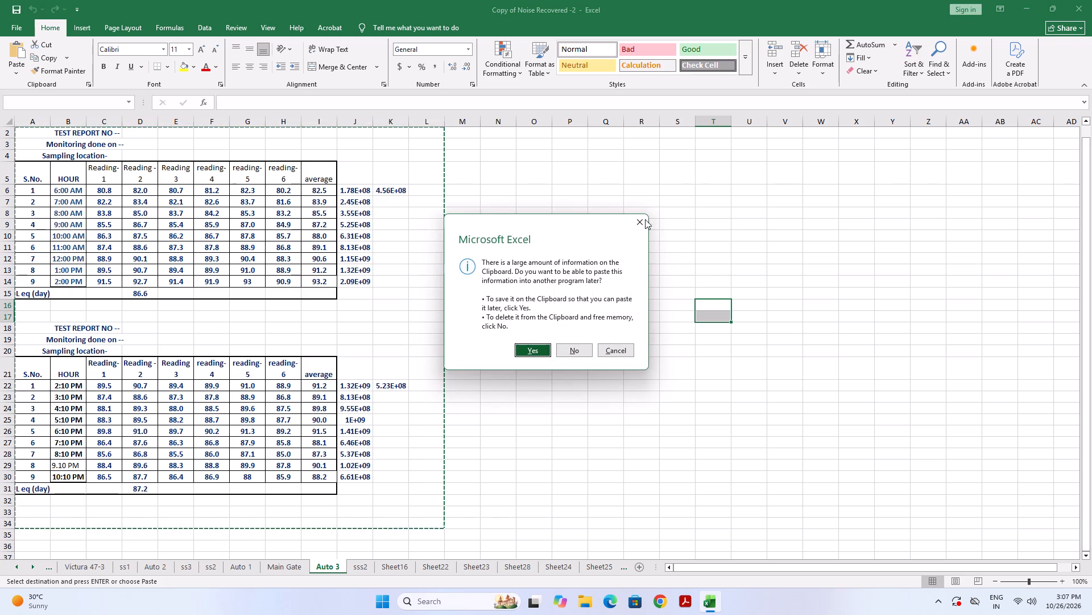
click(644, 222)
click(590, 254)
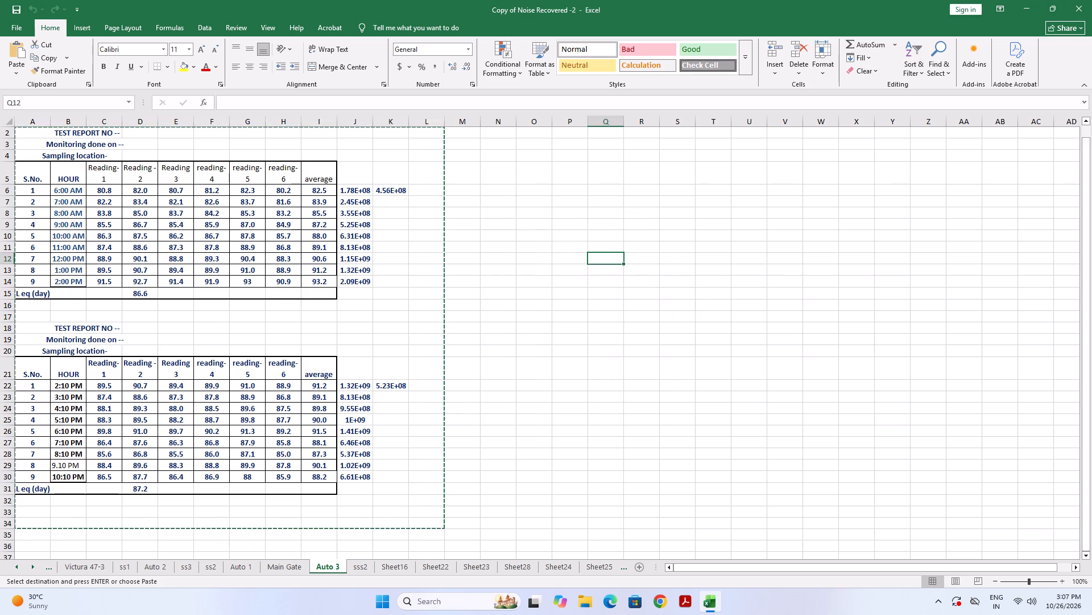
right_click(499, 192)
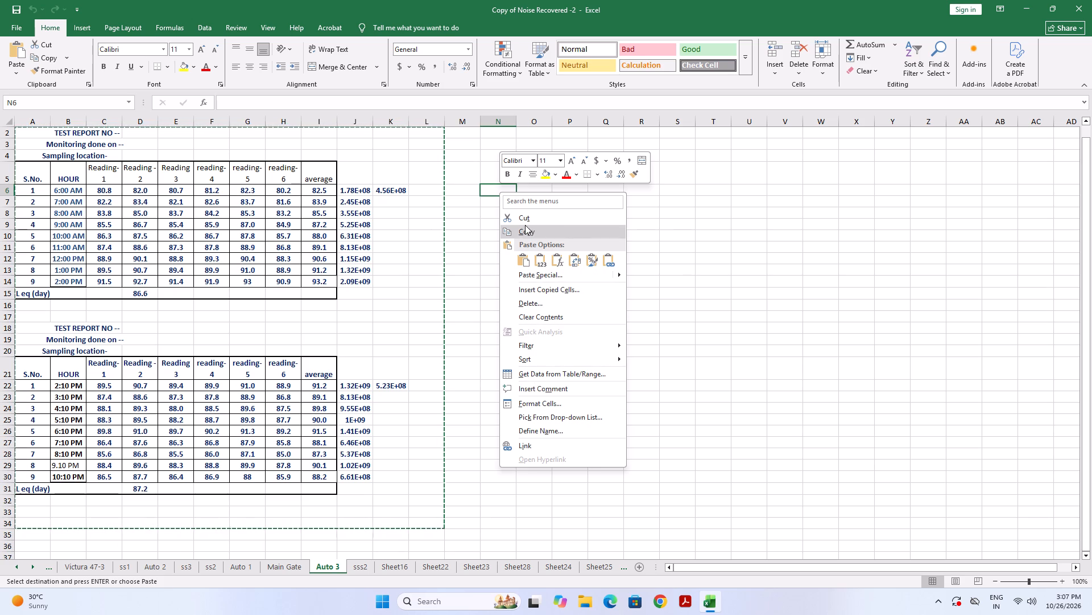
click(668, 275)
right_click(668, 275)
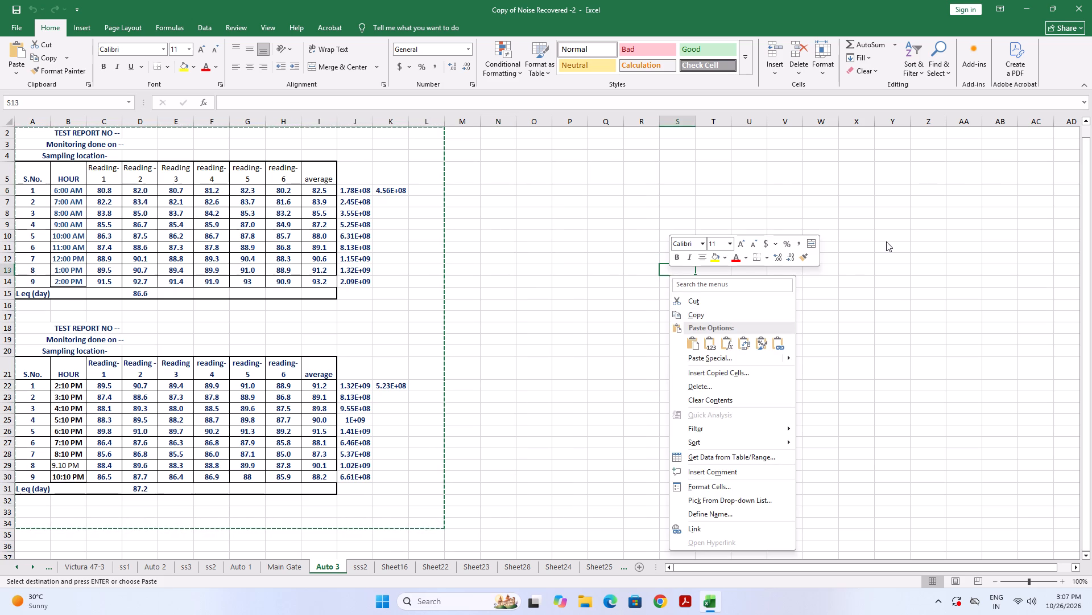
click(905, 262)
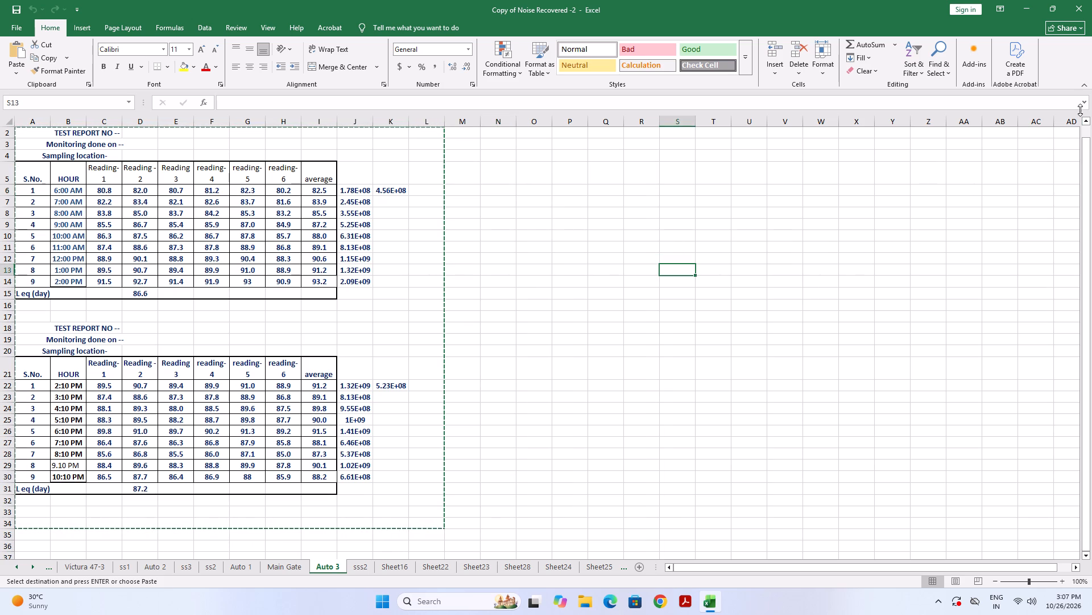
Close the Copy of Noise Recovered -2 workbook, keeping the copied tables on the clipboard for another program.
click(1082, 5)
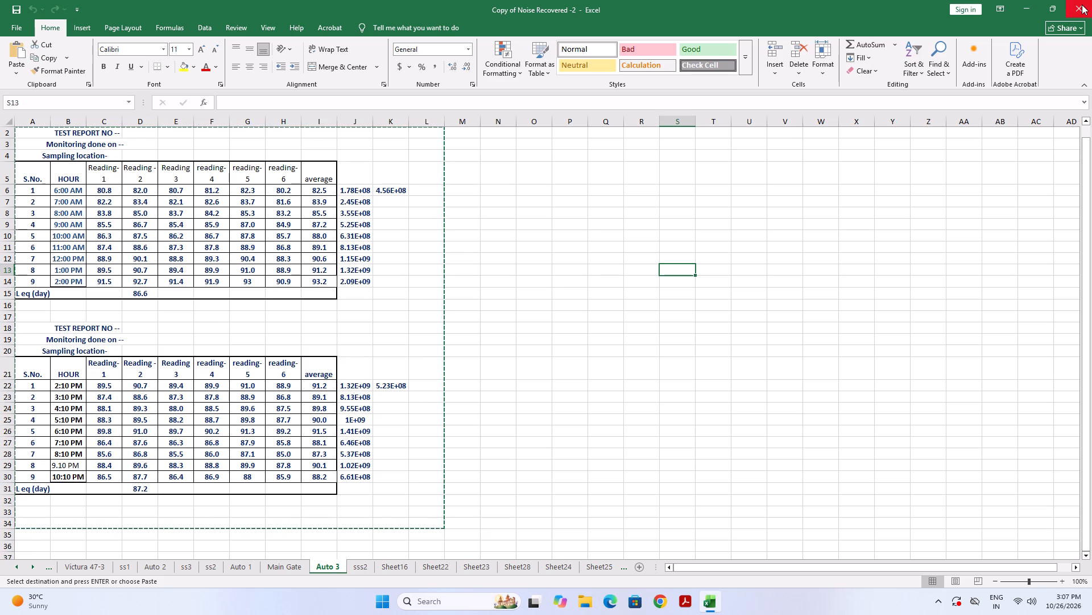
click(1082, 5)
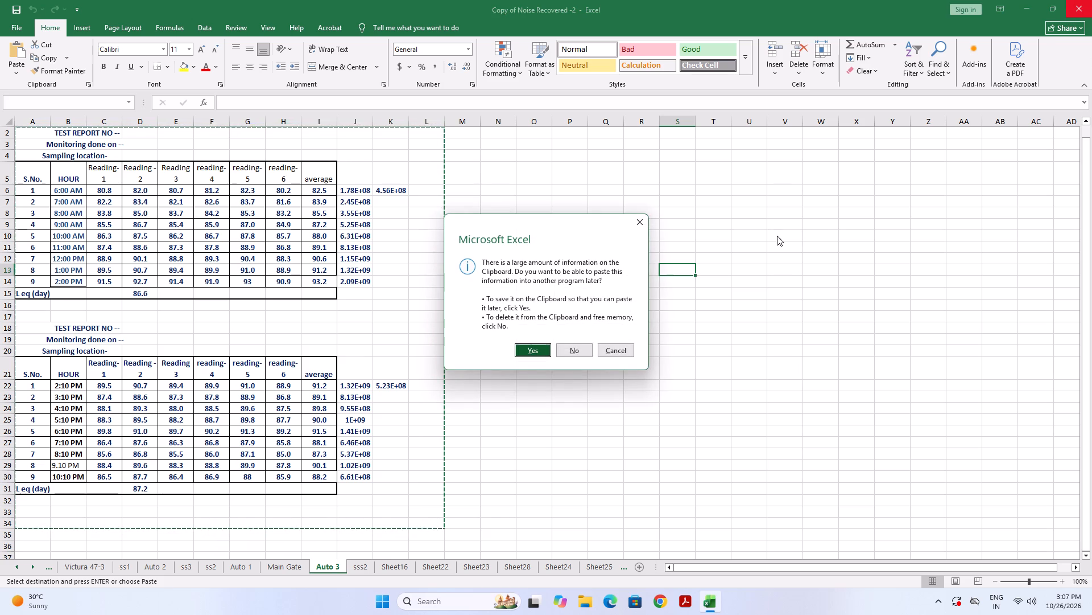
click(536, 353)
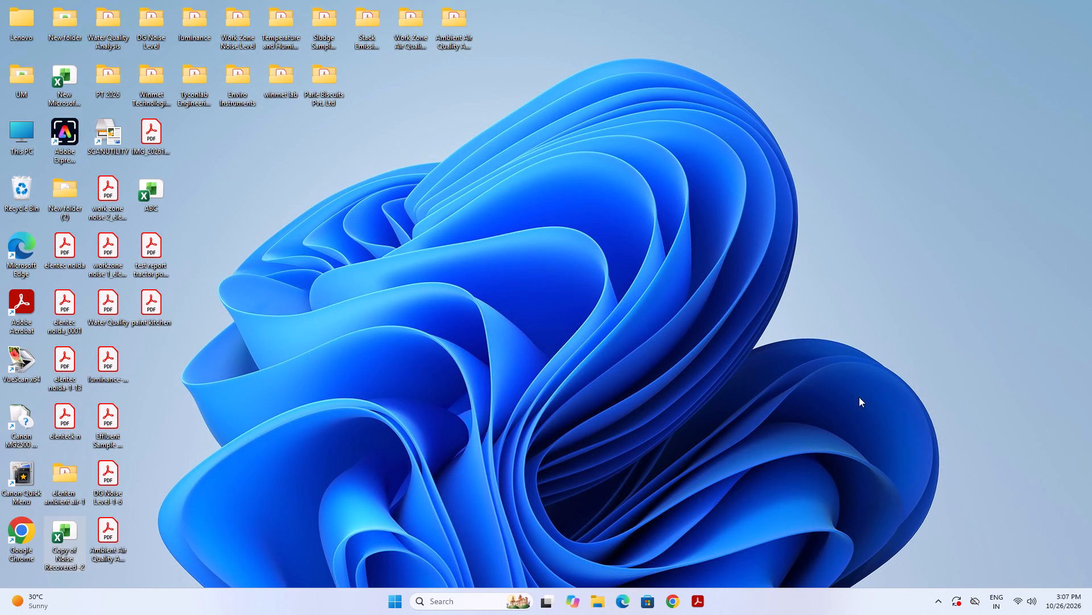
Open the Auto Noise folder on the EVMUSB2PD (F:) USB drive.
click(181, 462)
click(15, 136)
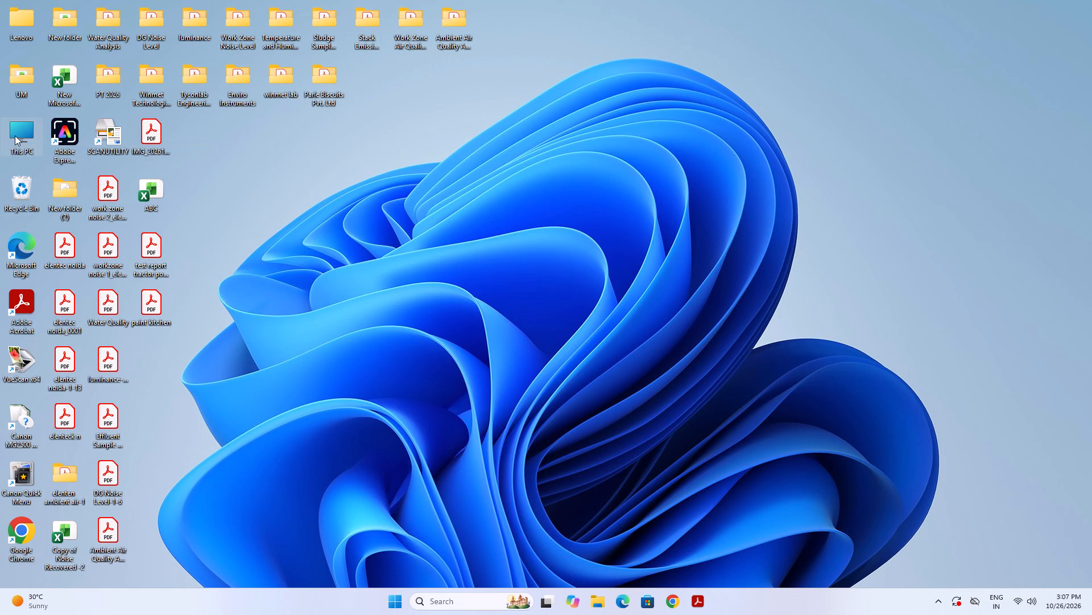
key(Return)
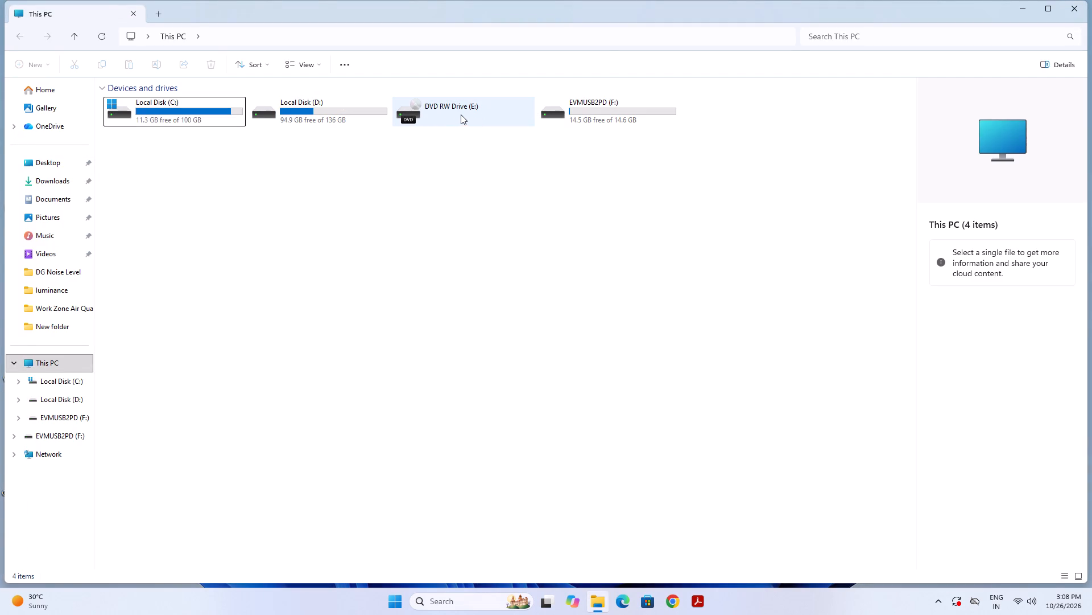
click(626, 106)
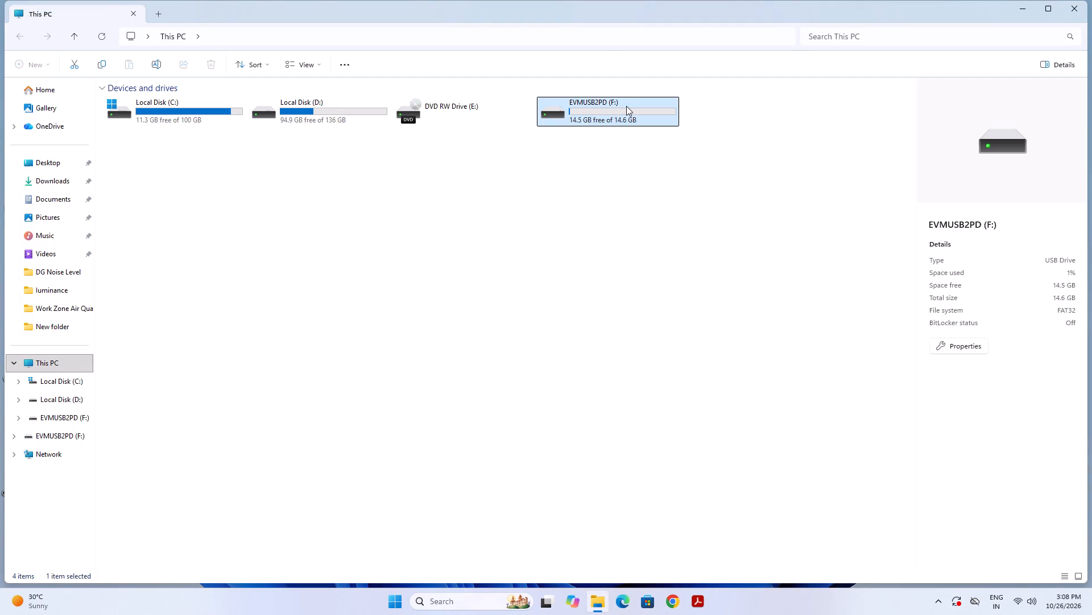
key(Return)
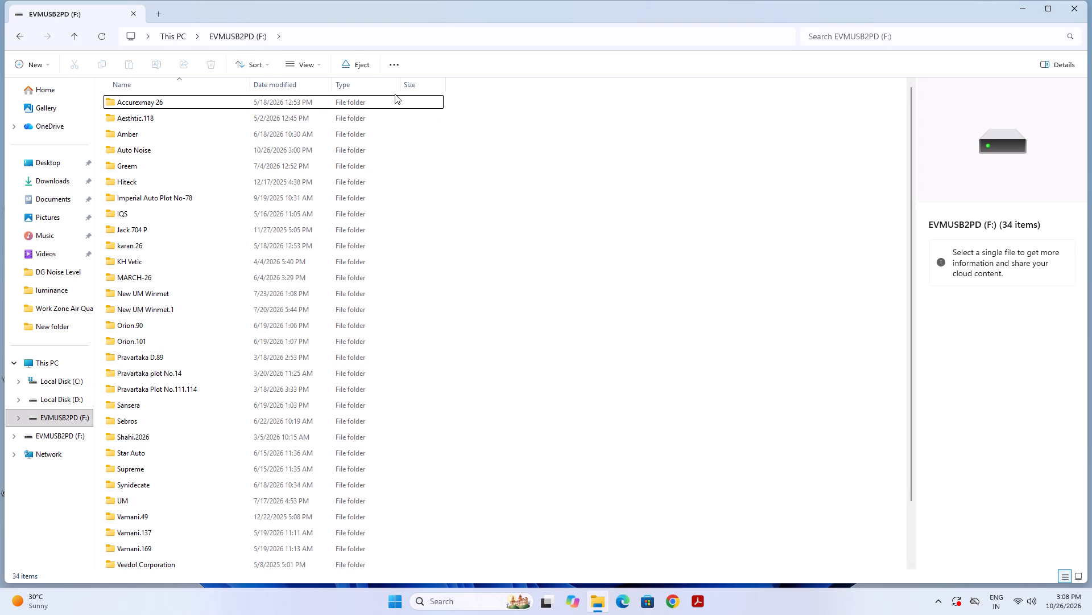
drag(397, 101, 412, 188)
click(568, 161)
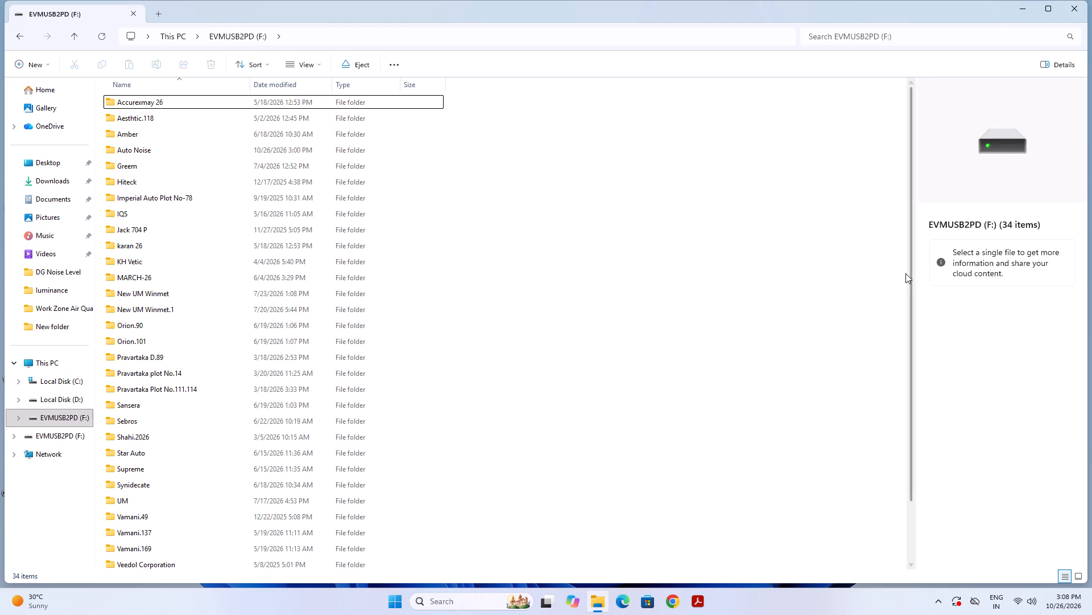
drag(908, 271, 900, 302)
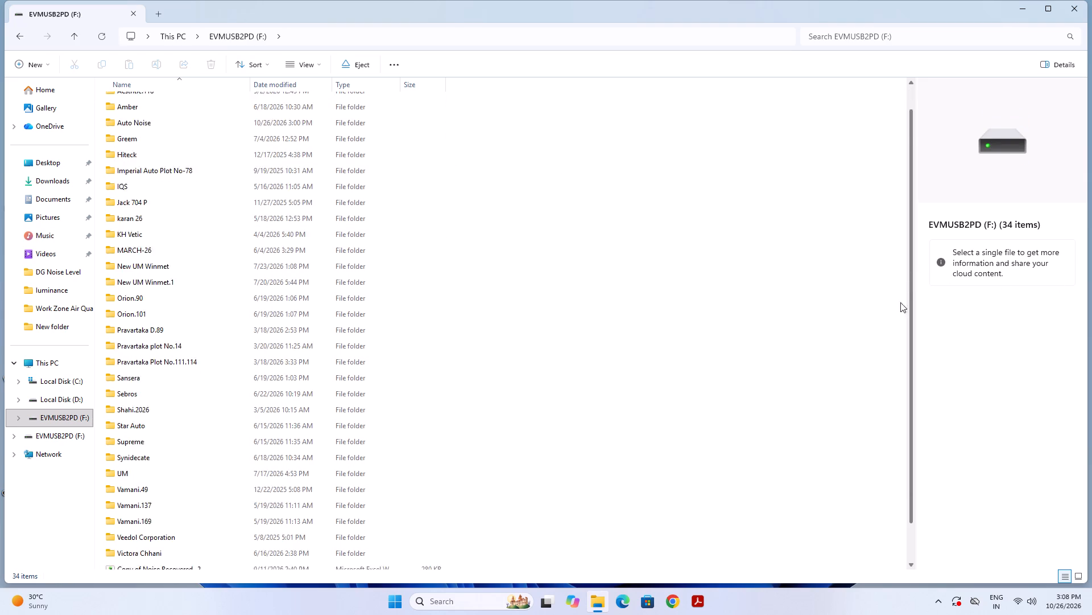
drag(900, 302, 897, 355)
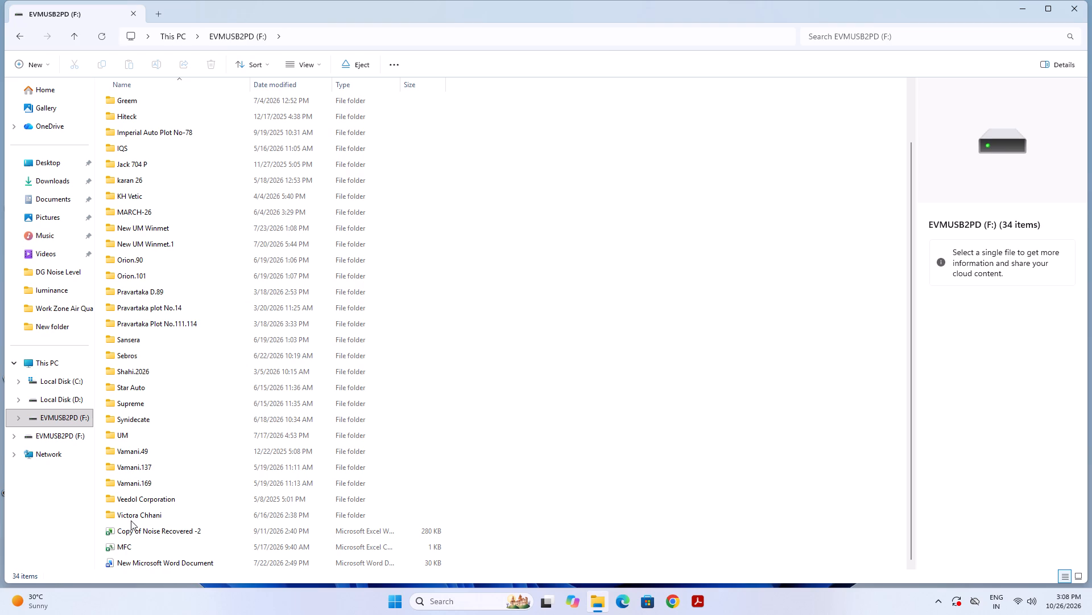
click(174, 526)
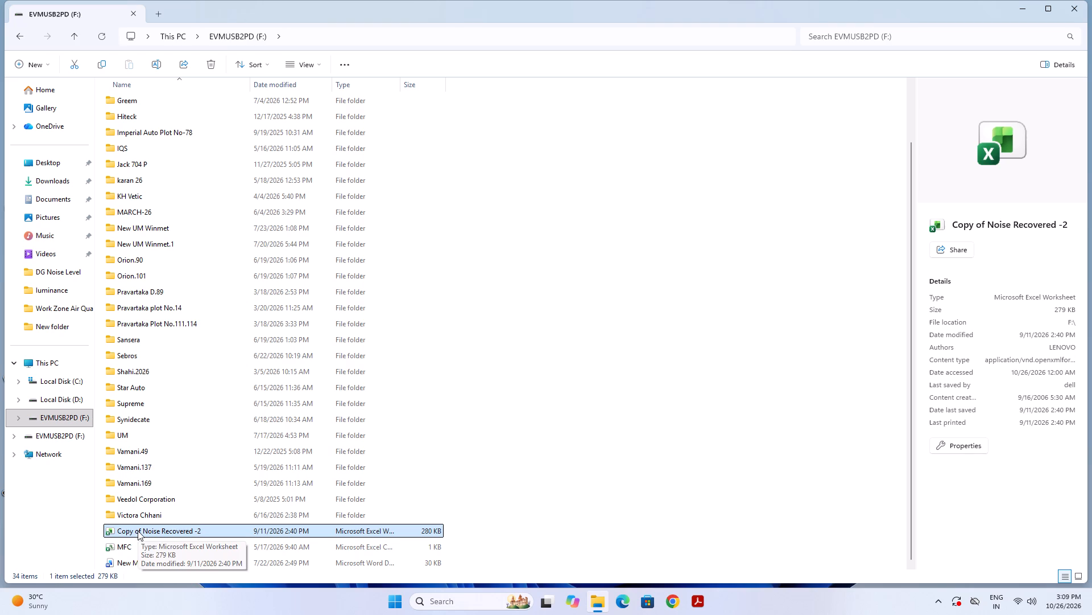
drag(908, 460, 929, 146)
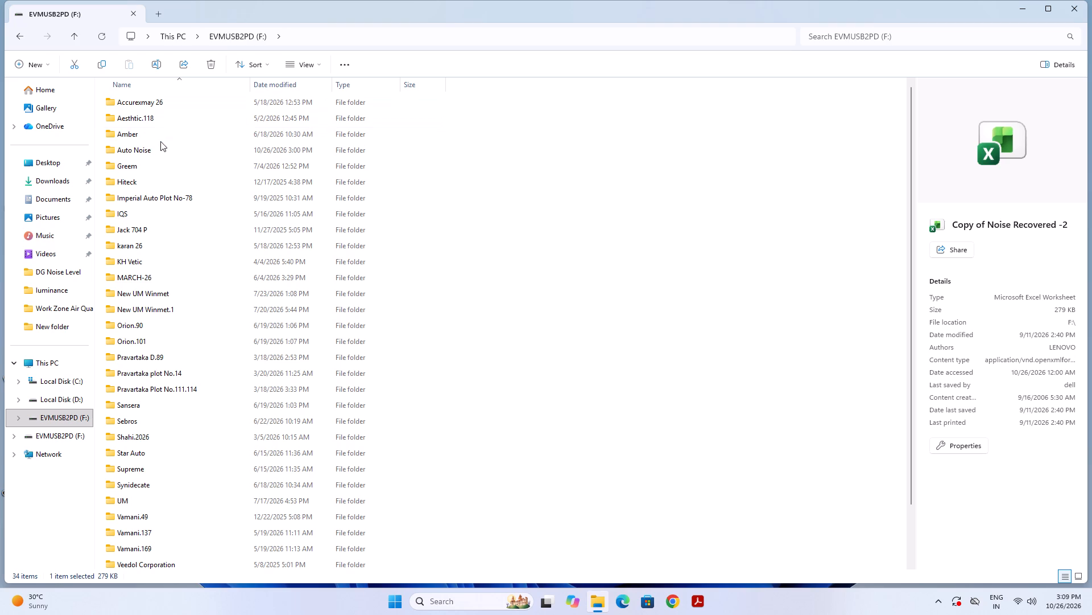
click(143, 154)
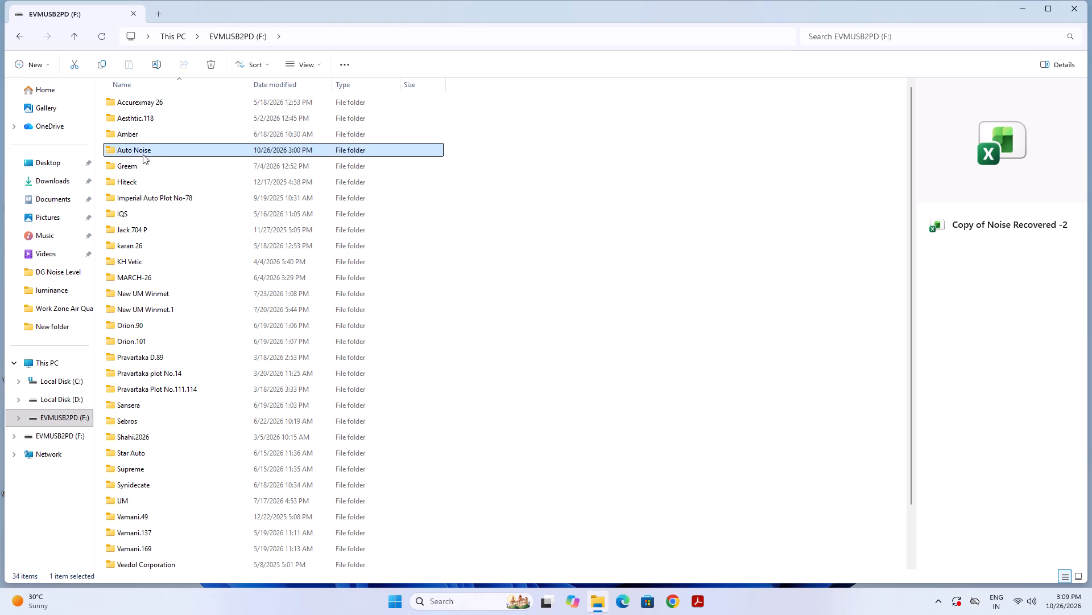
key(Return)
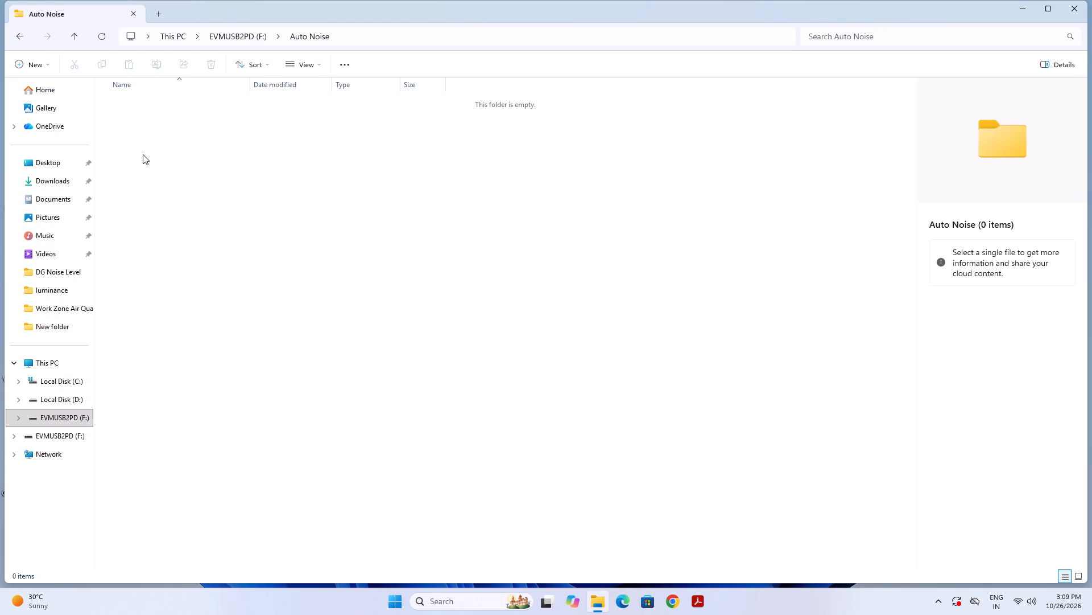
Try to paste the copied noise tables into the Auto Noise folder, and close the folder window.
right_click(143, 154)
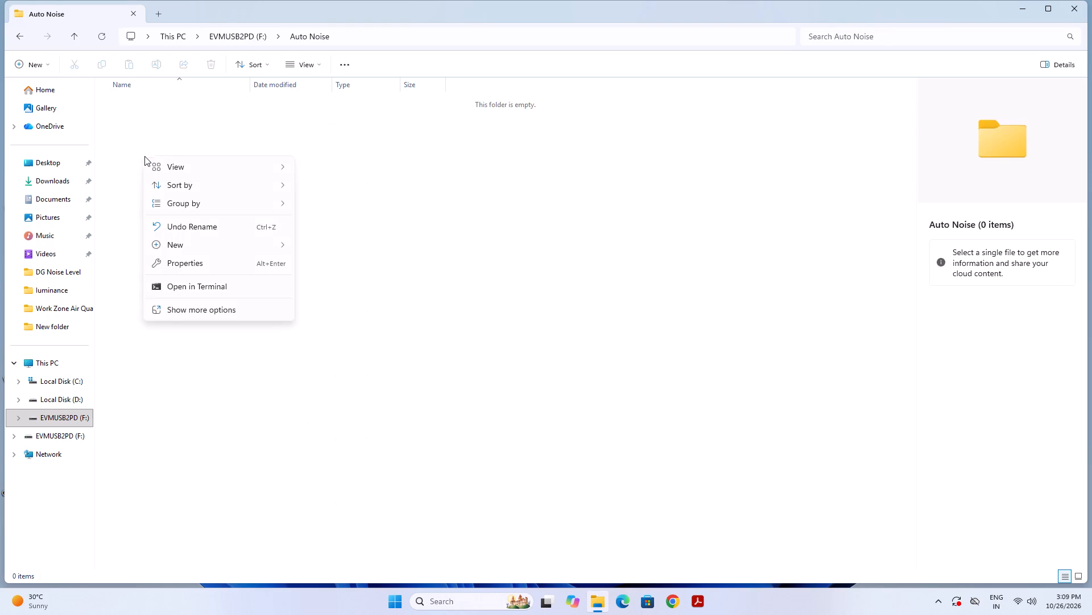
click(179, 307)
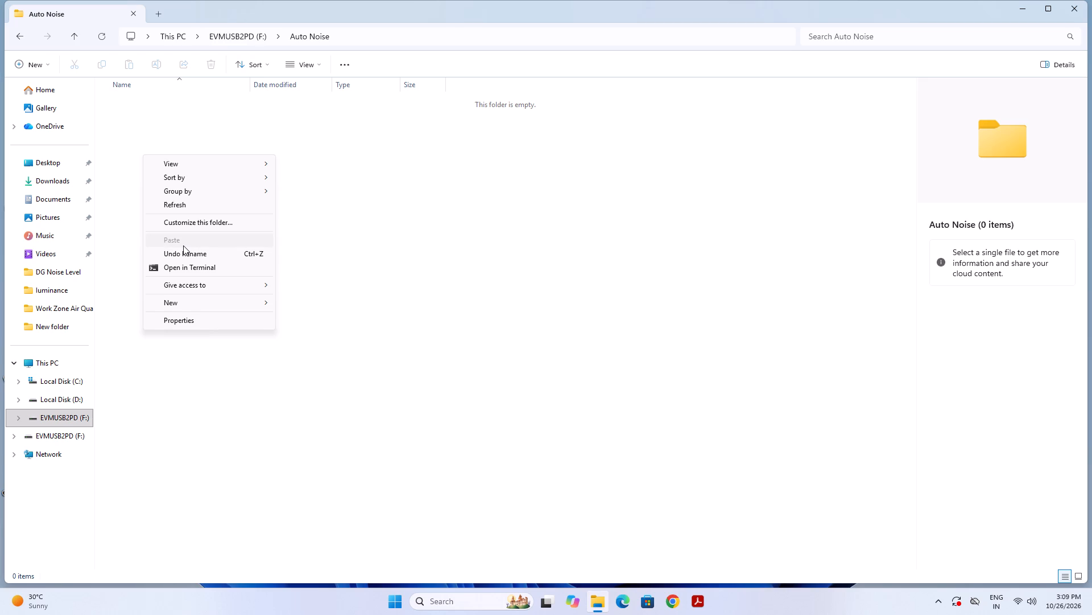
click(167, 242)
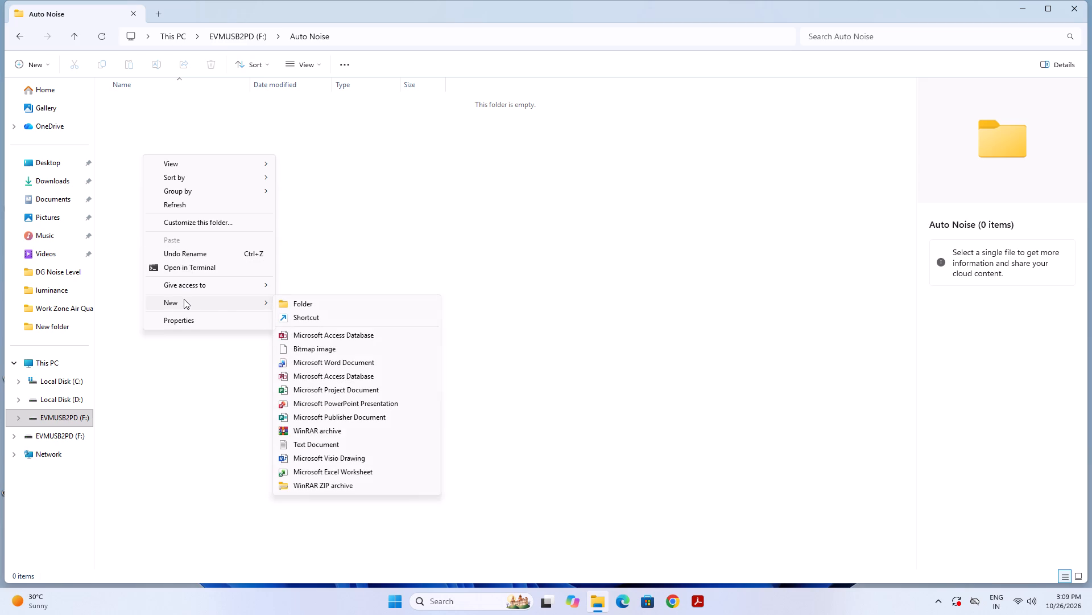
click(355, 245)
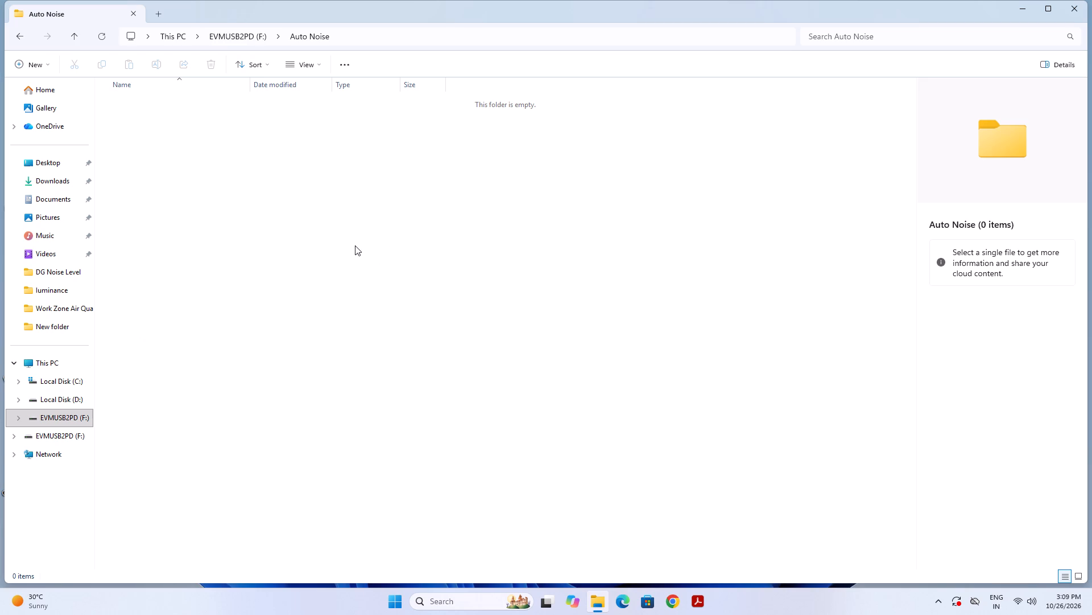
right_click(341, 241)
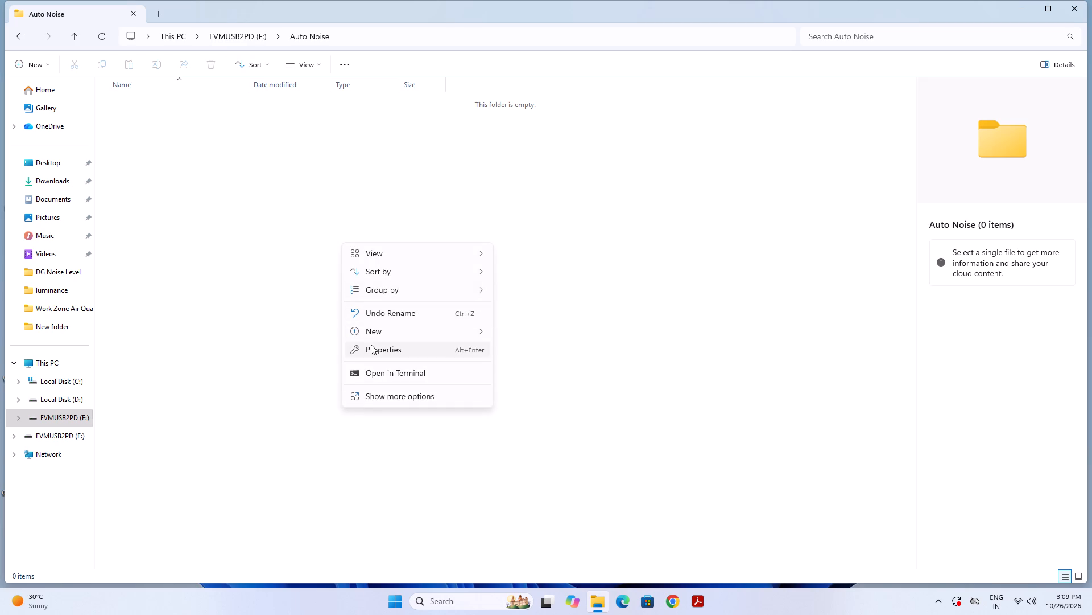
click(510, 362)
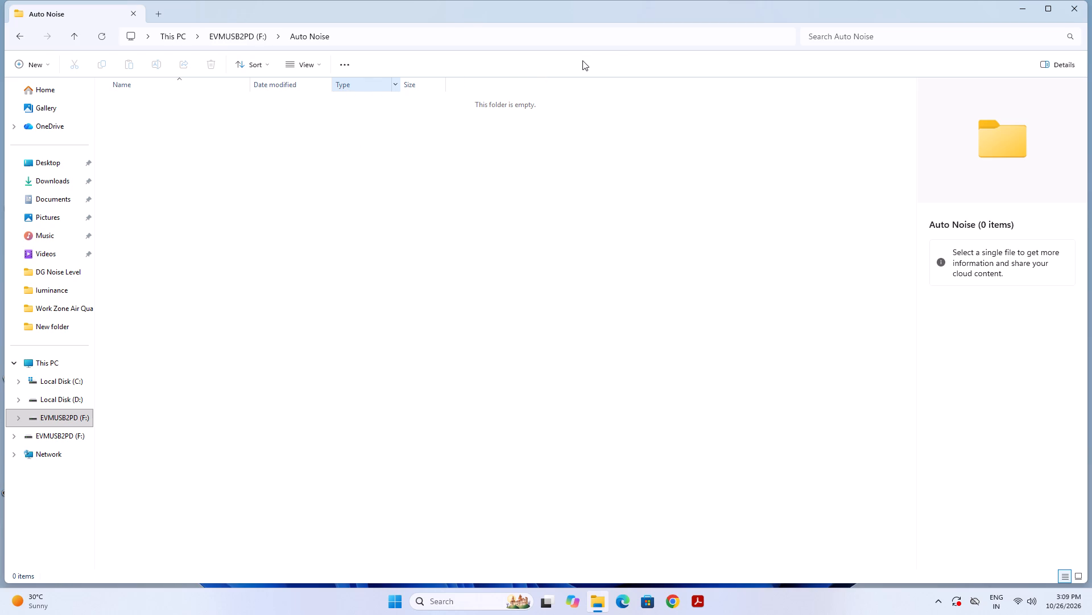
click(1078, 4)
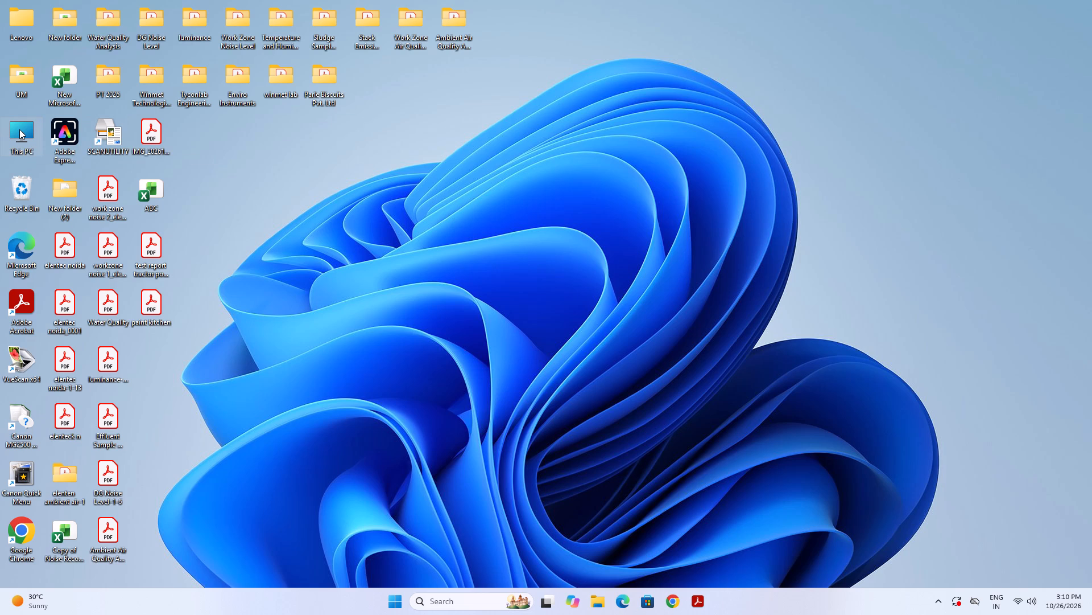
Reopen the Auto Noise folder on the EVMUSB2PD (F:) USB drive from This PC.
click(403, 177)
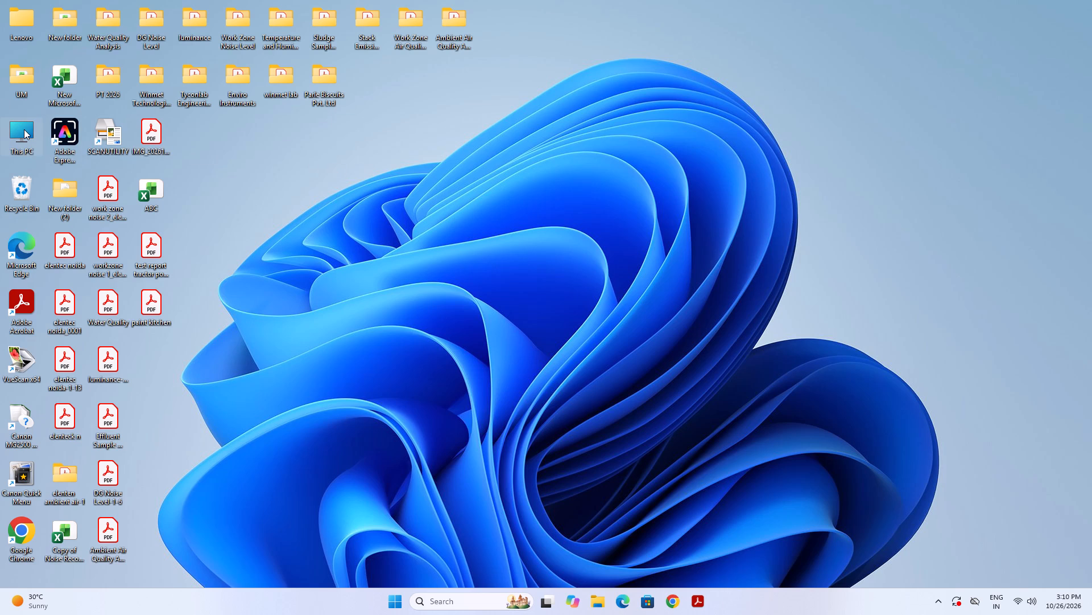
click(24, 129)
key(Return)
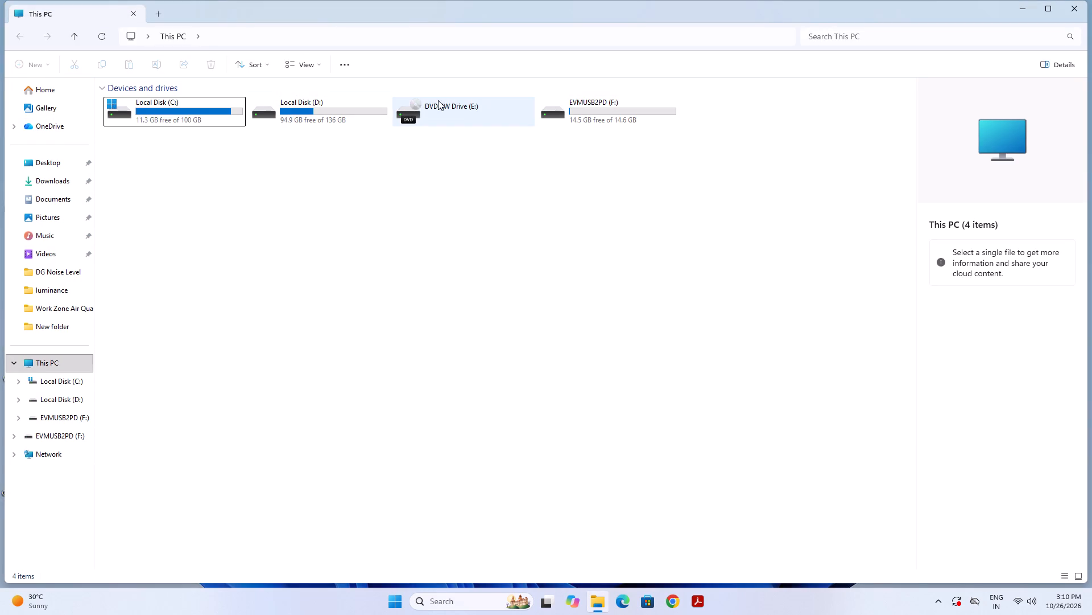
click(448, 108)
click(601, 110)
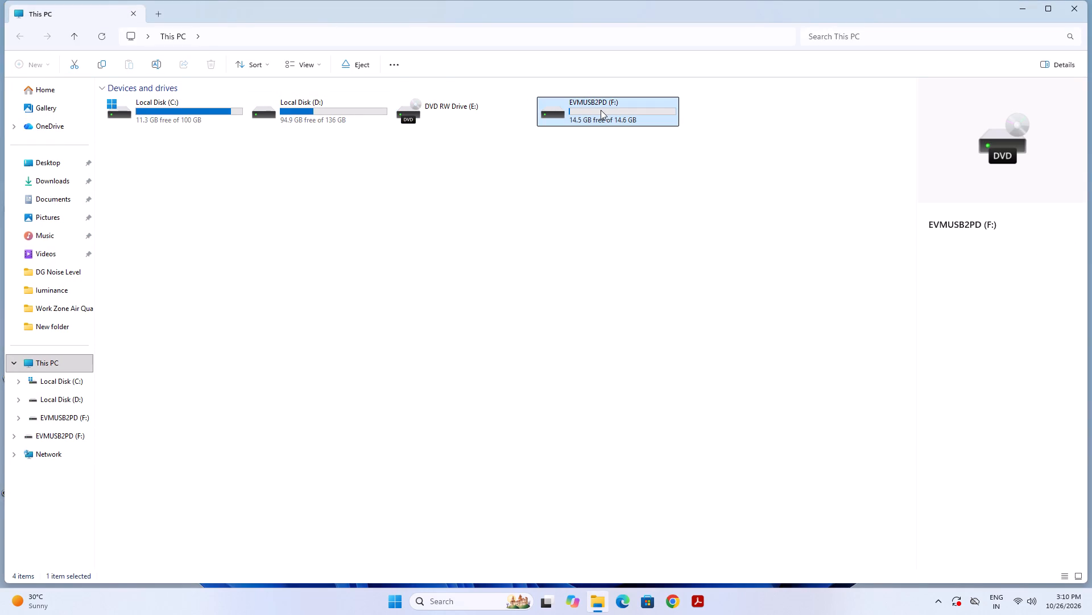
key(Return)
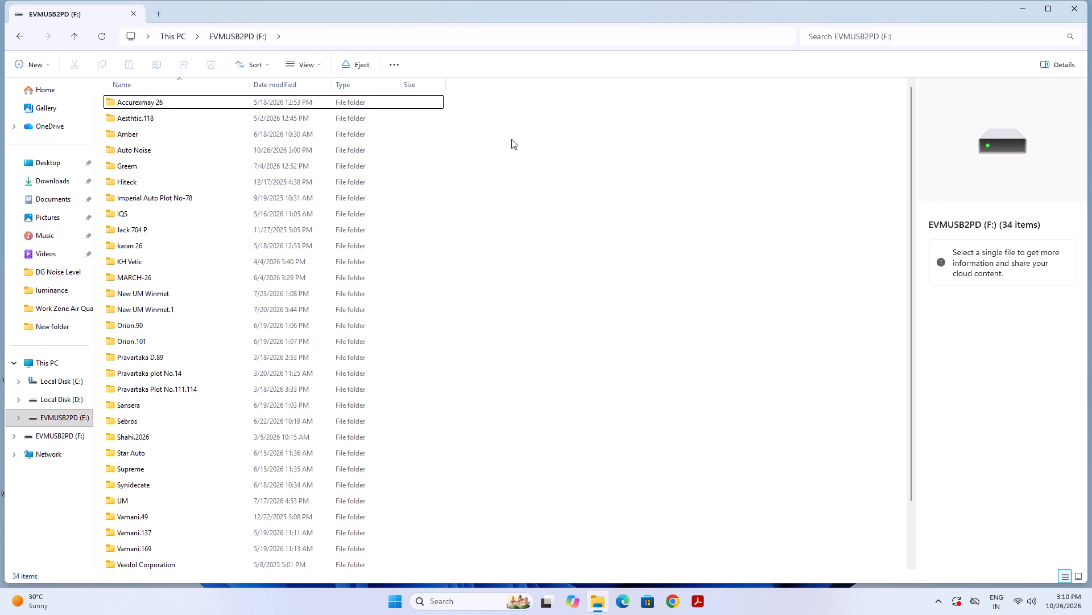
drag(908, 203, 933, 54)
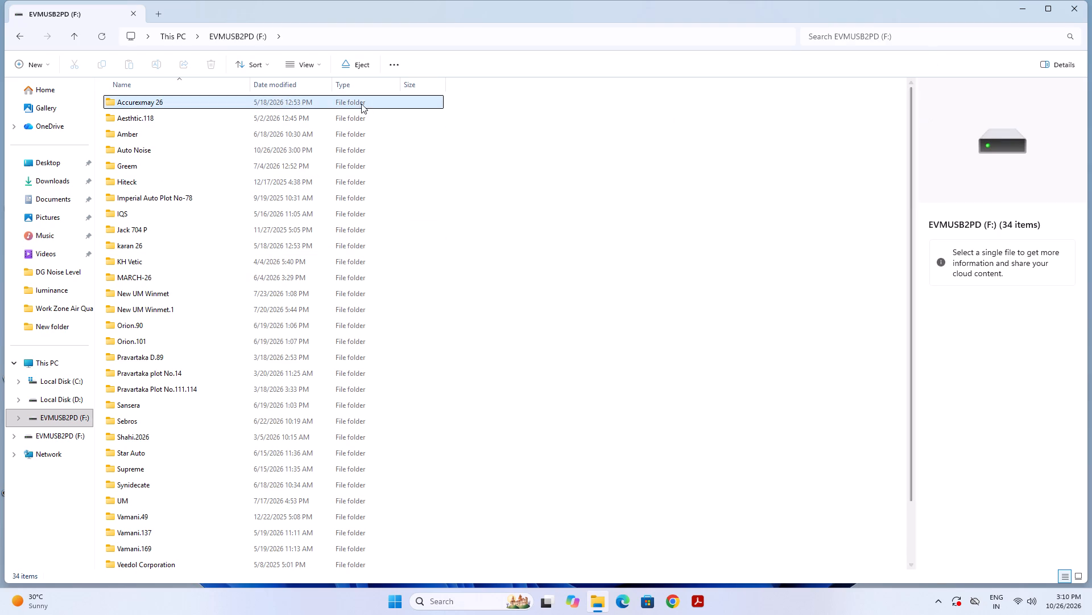
click(167, 145)
key(Return)
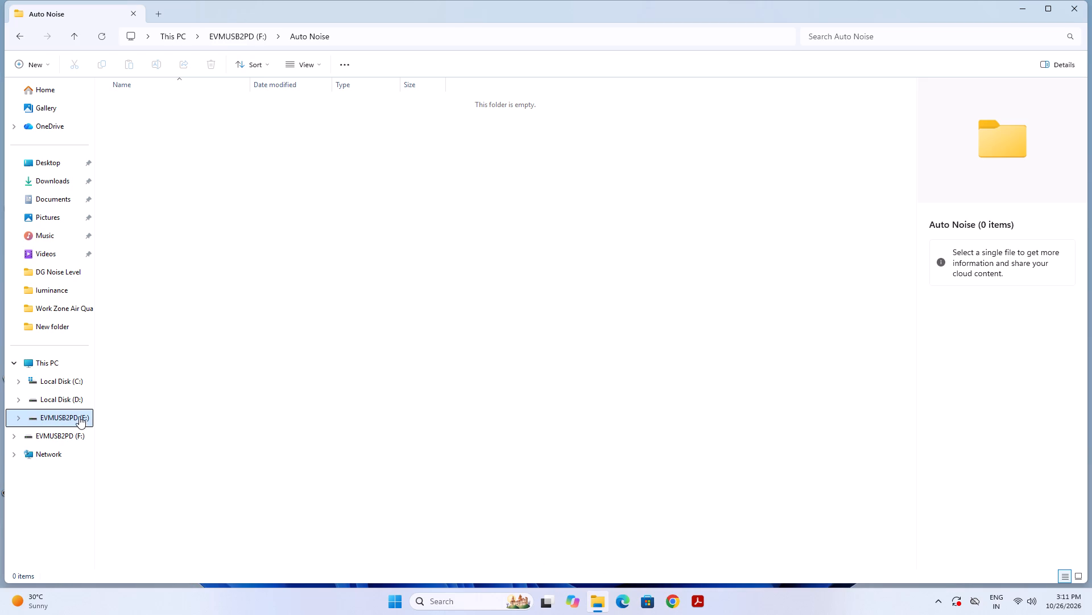
key(Return)
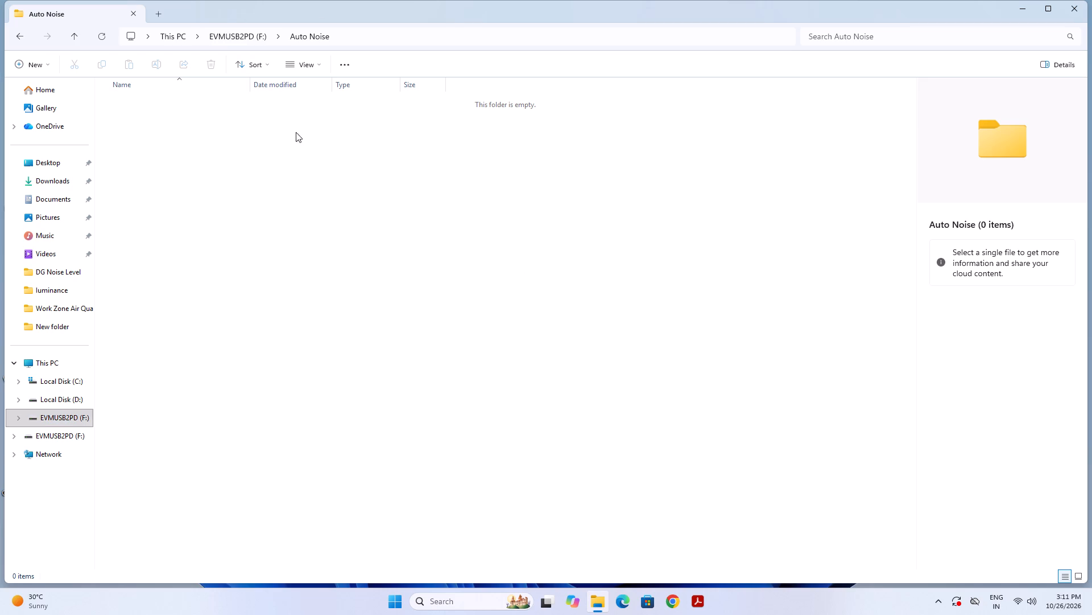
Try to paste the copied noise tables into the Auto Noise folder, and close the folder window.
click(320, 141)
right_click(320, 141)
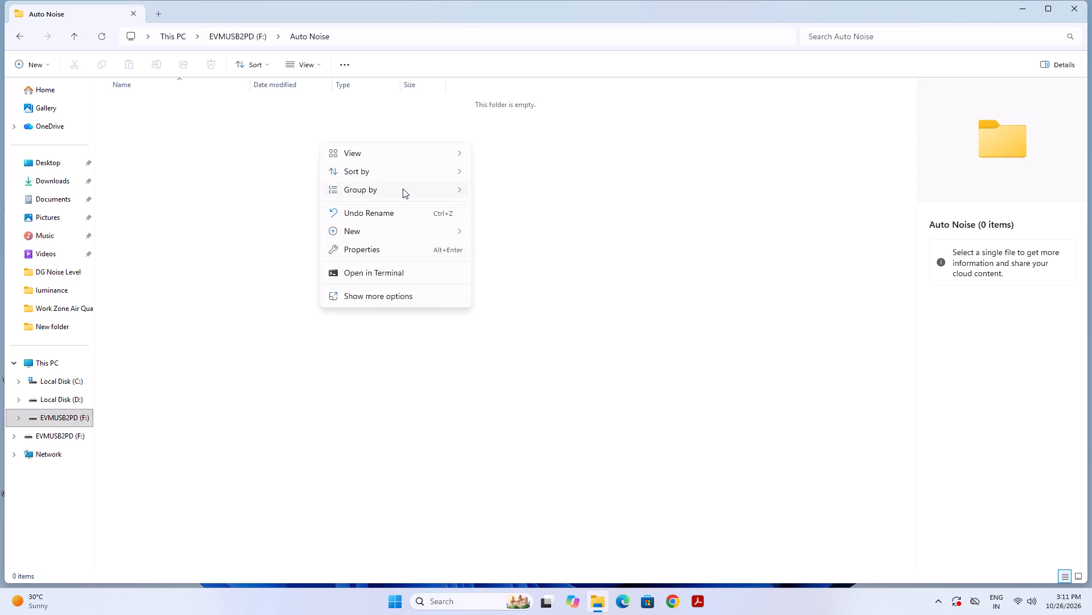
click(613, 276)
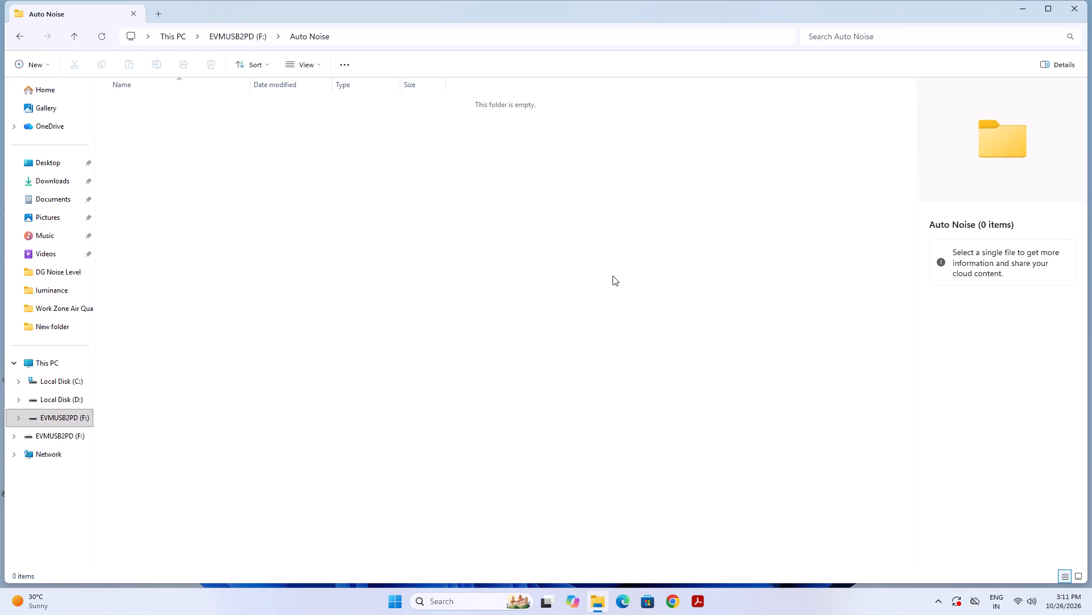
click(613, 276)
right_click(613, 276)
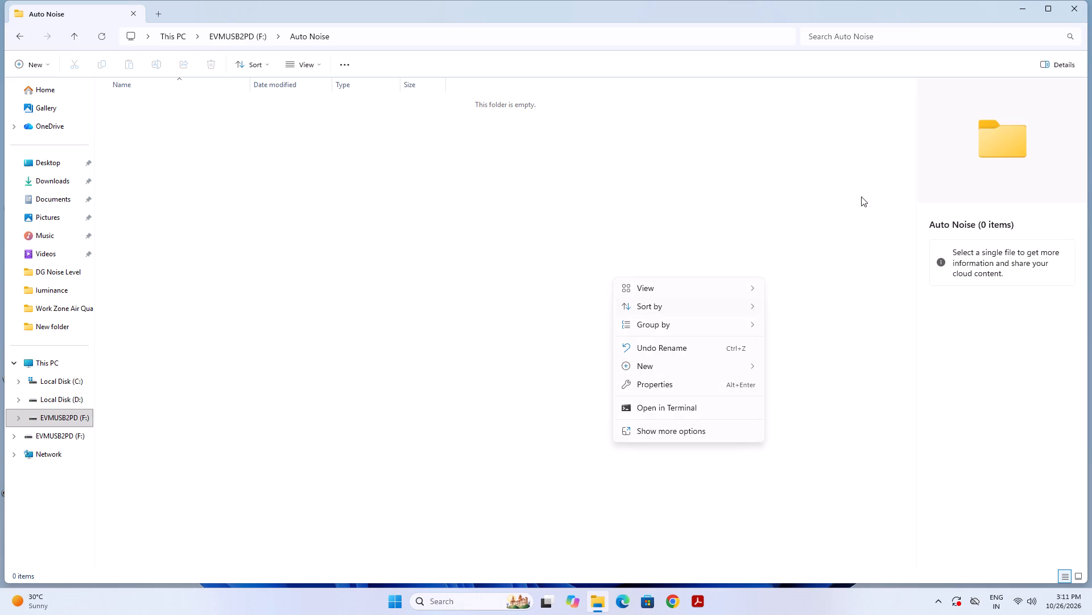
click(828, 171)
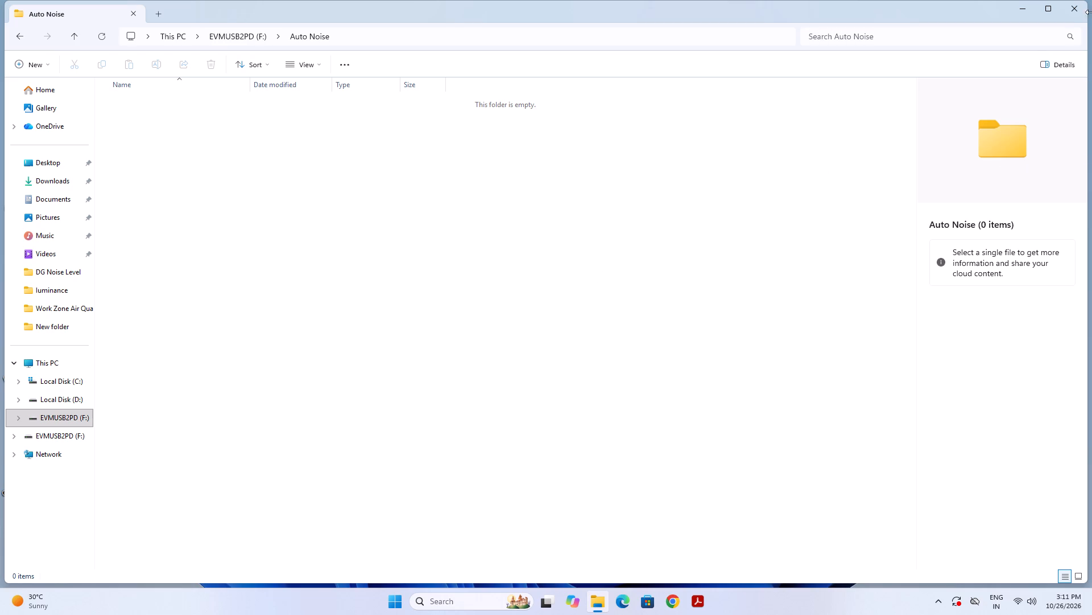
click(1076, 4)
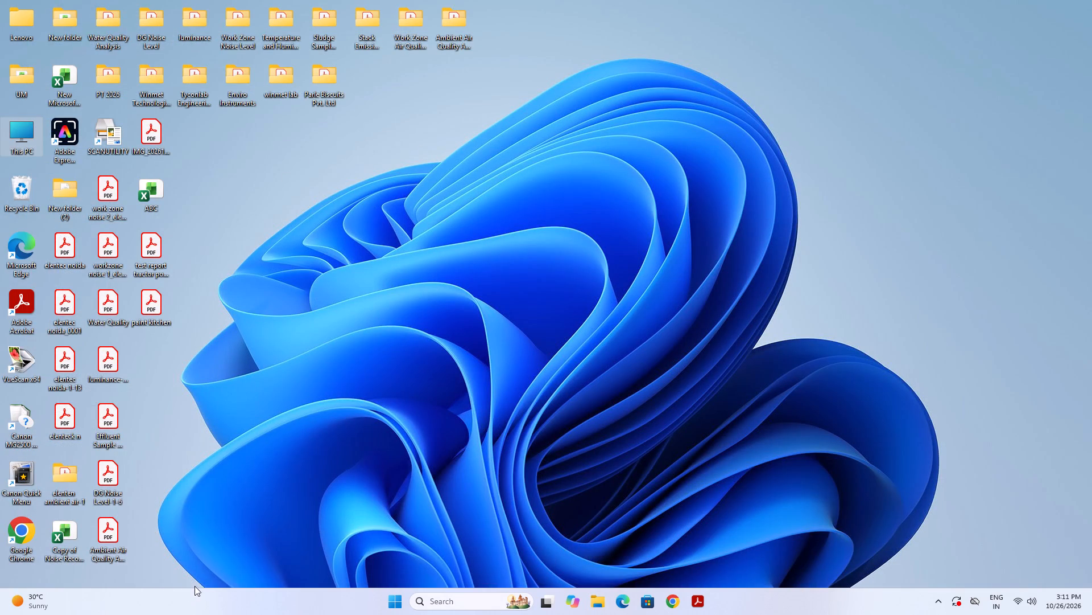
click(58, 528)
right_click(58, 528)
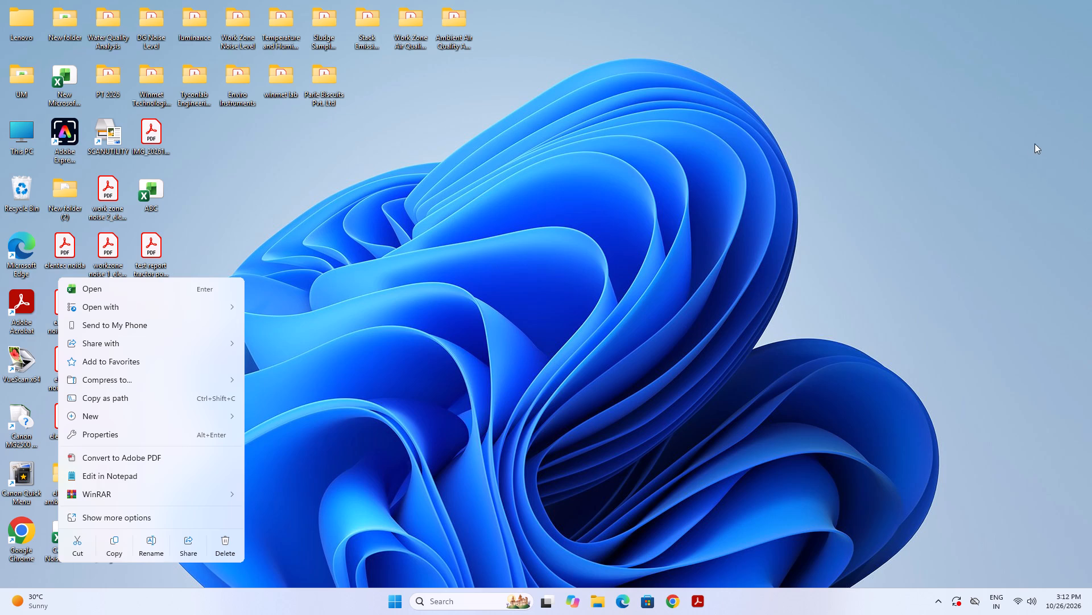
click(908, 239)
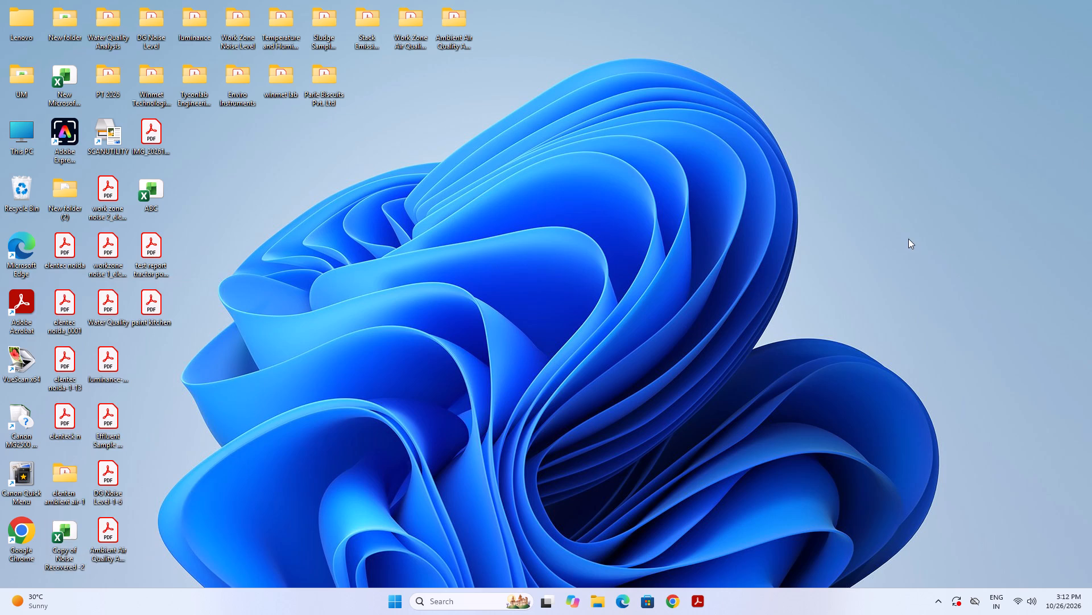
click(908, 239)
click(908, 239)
Open the Copy of Noise Recovered -2 workbook from the desktop and dismiss the circular reference warning.
double_click(74, 534)
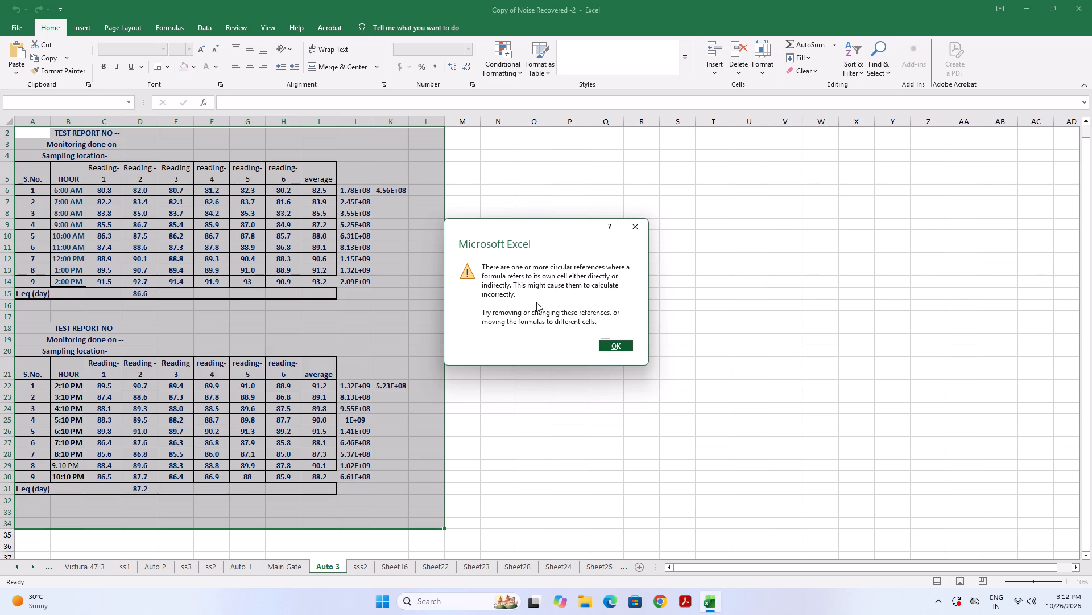
click(638, 223)
click(592, 339)
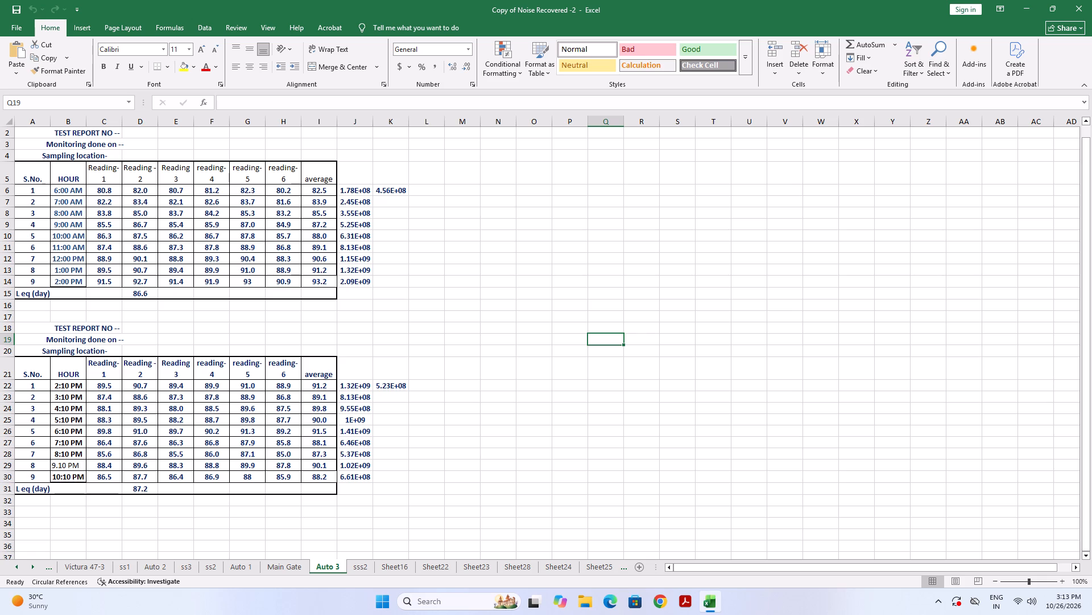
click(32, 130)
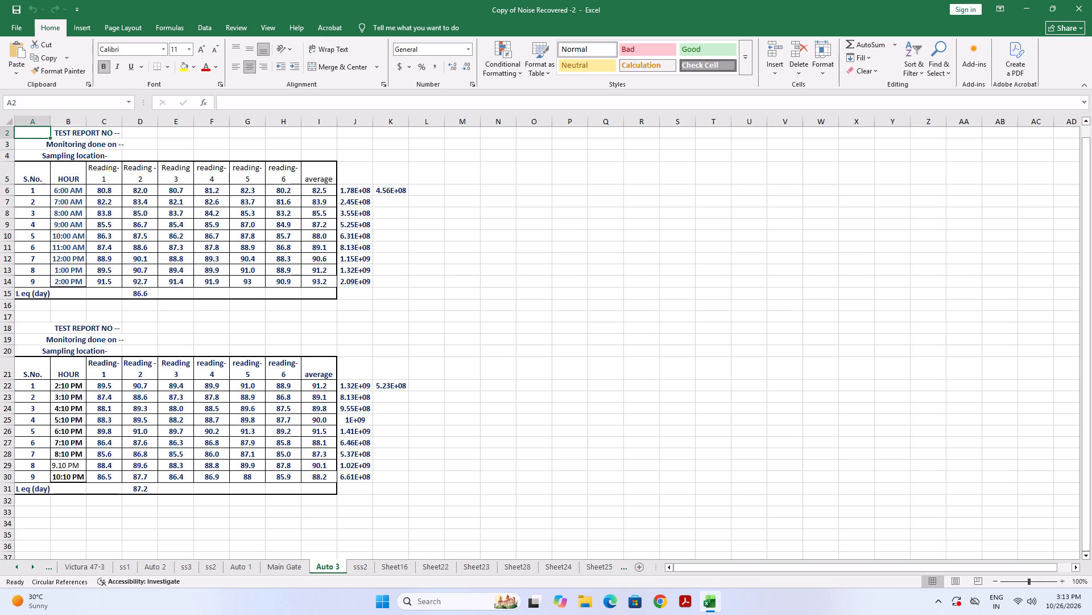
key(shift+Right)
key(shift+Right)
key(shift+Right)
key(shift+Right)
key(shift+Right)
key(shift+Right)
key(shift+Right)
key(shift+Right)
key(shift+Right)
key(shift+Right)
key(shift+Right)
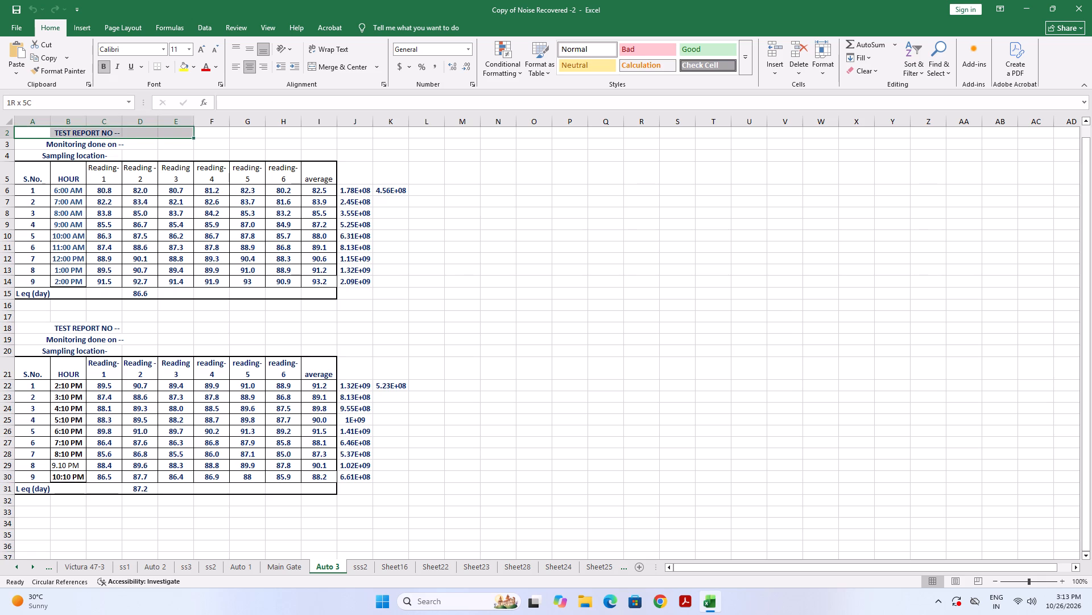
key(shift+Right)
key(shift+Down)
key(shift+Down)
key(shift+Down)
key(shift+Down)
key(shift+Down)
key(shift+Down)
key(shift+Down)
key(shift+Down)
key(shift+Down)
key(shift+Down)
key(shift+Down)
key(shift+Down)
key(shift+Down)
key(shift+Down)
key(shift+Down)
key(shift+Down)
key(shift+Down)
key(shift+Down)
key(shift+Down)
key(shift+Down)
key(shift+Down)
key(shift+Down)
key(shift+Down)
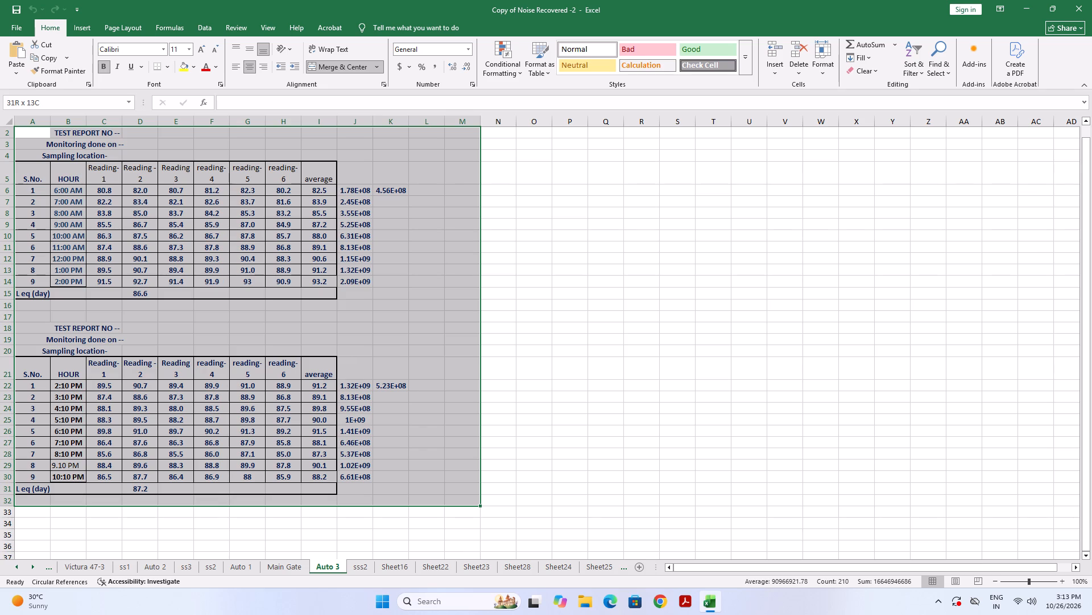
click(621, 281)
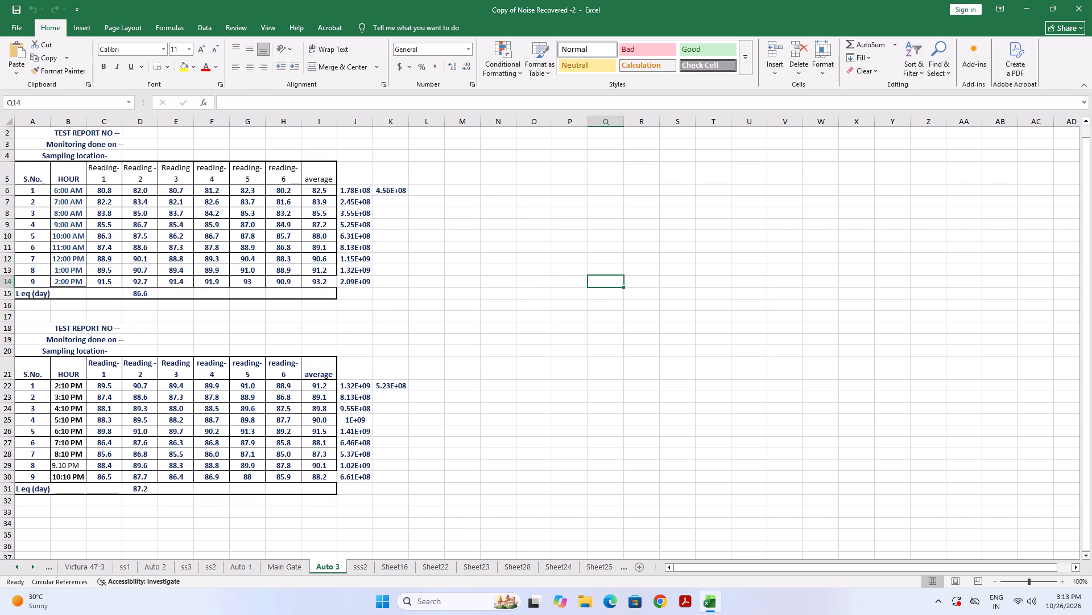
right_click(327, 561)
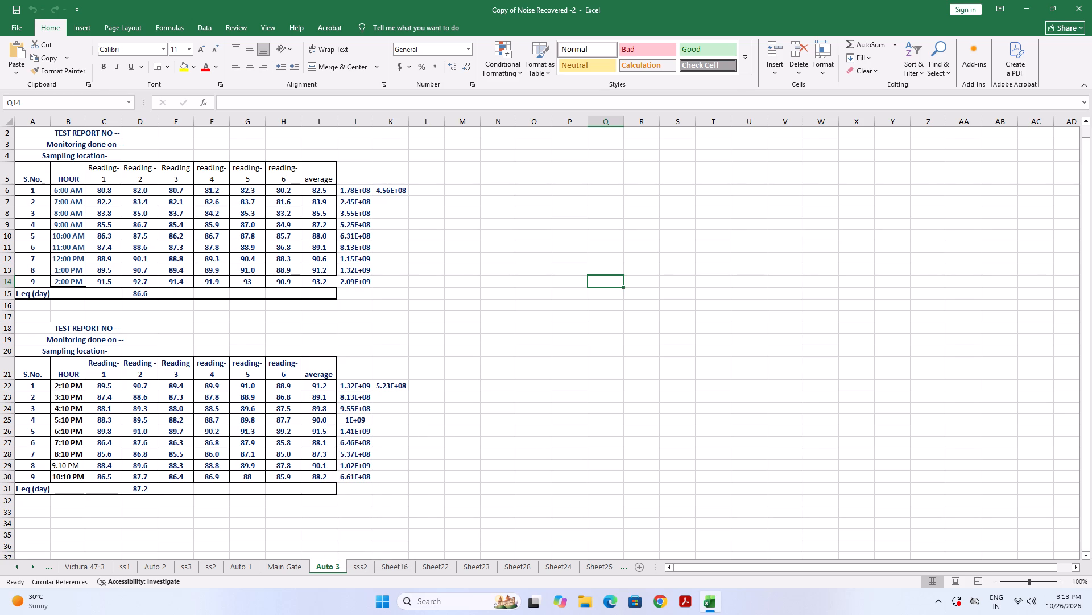
Copy both noise tables on the Auto 3 sheet, covering the range A2:L35.
click(42, 134)
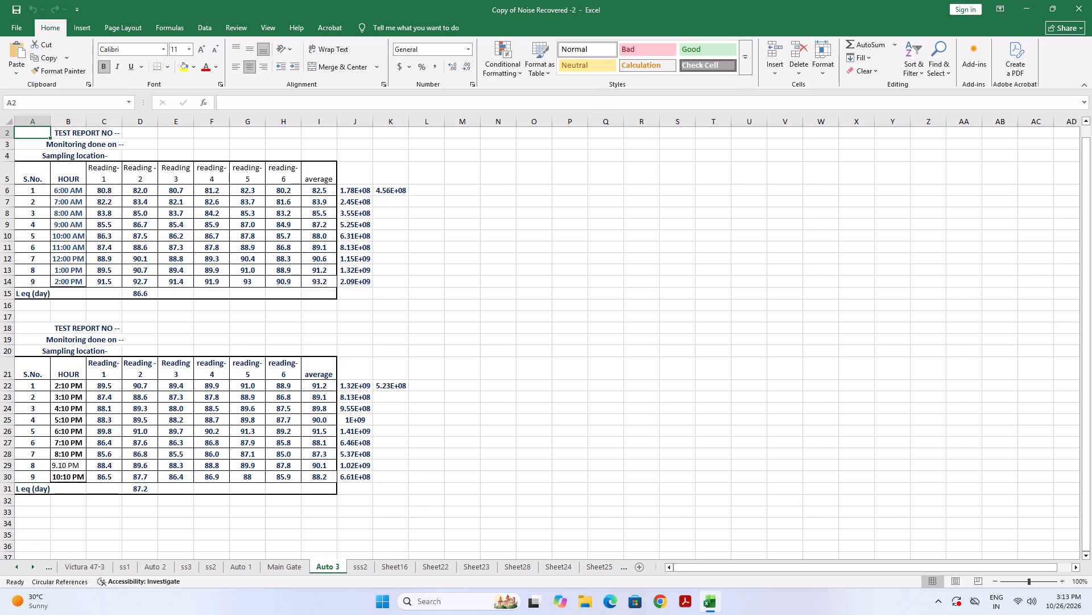
key(shift+Down)
key(shift+Down)
key(shift+Down)
key(shift+Down)
key(shift+Down)
key(shift+Down)
key(shift+Down)
key(shift+Down)
key(shift+Down)
key(shift+Down)
key(shift+Down)
key(shift+Down)
key(shift+Down)
key(shift+Down)
key(shift+Down)
key(shift+Down)
key(shift+Down)
key(shift+Down)
key(shift+Down)
key(shift+Down)
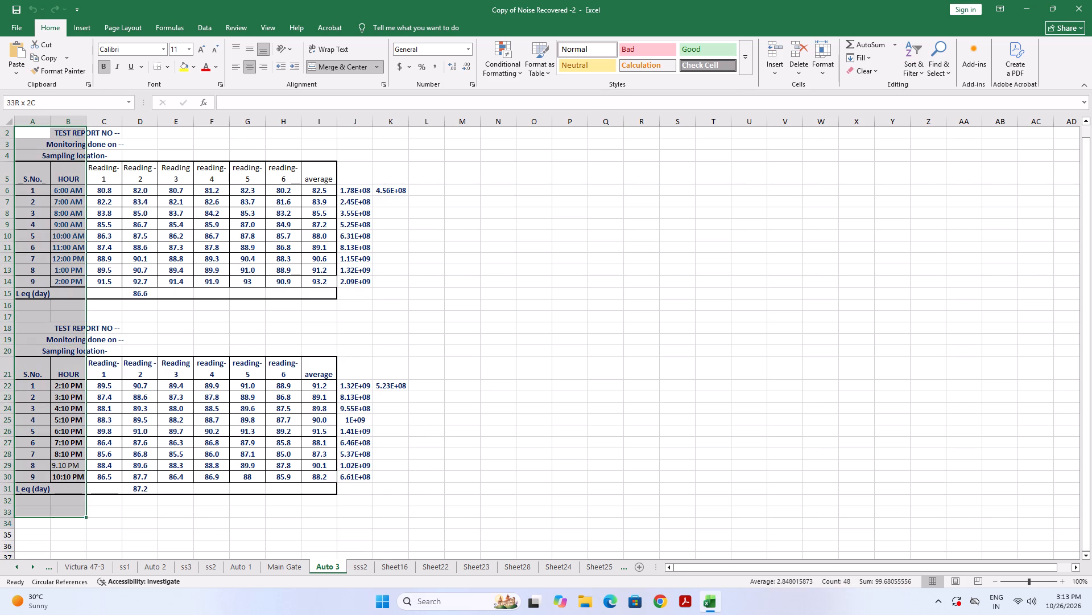
key(shift+Right)
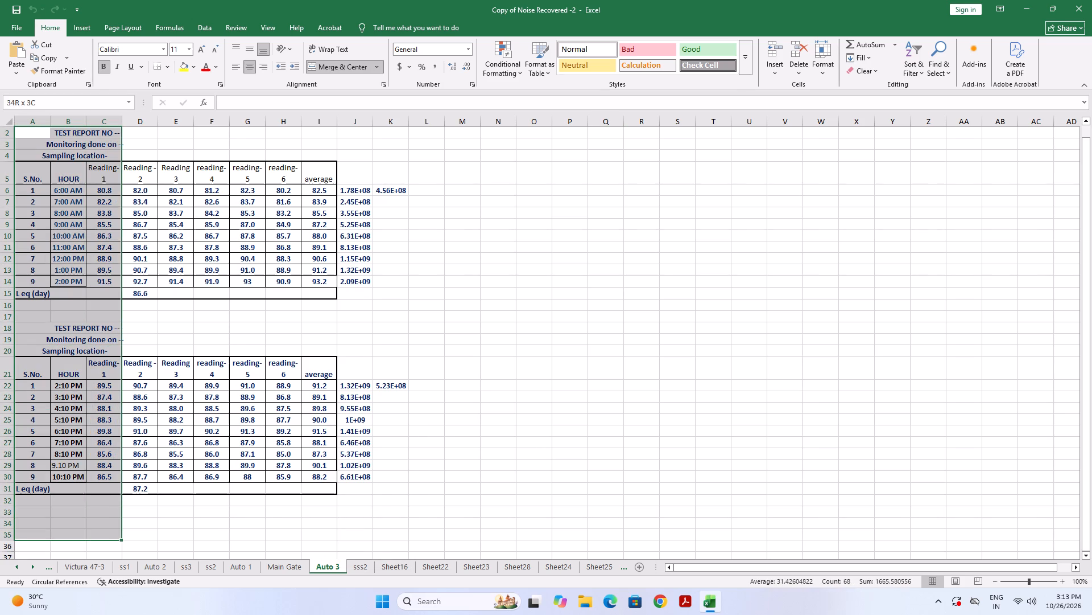
key(shift+Right)
key(shift+Right)
key(shift+Right)
key(shift+Right)
key(shift+Right)
key(shift+Right)
key(shift+Right)
key(shift+Right)
key(shift+Right)
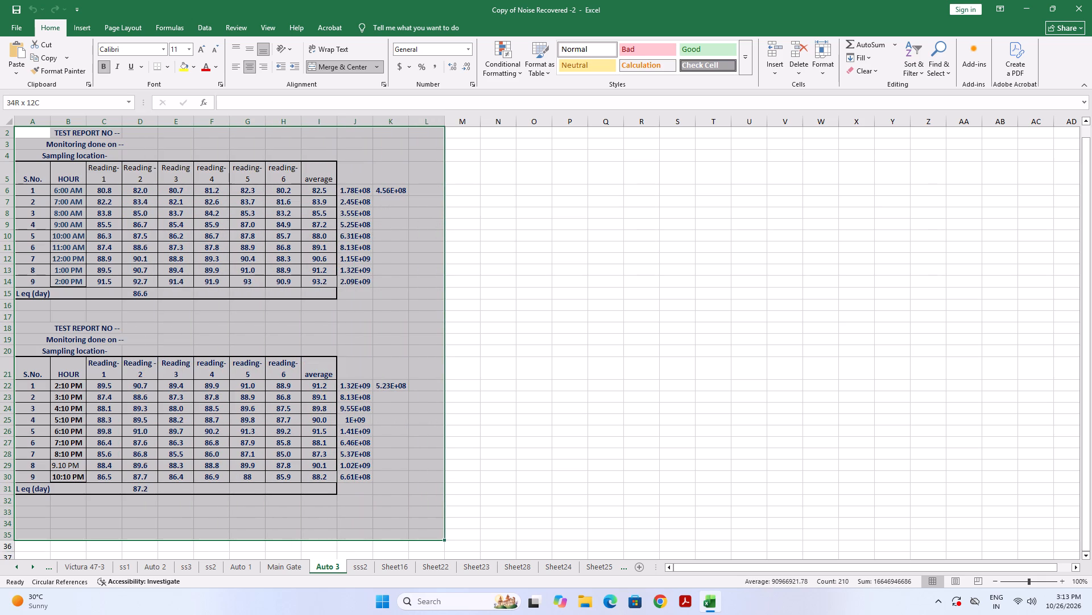
key(ctrl+c)
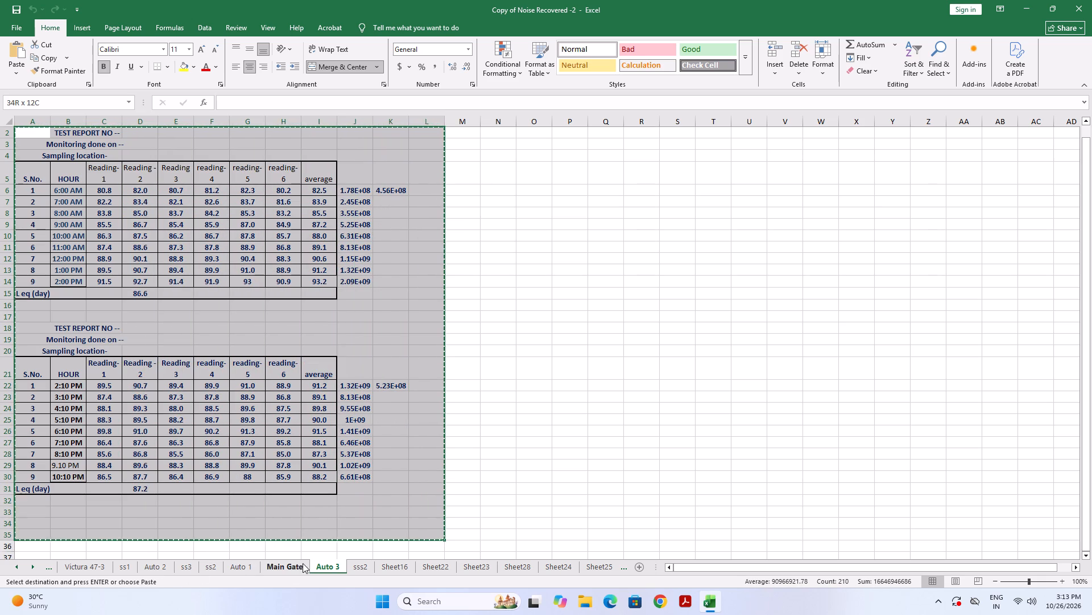
right_click(328, 571)
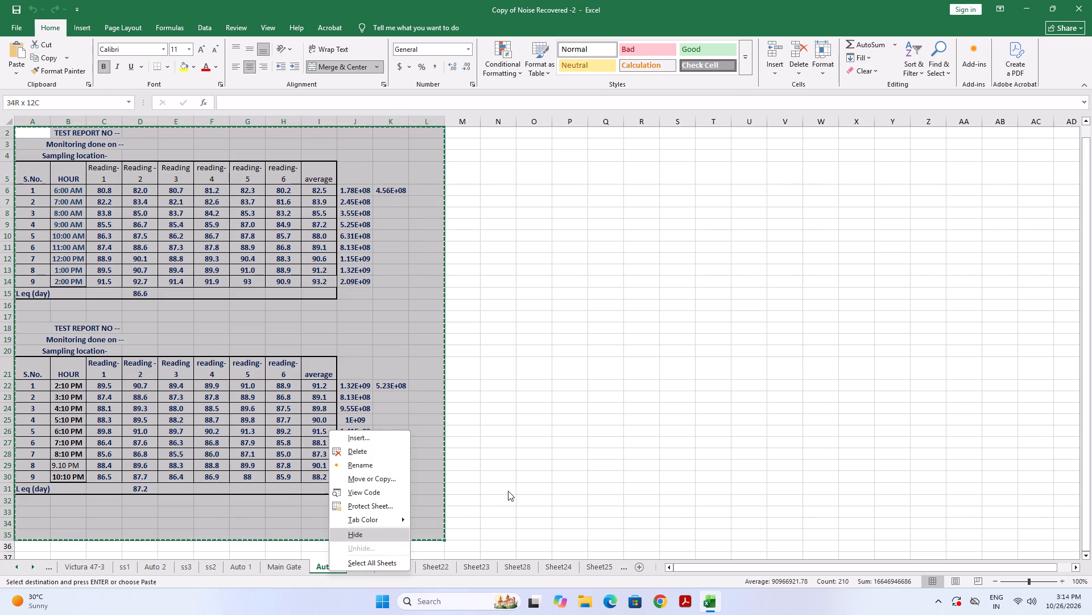
key(ctrl+c)
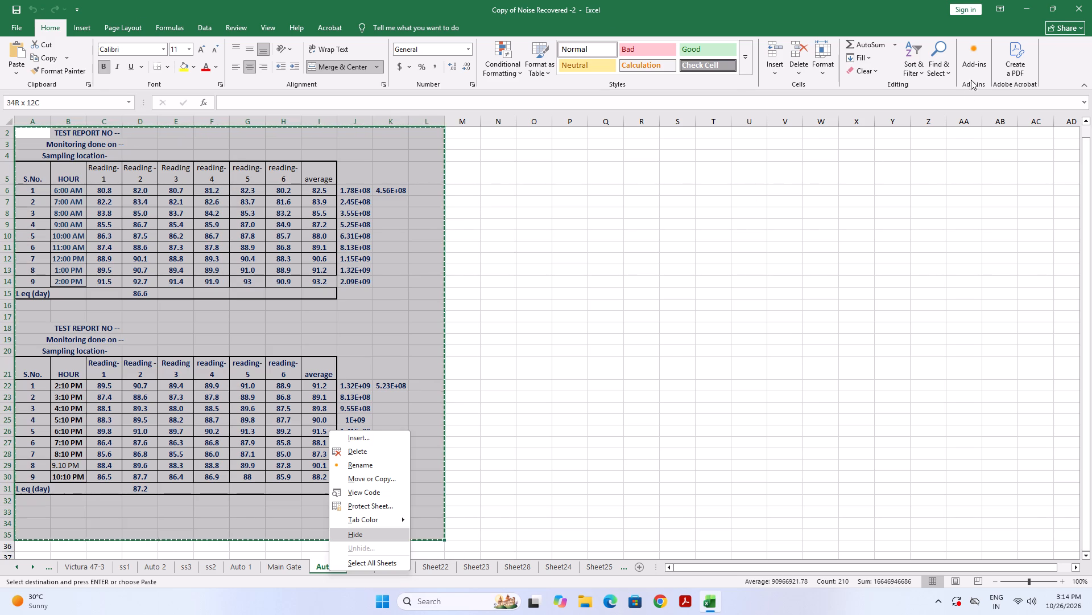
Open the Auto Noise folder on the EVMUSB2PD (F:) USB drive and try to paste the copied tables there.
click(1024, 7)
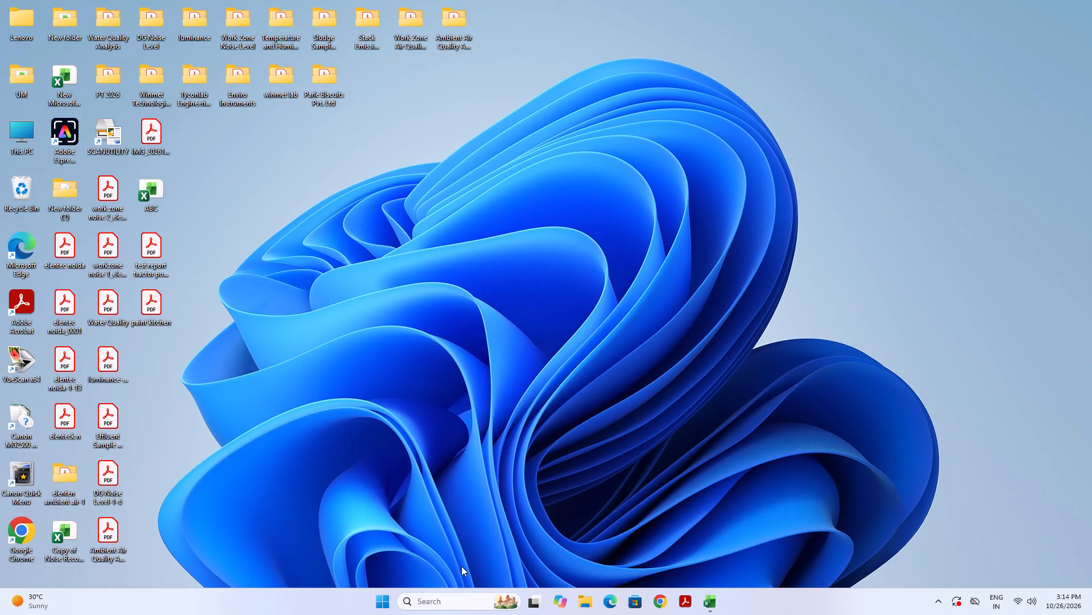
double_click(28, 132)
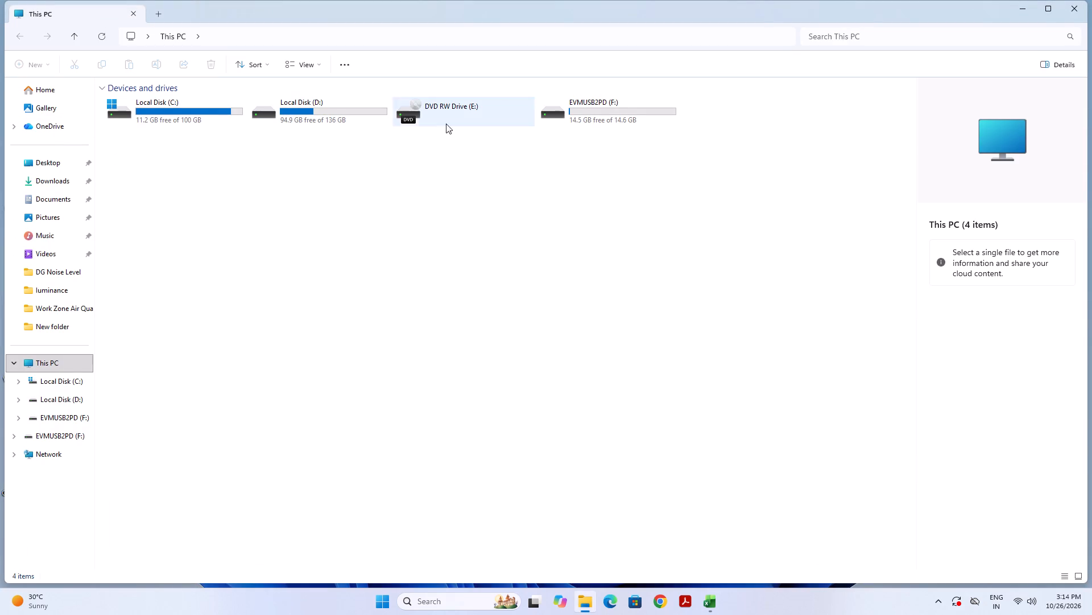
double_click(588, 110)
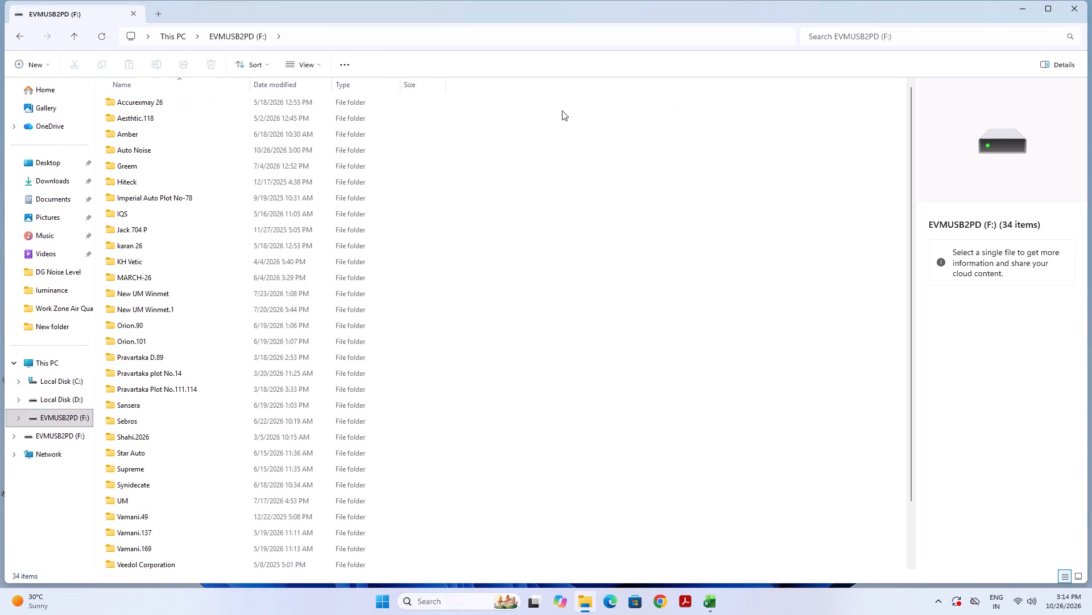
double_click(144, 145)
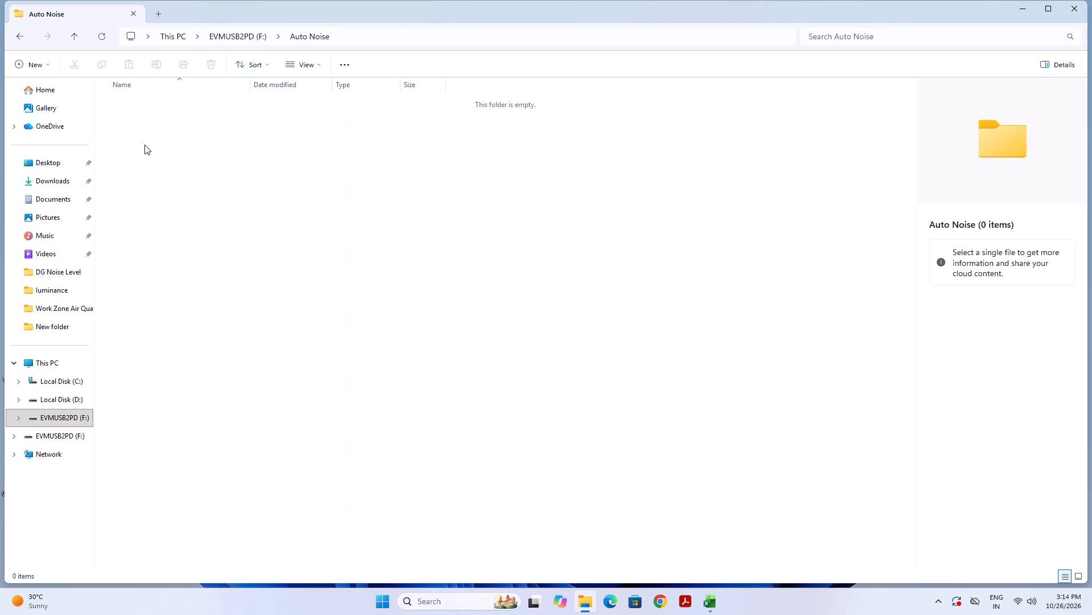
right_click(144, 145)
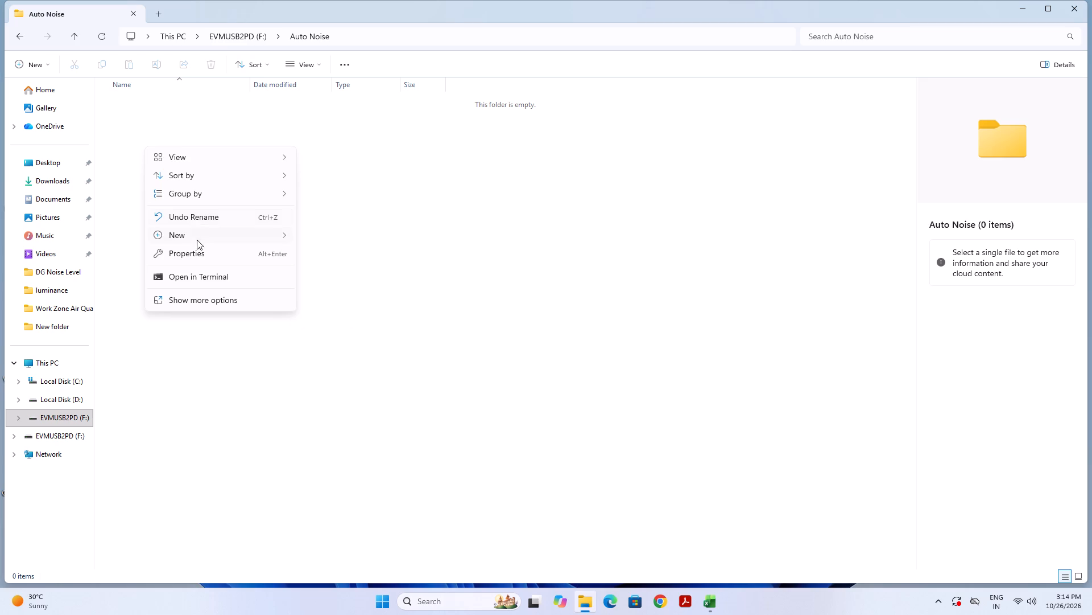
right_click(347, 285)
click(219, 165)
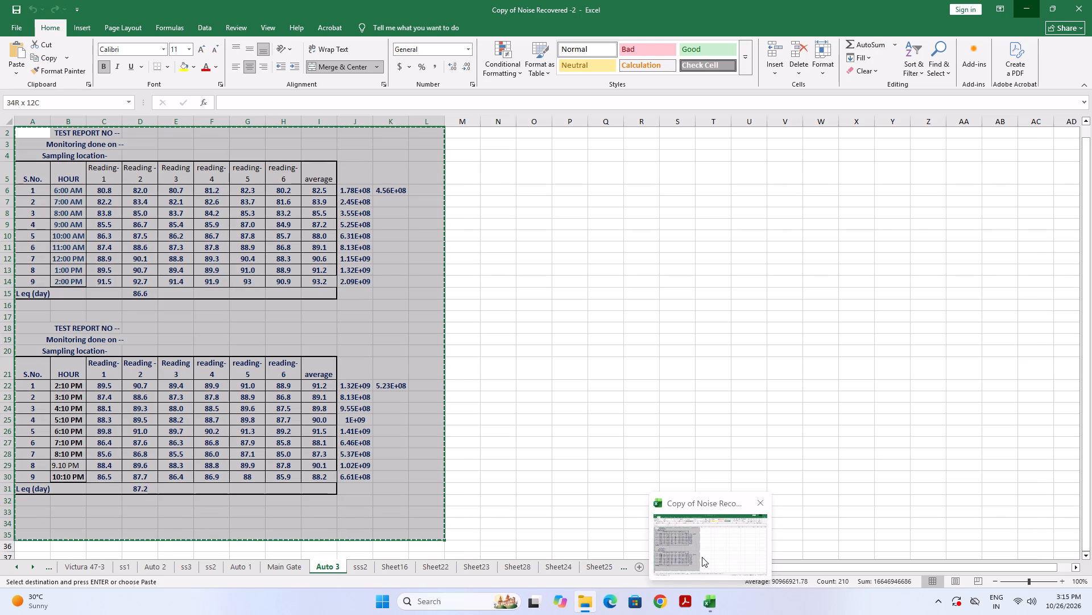
Return to the Copy of Noise Recovered -2 workbook and paste the copied tables into the empty Sheet25, starting at A1.
click(708, 553)
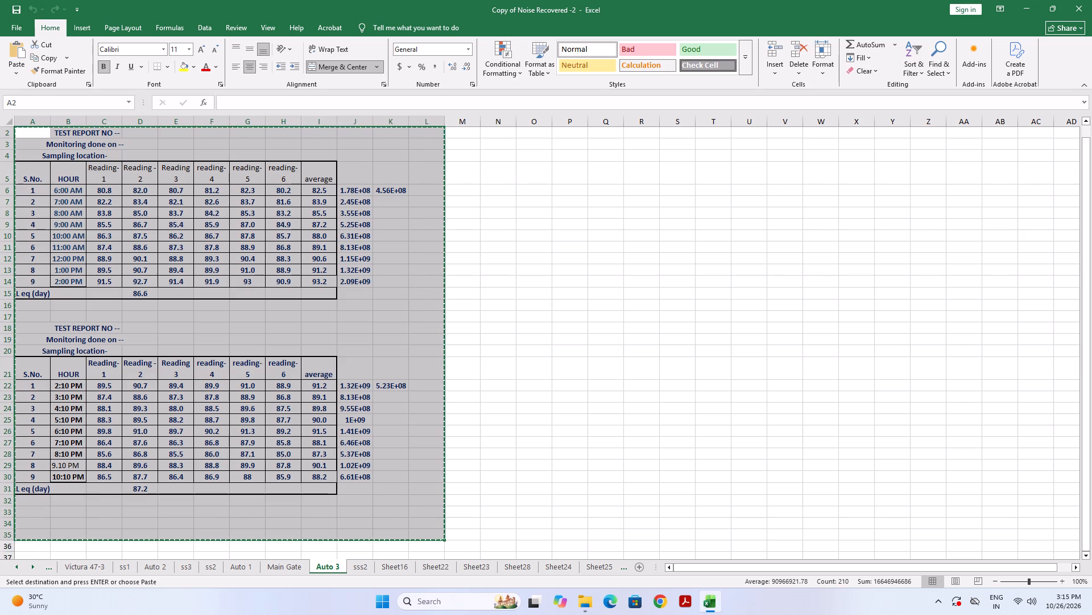
click(602, 565)
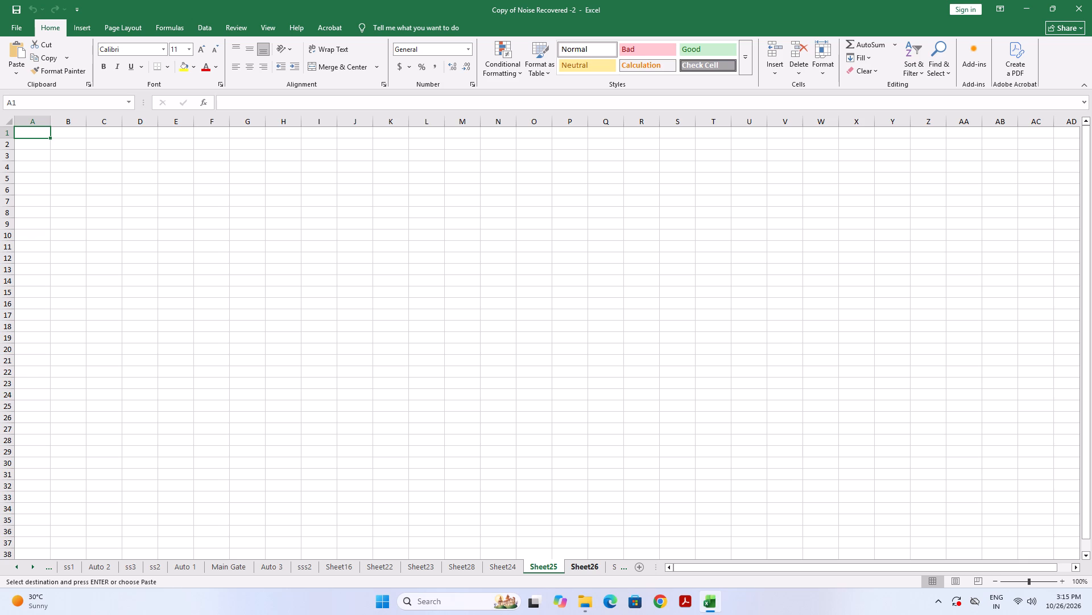
key(shift+Right)
key(shift+Right)
key(shift+Right)
key(shift+Right)
key(shift+Right)
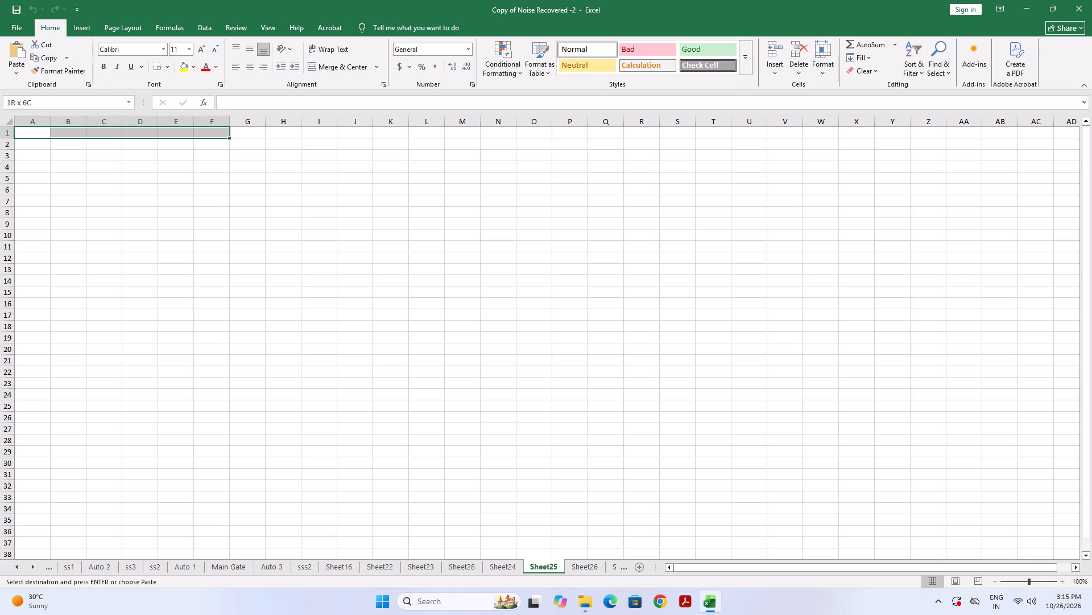
key(shift+Right)
key(shift+Right)
key(shift+Right)
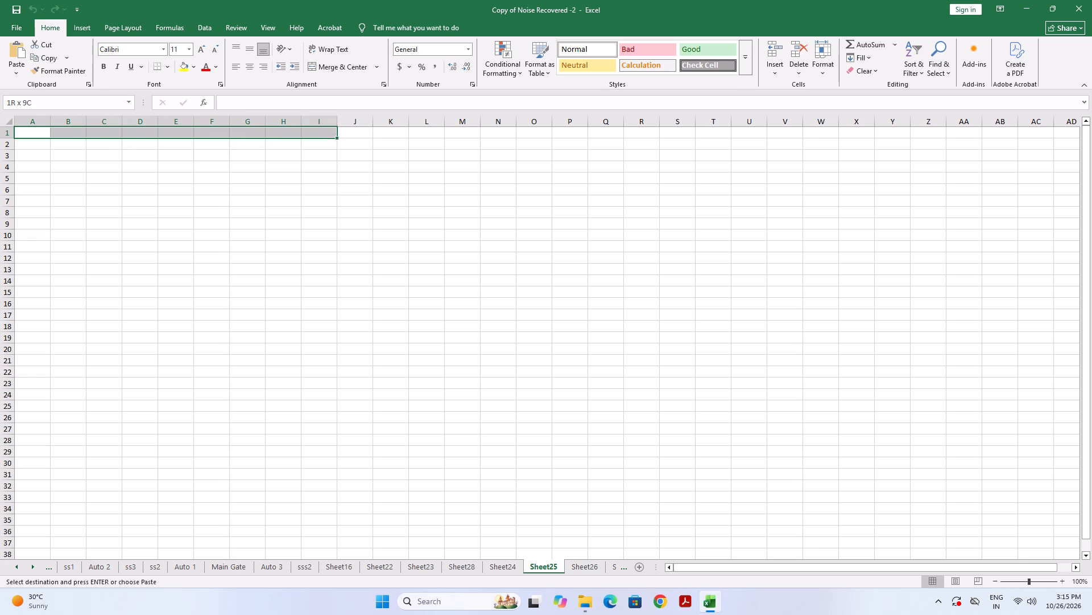
key(ctrl+v)
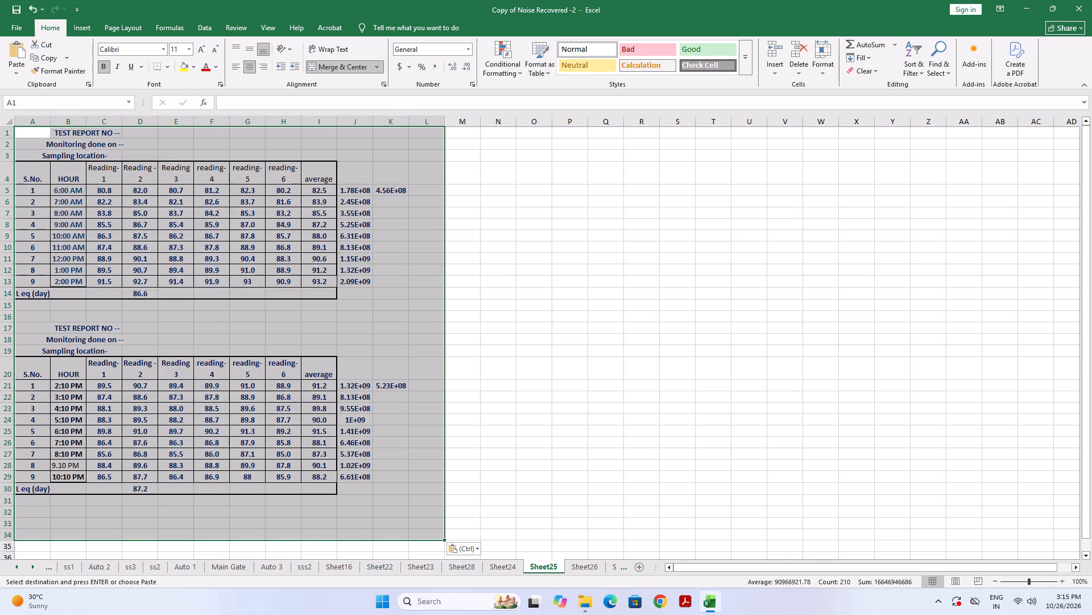
Rename Sheet25, which holds the pasted noise tables, as auto Com.
right_click(536, 563)
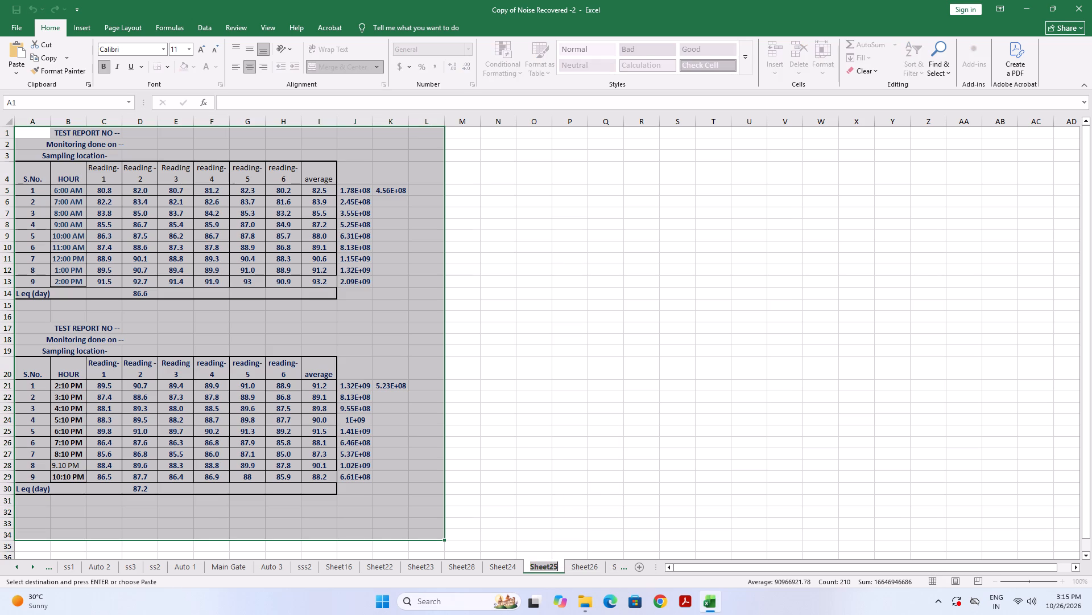
key(BackSpace)
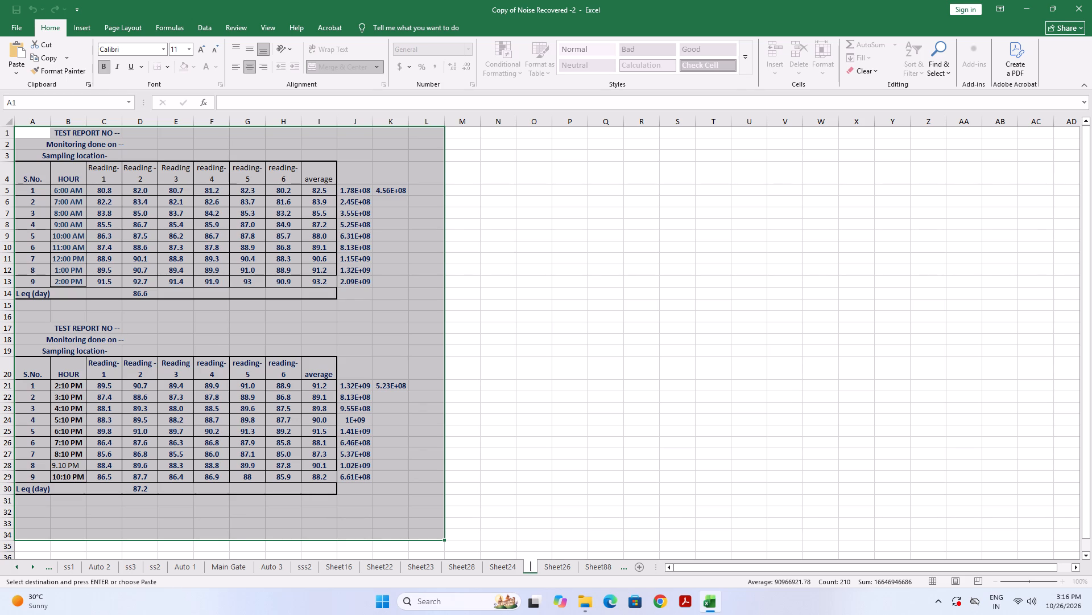
key(shift+a)
key(BackSpace)
text(uto)
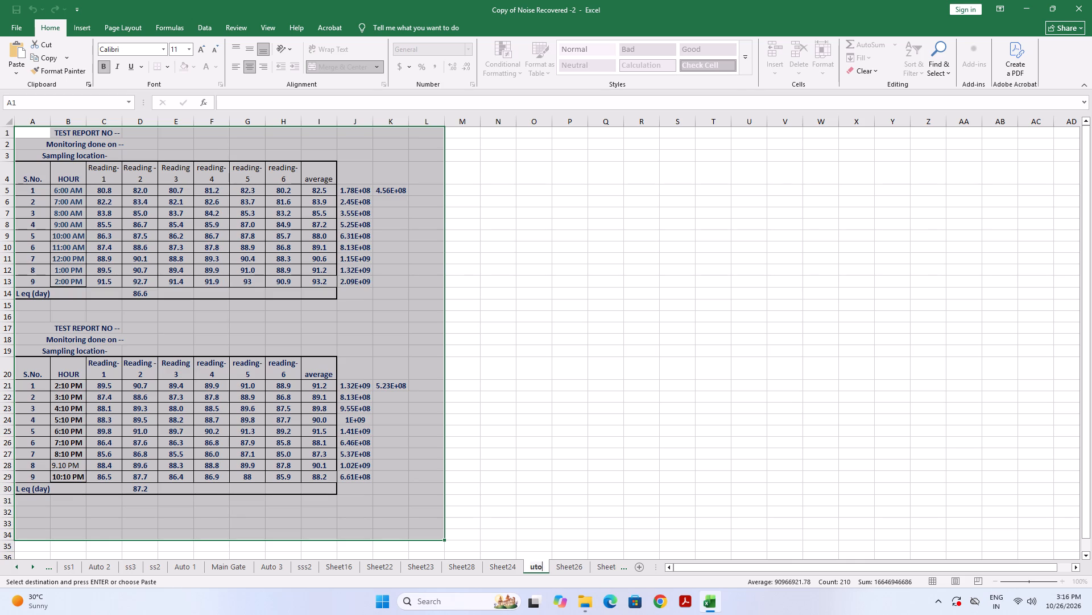
key(space)
text(Co)
key(m)
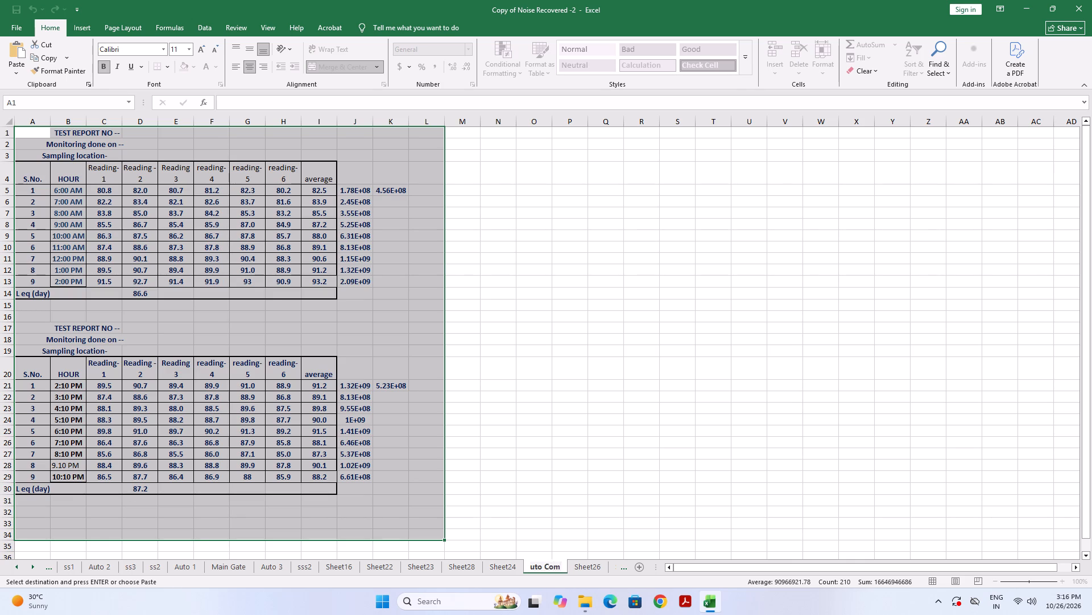
key(Left)
key(Left)
key(Left)
key(Left)
key(Left)
key(Left)
key(Left)
key(a)
right_click(551, 565)
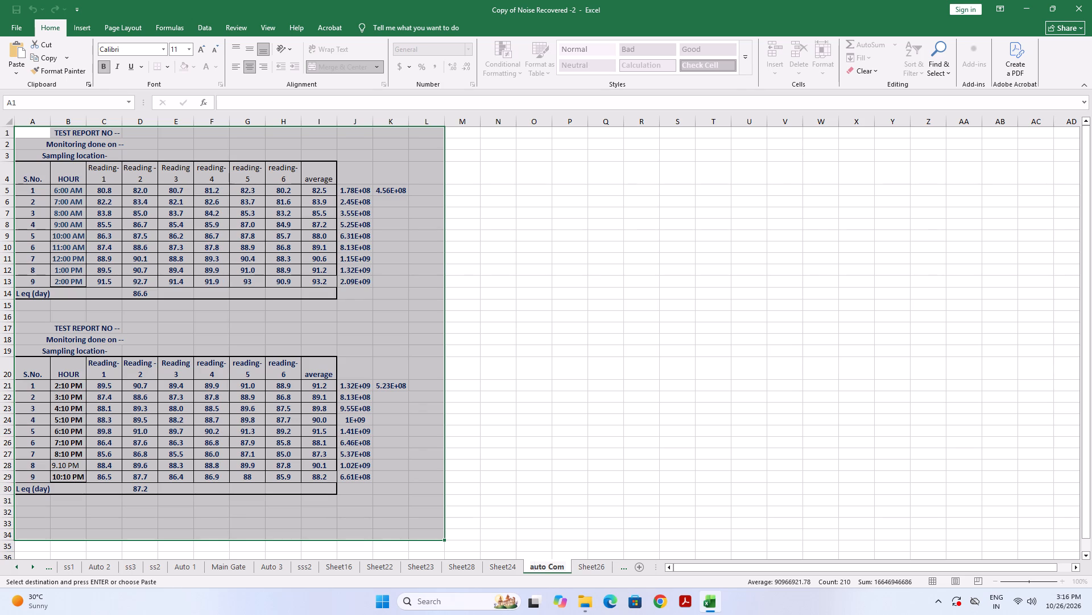
right_click(545, 567)
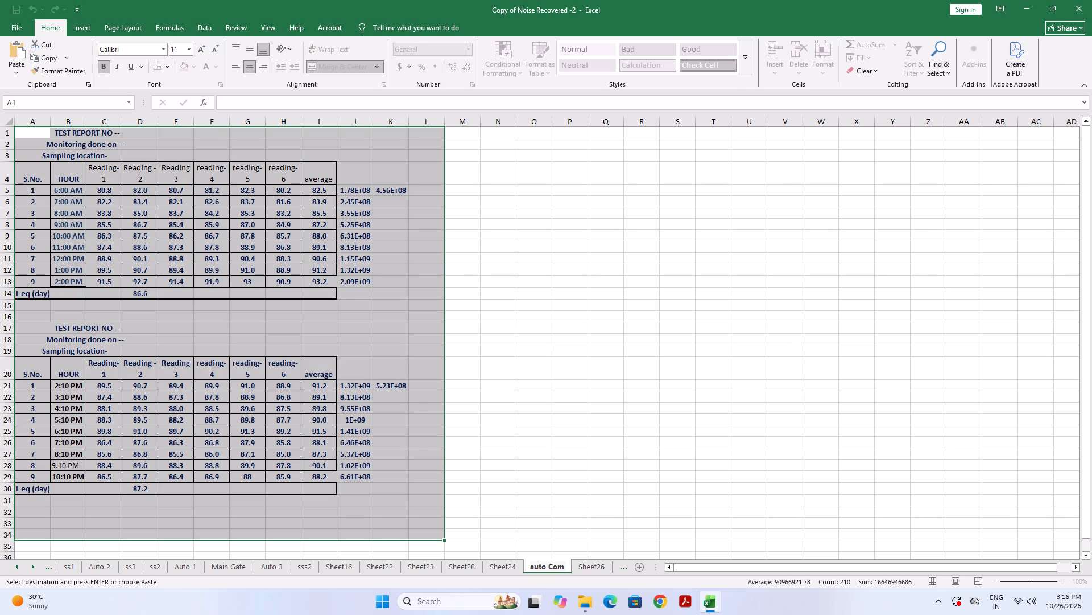
right_click(545, 567)
right_click(545, 567)
right_click(545, 567)
right_click(545, 567)
click(559, 547)
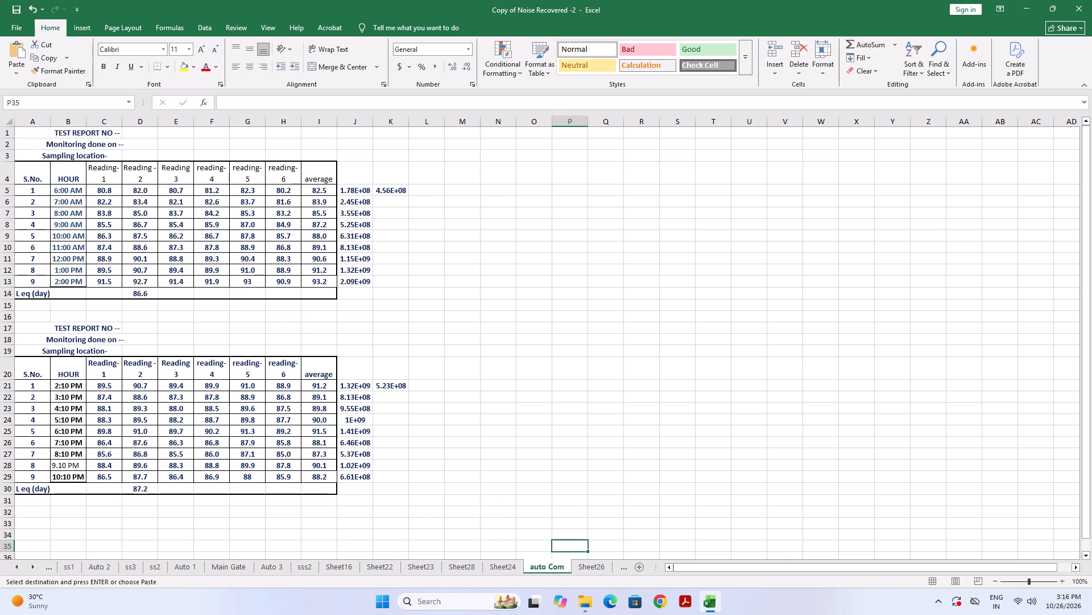
Open Move or Copy for the auto Com sheet and look through the workbook's sheet list for a destination position.
right_click(551, 566)
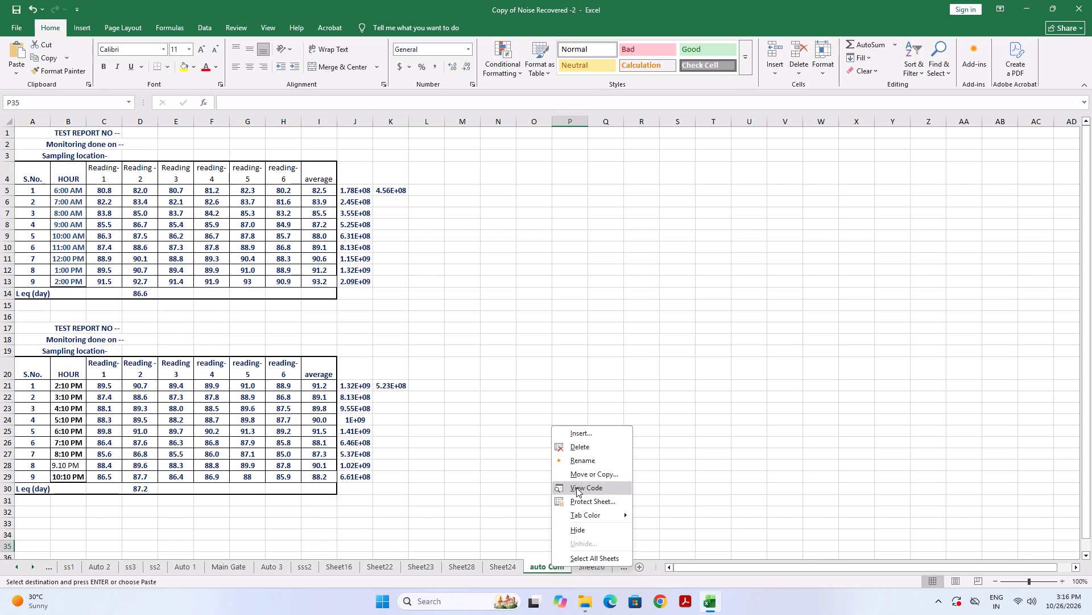
click(585, 470)
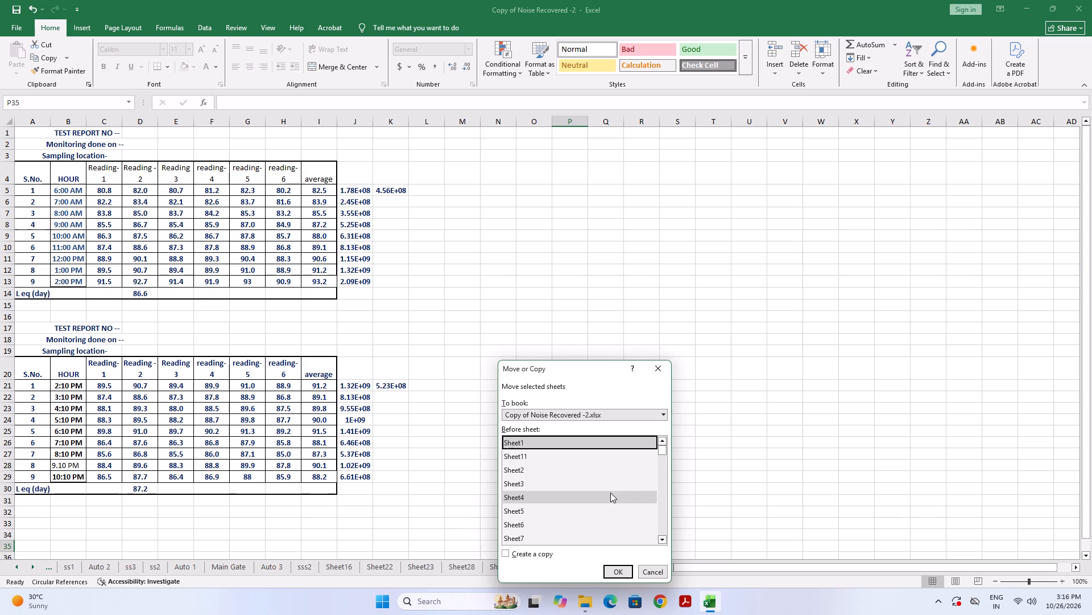
click(659, 535)
click(659, 535)
double_click(659, 535)
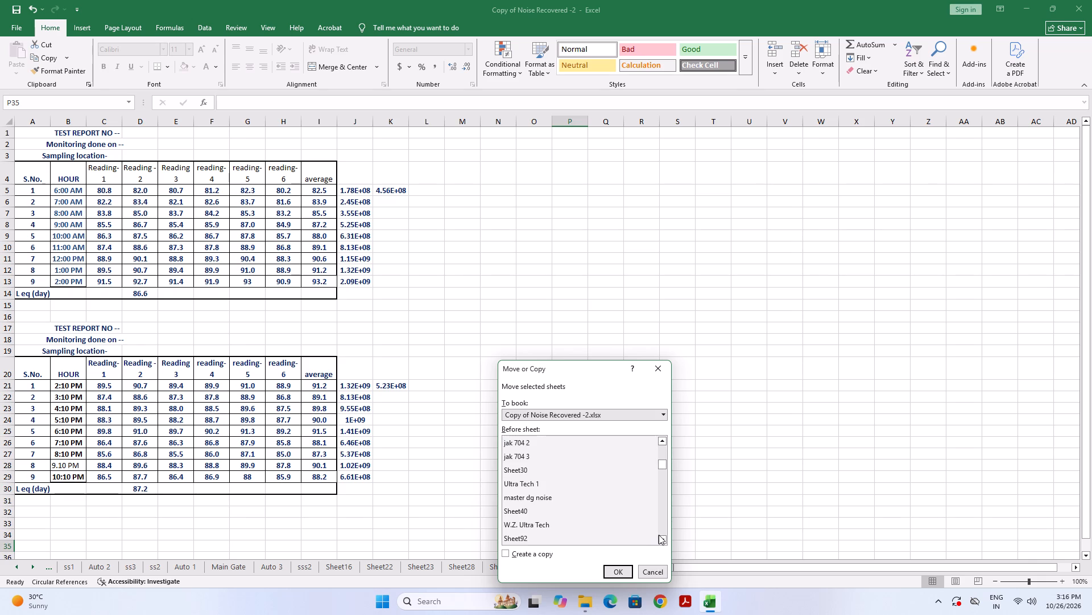
click(659, 535)
click(659, 535)
double_click(659, 535)
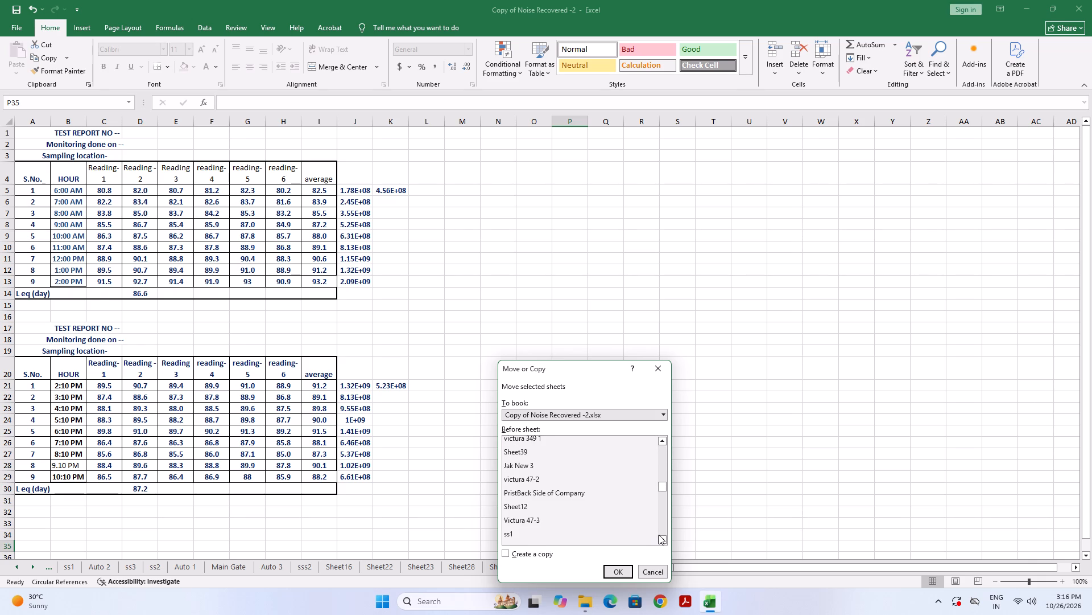
double_click(659, 535)
click(659, 535)
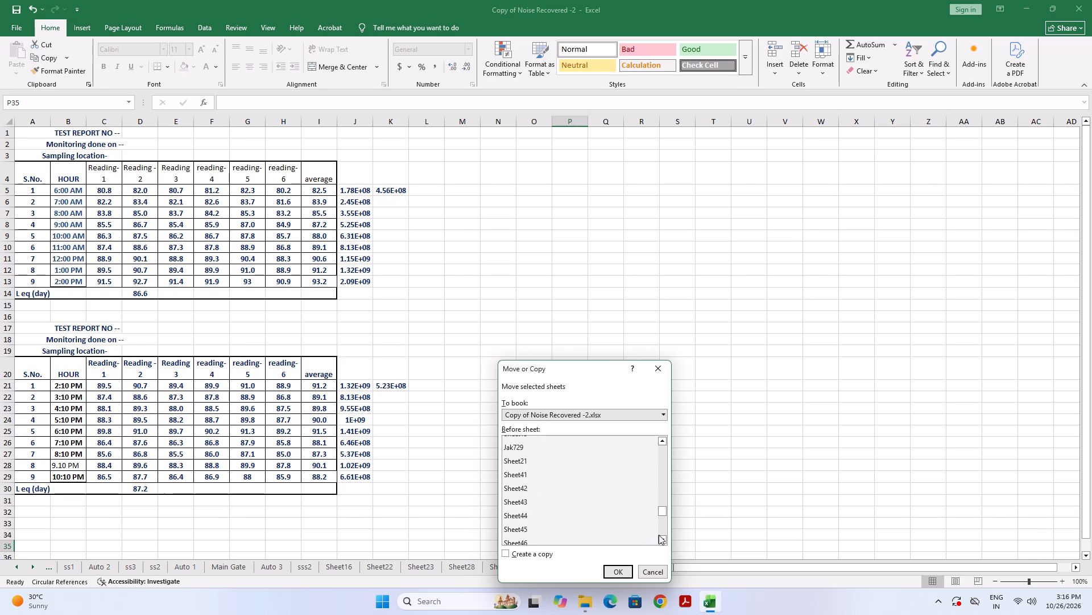
click(659, 535)
click(659, 535)
double_click(659, 535)
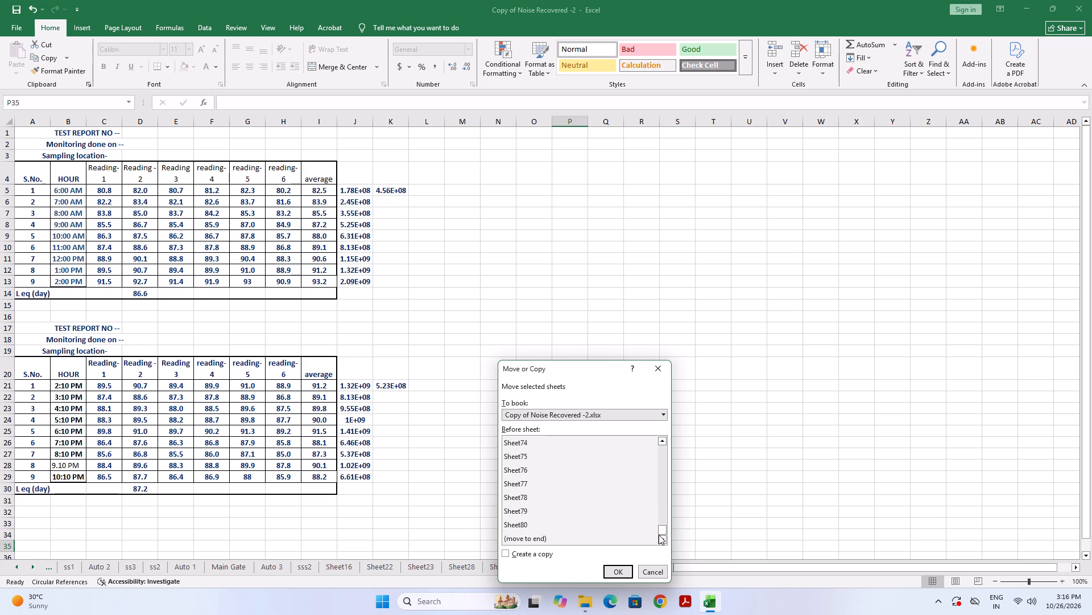
click(659, 535)
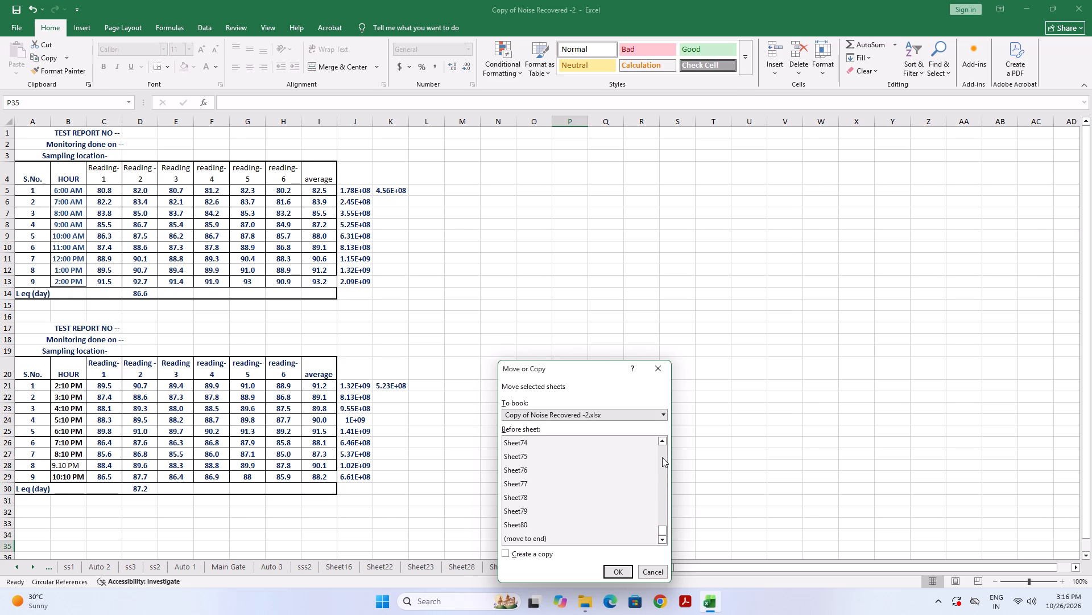
click(664, 444)
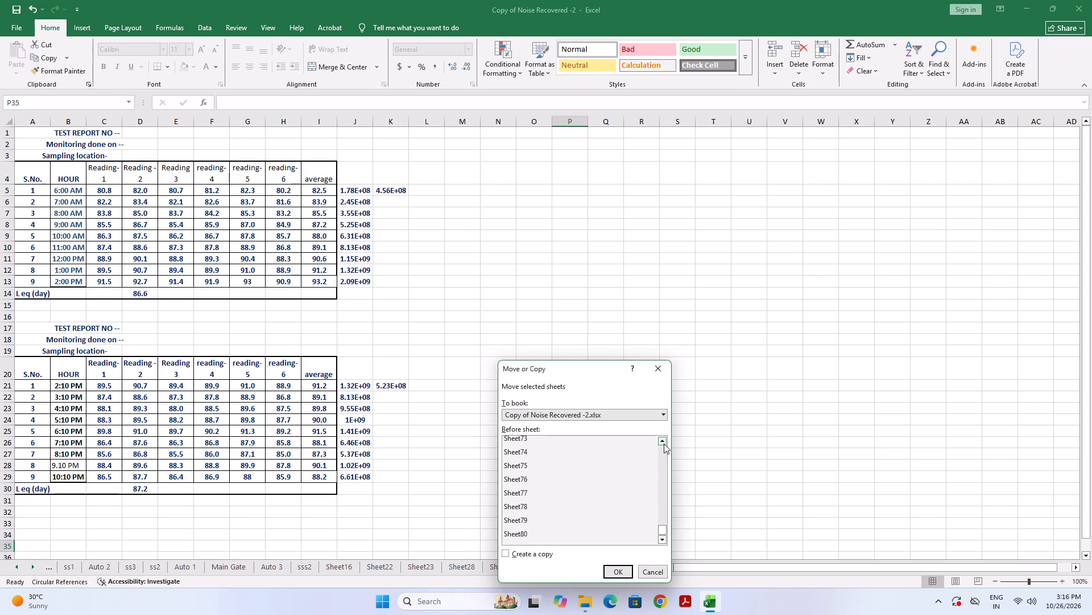
double_click(664, 444)
click(664, 444)
click(664, 444)
triple_click(664, 444)
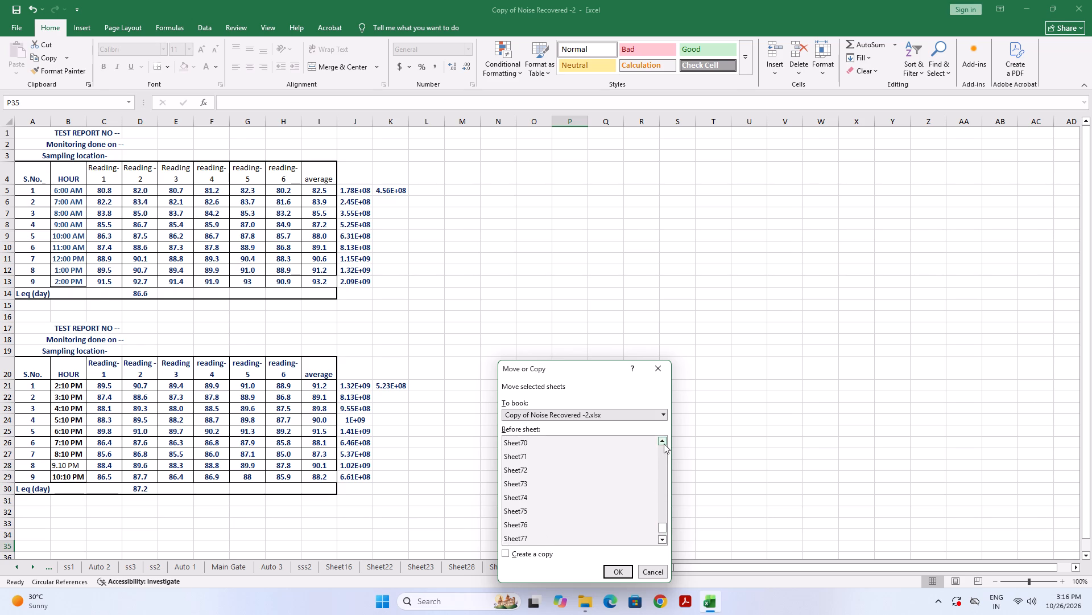
triple_click(664, 444)
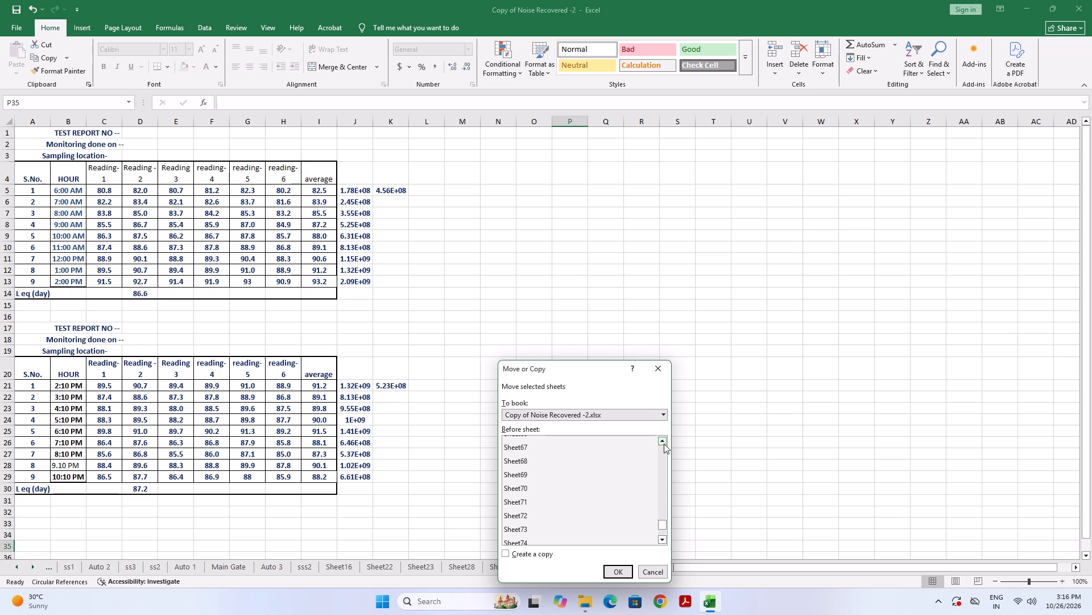
triple_click(664, 444)
click(664, 444)
click(664, 444)
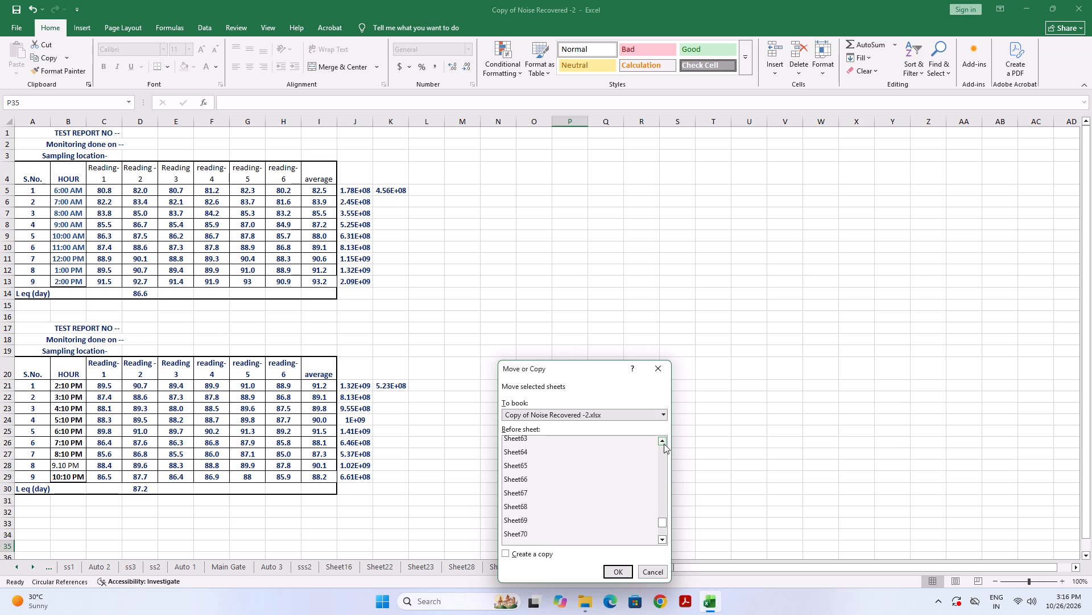
click(664, 444)
click(664, 444)
click(664, 444)
click(664, 444)
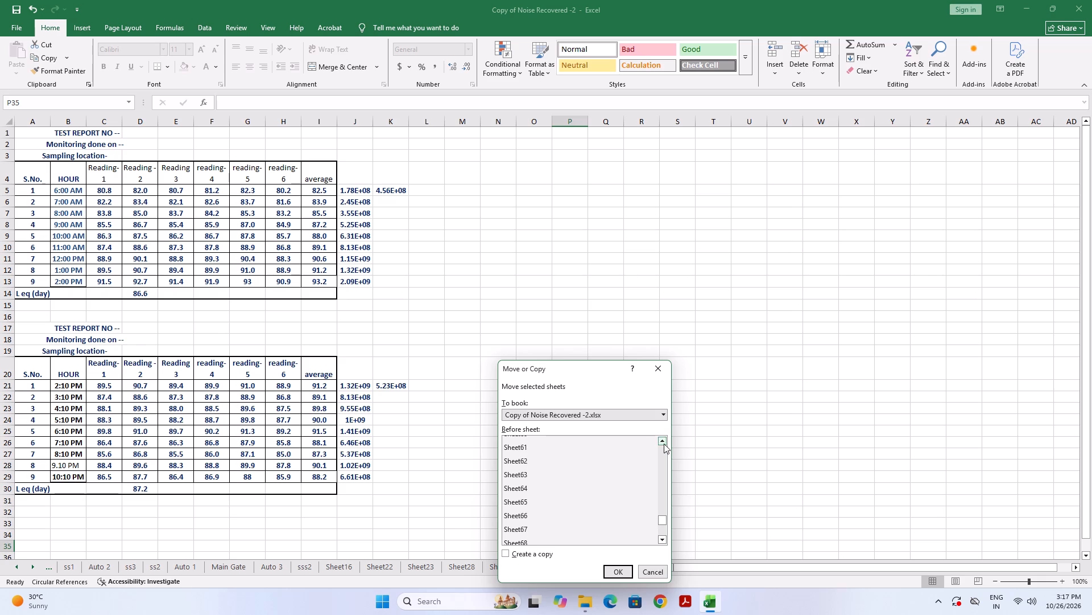
click(664, 444)
click(664, 444)
click(664, 444)
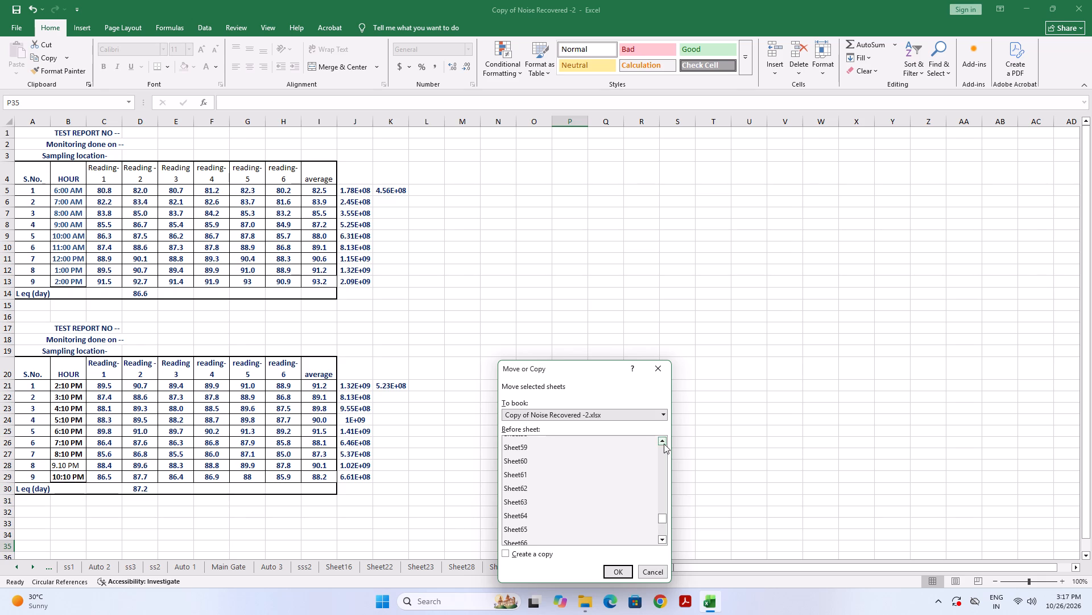
click(664, 444)
click(664, 444)
click(664, 444)
click(664, 444)
click(664, 444)
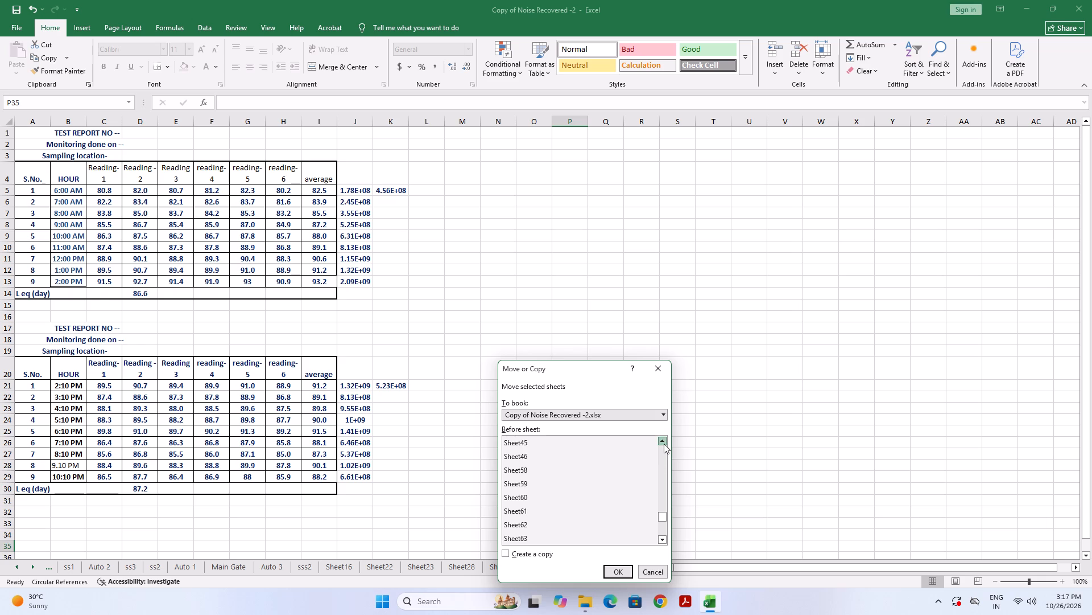
click(664, 444)
click(664, 444)
click(664, 444)
click(664, 444)
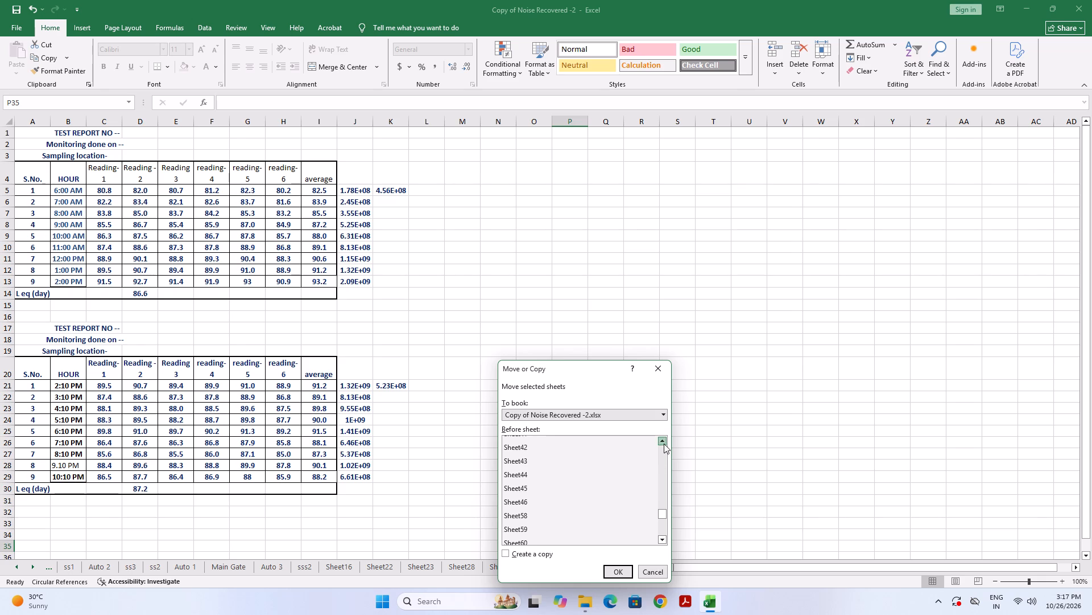
click(664, 444)
double_click(664, 444)
triple_click(664, 444)
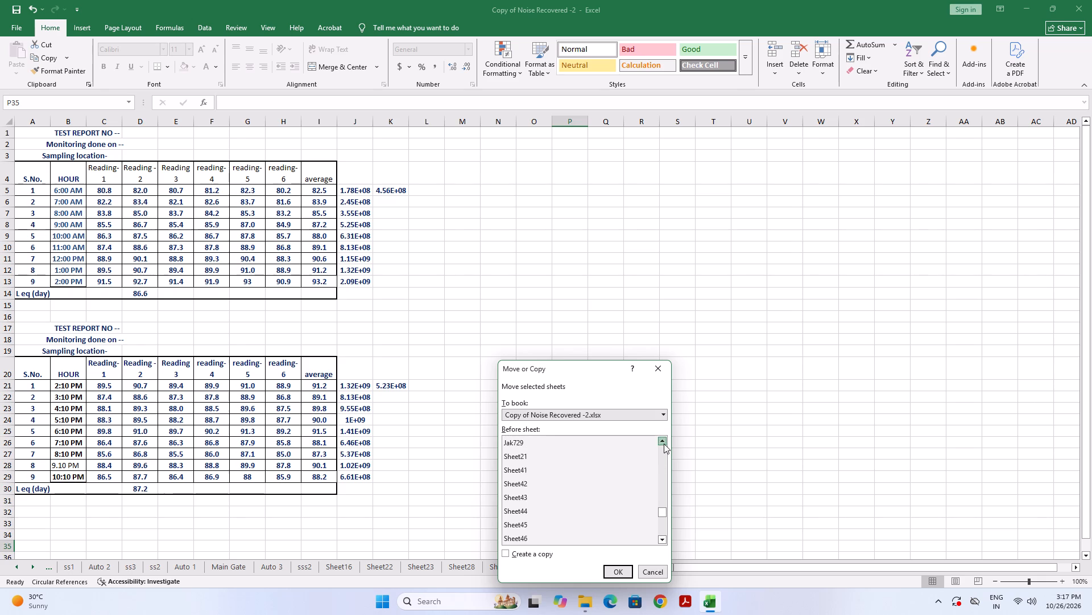
click(664, 444)
click(664, 444)
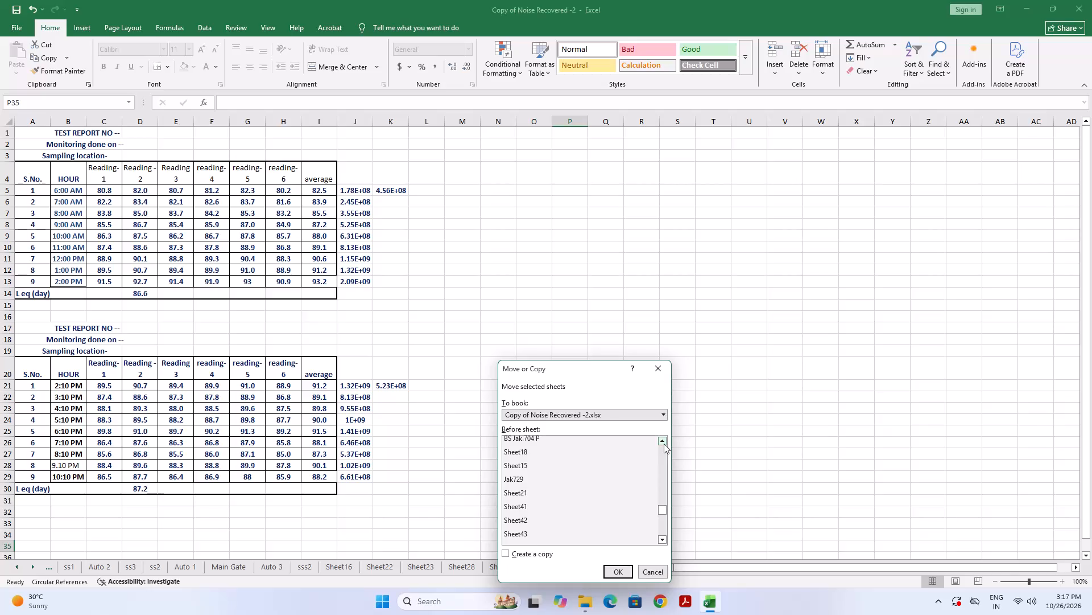
click(664, 444)
triple_click(664, 444)
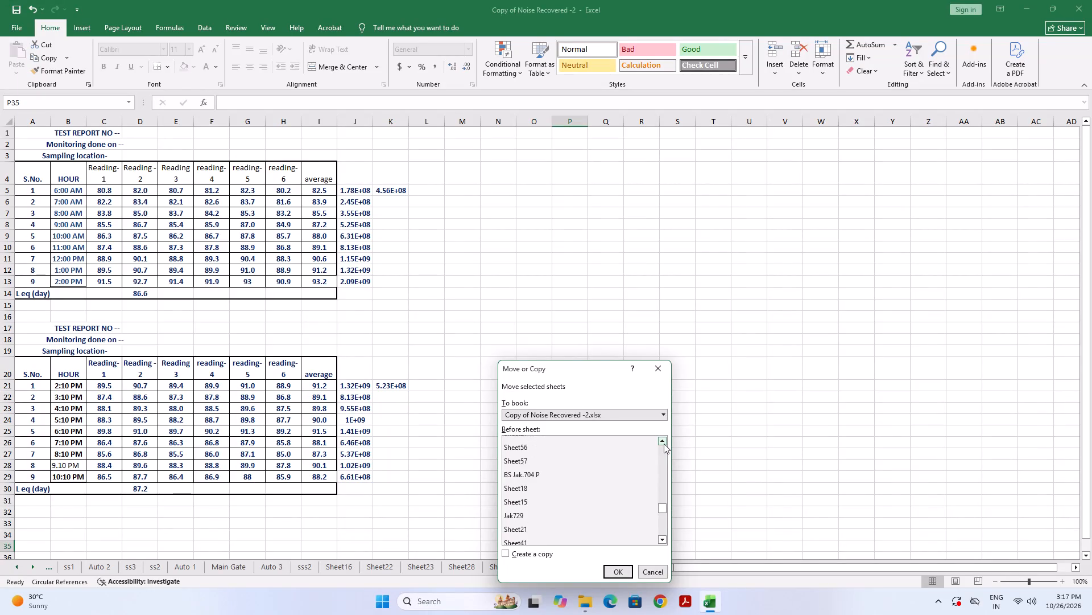
double_click(664, 444)
double_click(664, 444)
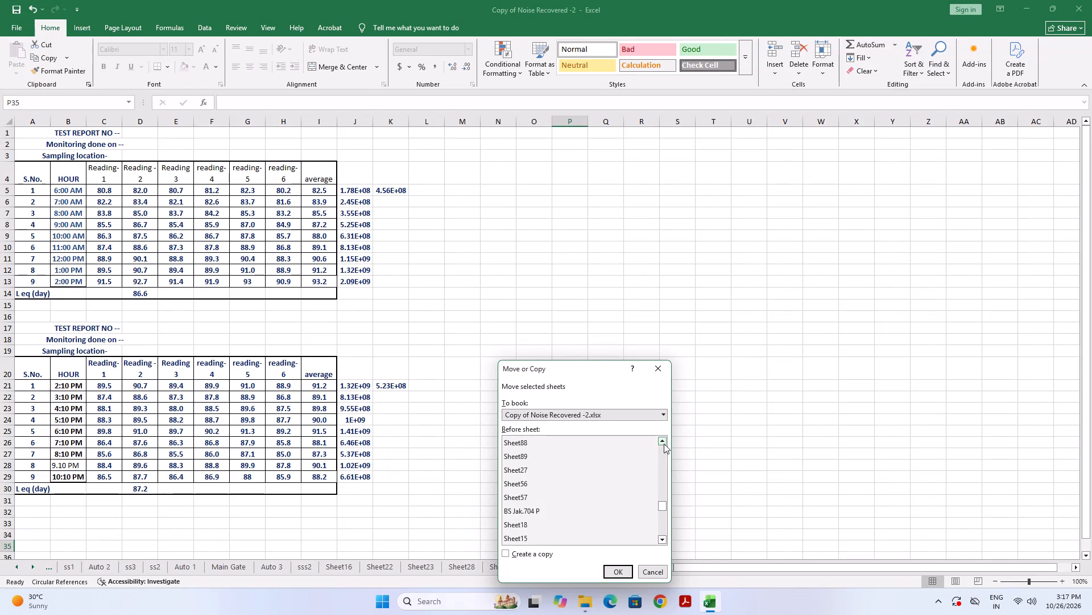
double_click(664, 444)
double_click(664, 444)
click(664, 444)
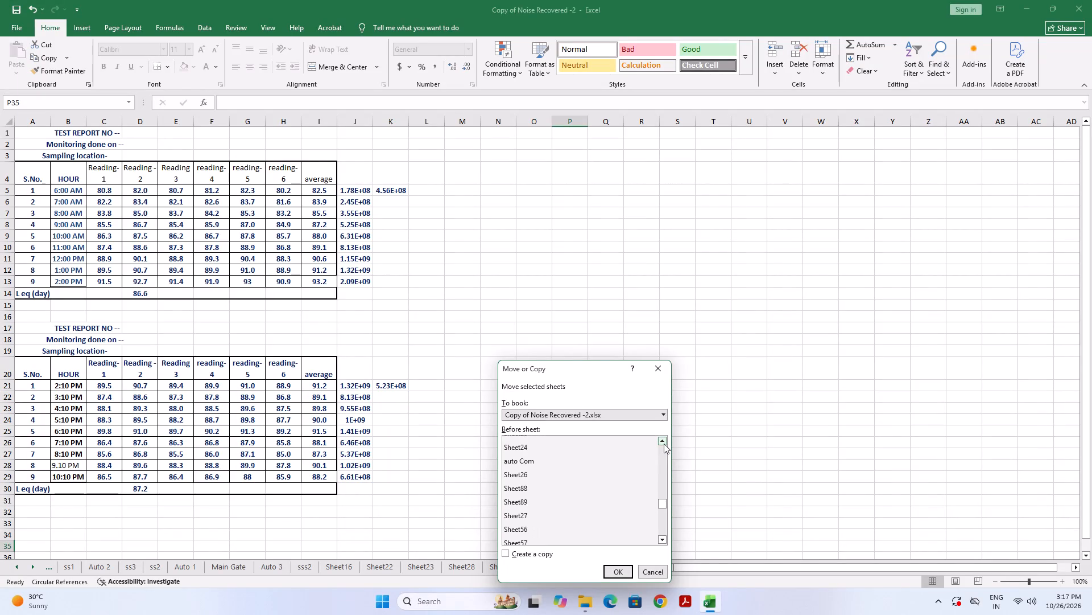
click(664, 444)
click(664, 444)
click(664, 444)
triple_click(664, 444)
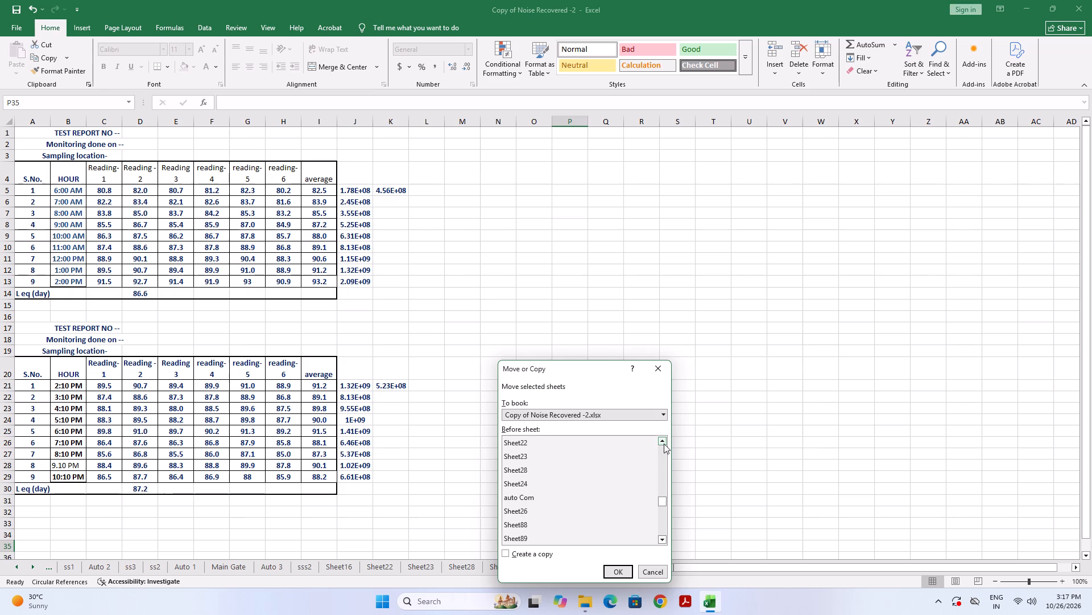
click(664, 444)
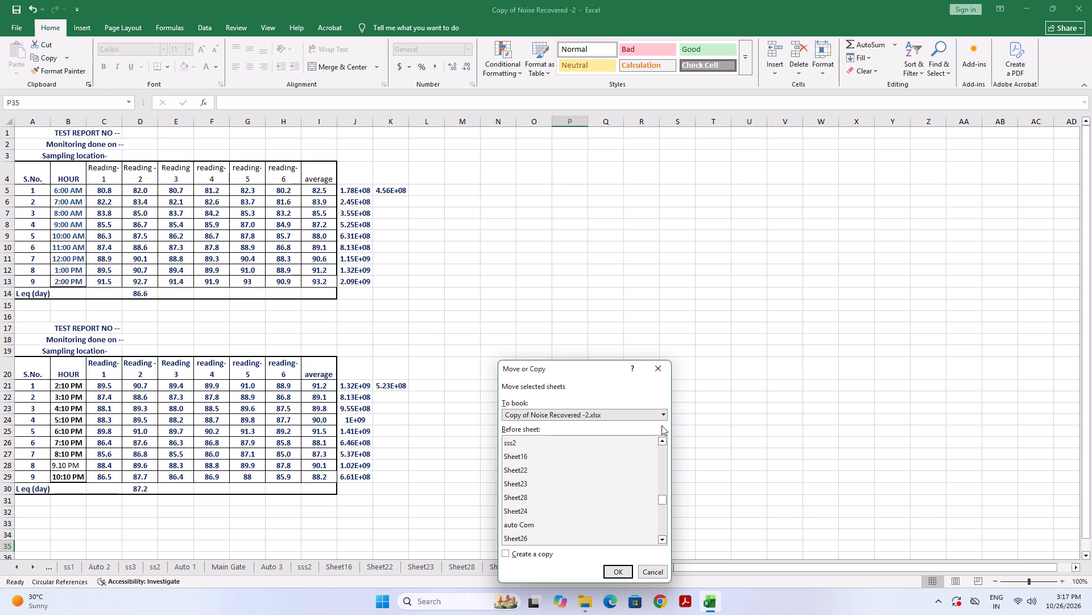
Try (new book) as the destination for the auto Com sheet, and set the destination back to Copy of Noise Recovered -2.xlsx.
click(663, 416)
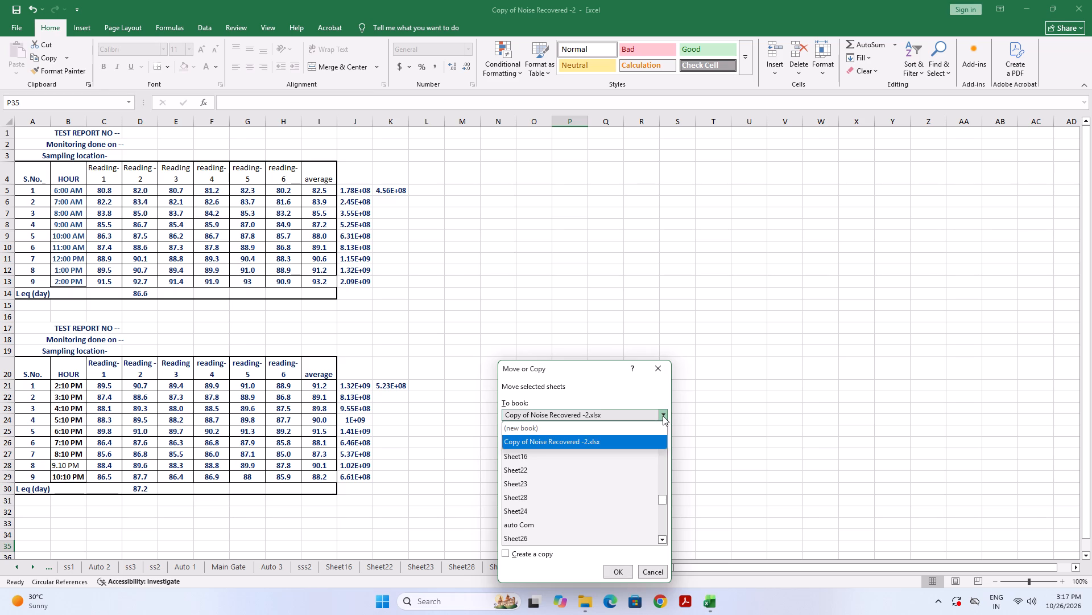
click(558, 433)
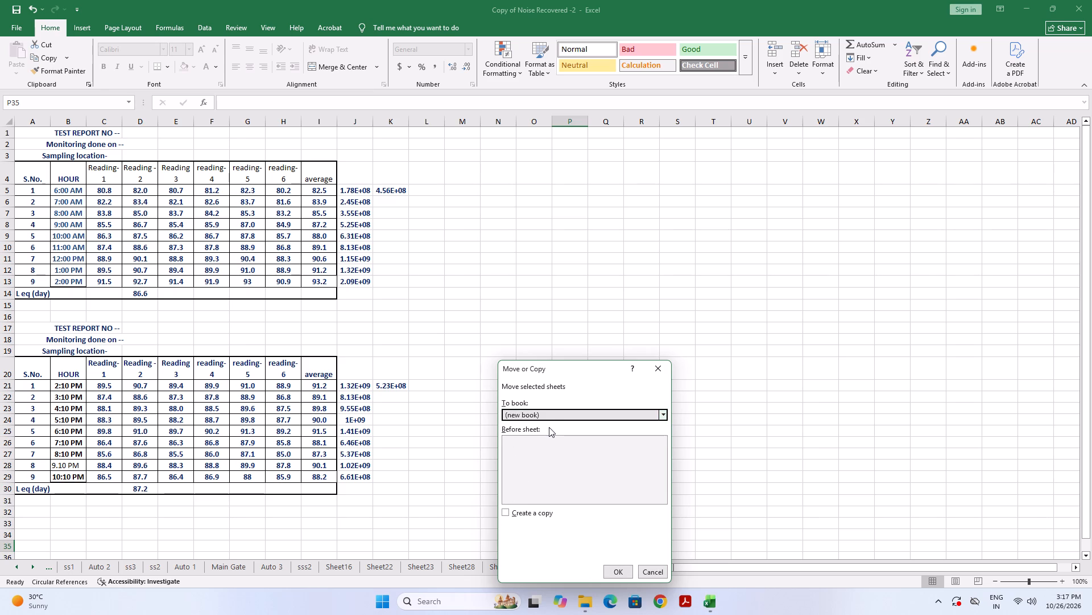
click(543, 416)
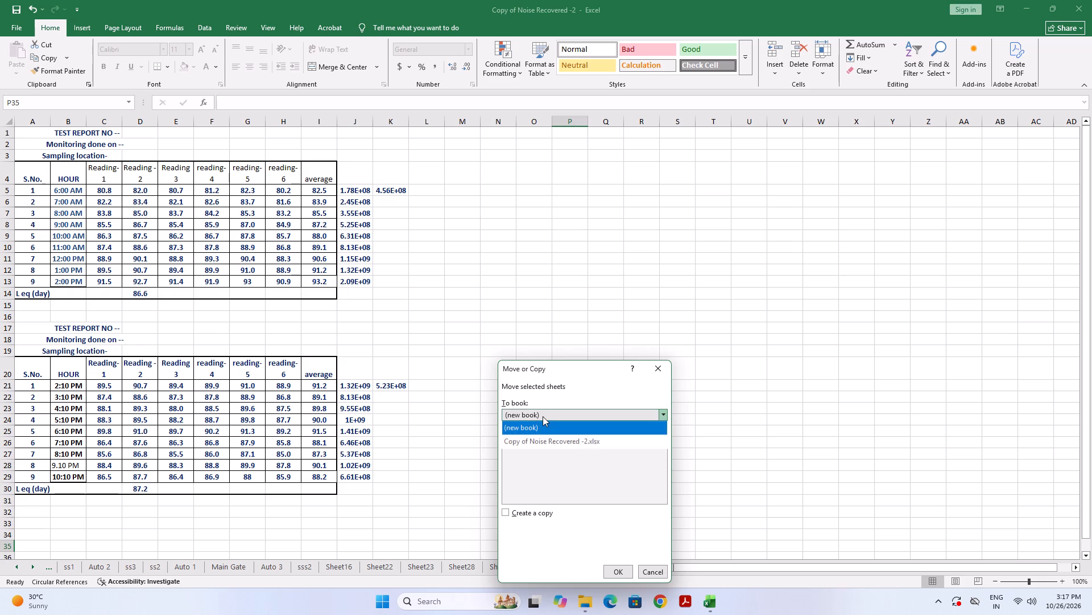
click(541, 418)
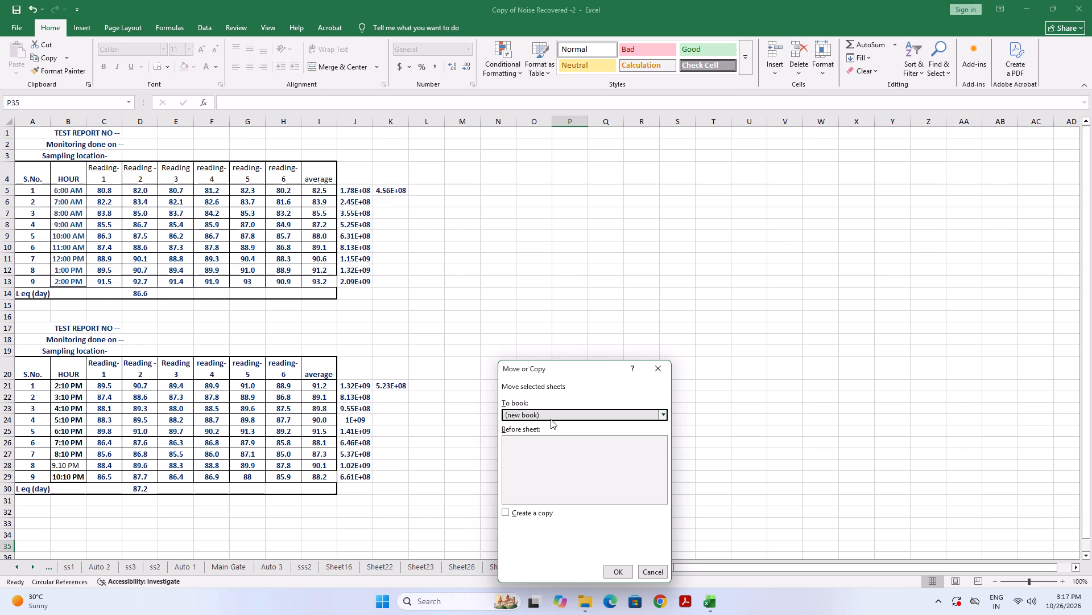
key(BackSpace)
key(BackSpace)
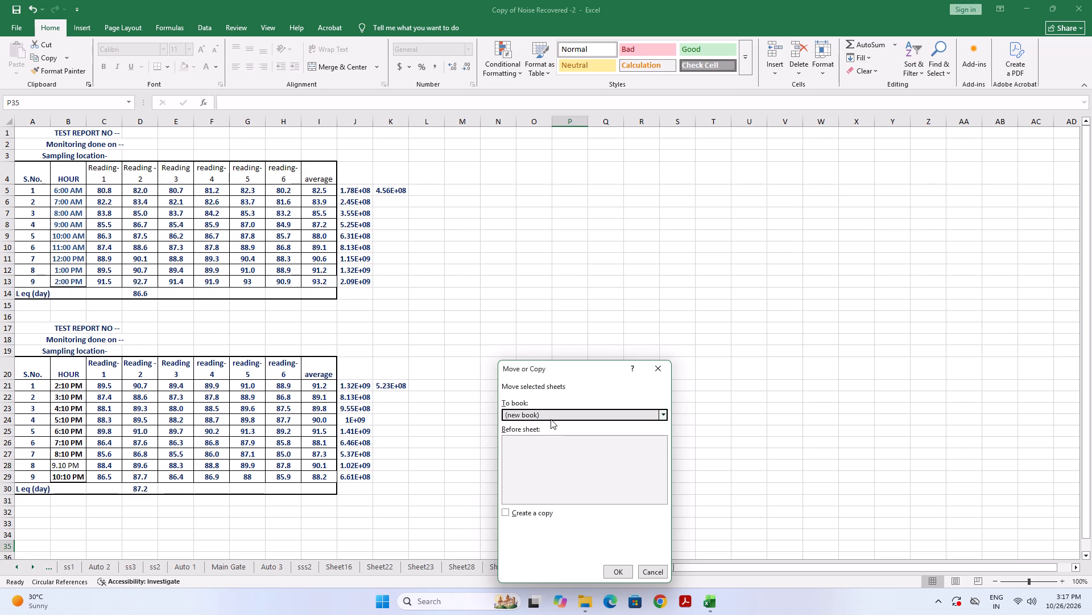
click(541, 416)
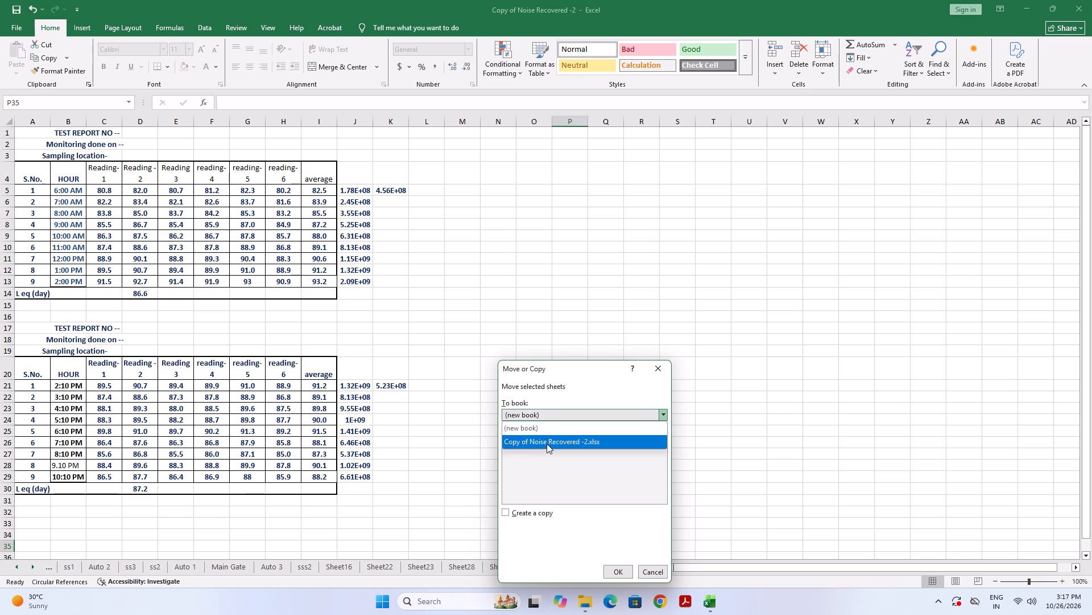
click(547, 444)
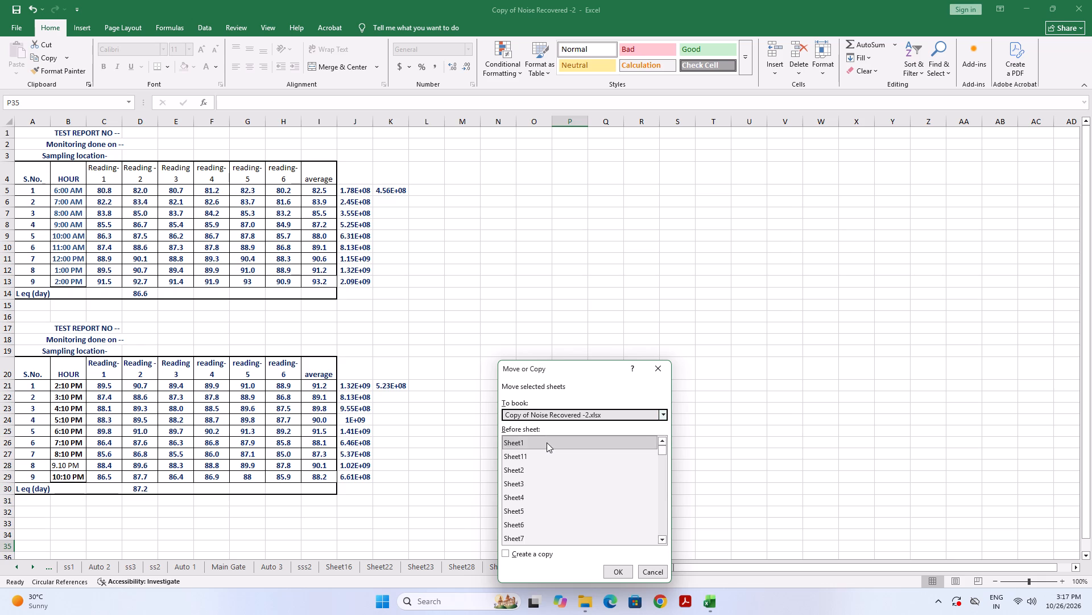
Look through the sheet list of Copy of Noise Recovered -2.xlsx for a position to place the auto Com sheet before.
click(658, 445)
click(663, 543)
double_click(663, 543)
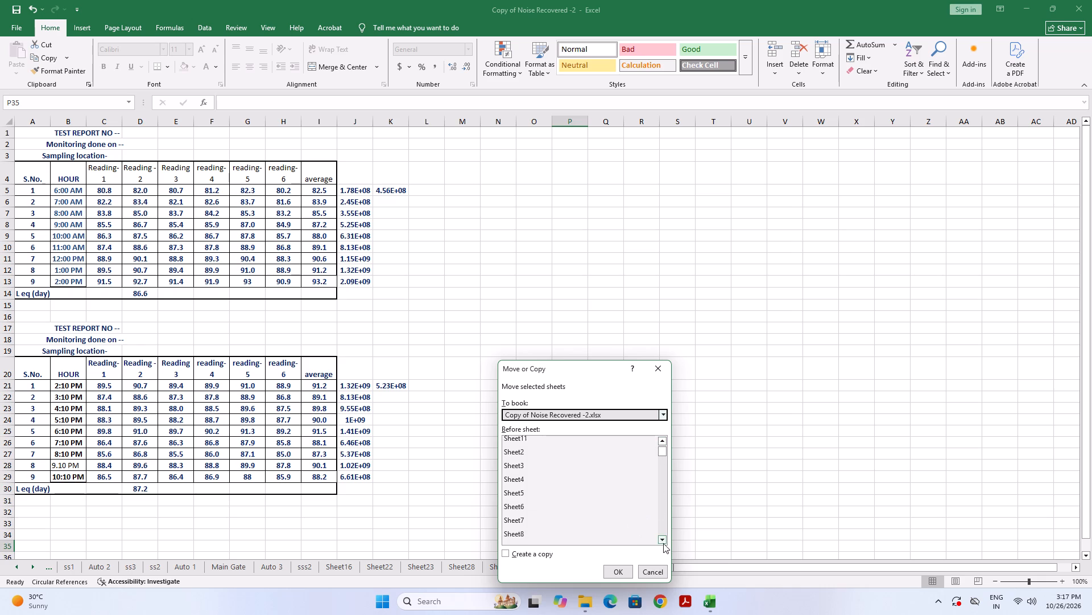
click(663, 543)
click(663, 543)
click(663, 543)
click(663, 543)
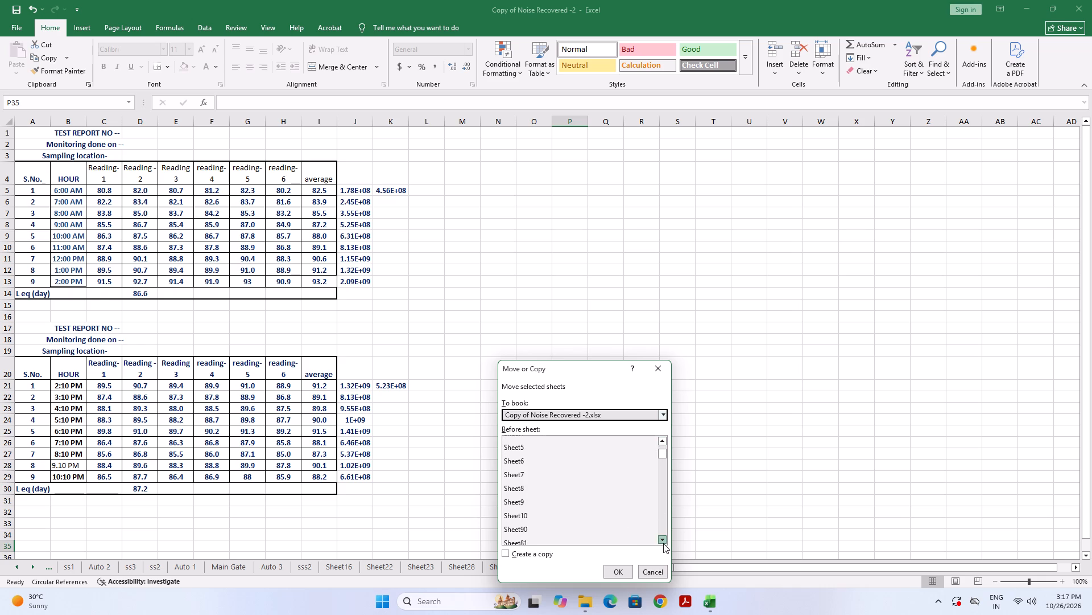
click(663, 543)
click(663, 543)
click(663, 543)
click(663, 543)
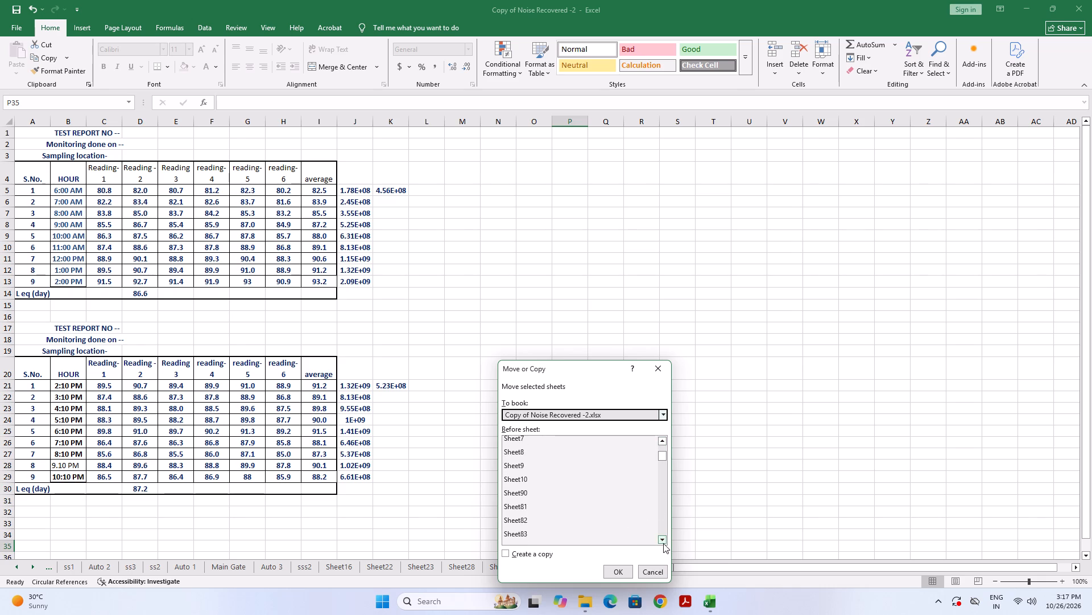
double_click(663, 543)
double_click(663, 543)
click(663, 543)
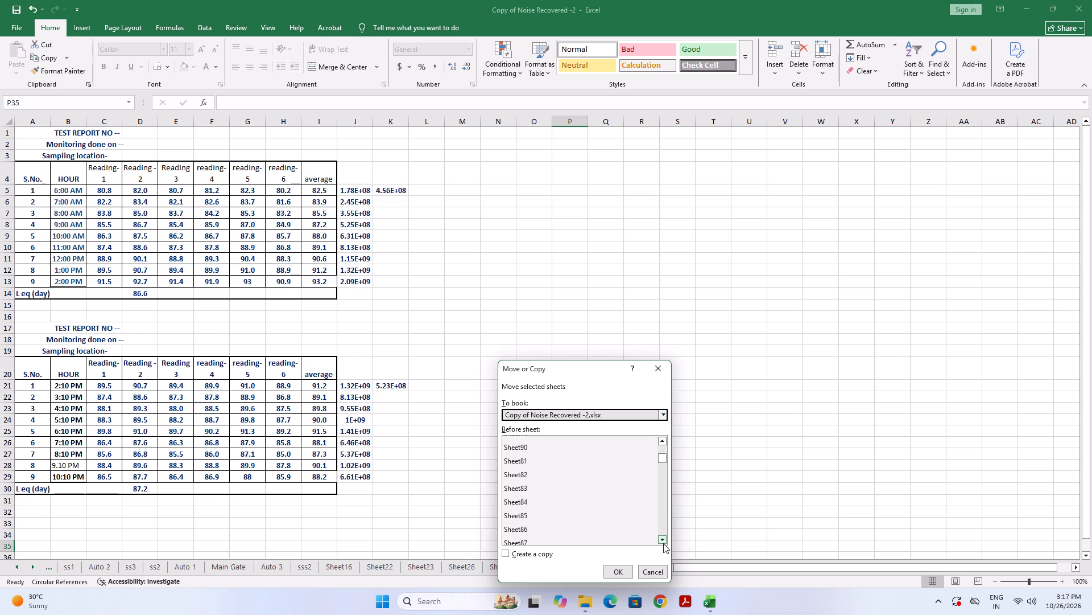
double_click(663, 543)
click(663, 543)
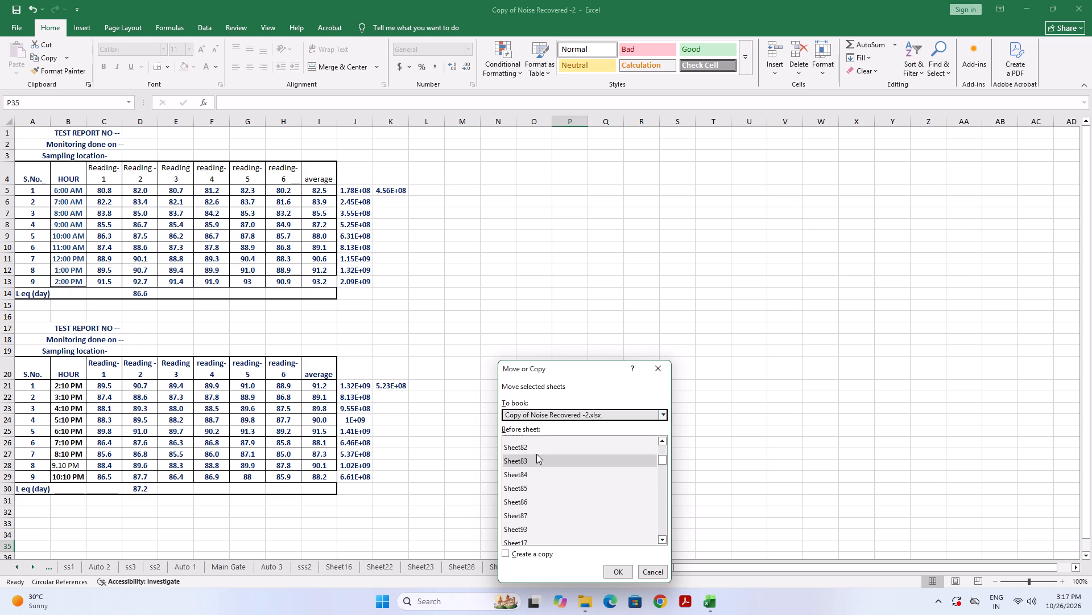
click(528, 446)
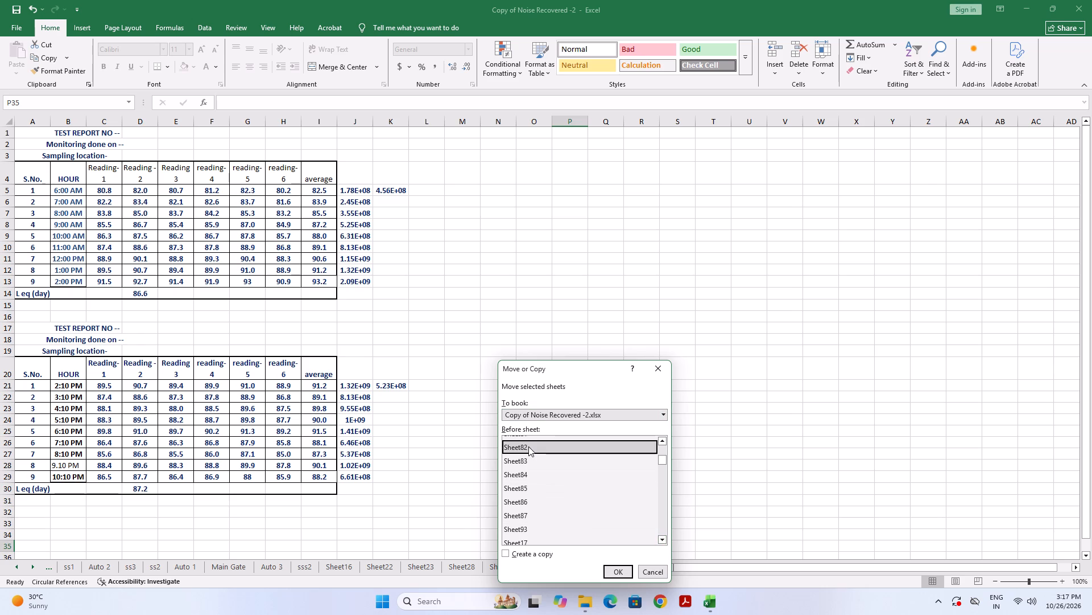
key(Down)
key(Down)
key(Down)
key(Down)
key(Down)
key(Down)
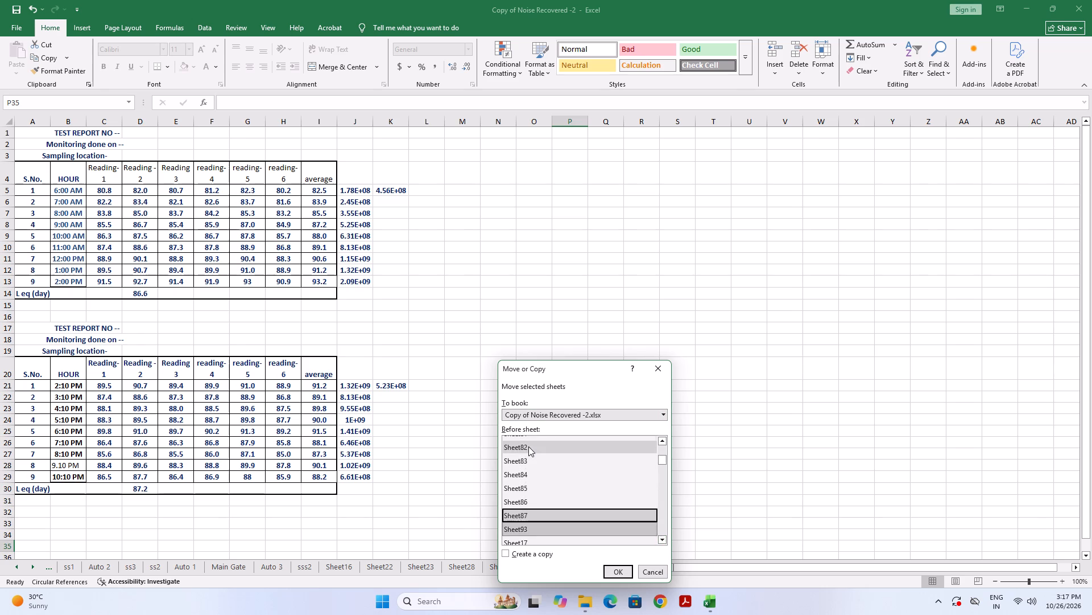
key(Down)
key(Down)
key(Down)
key(Down)
key(Down)
key(Down)
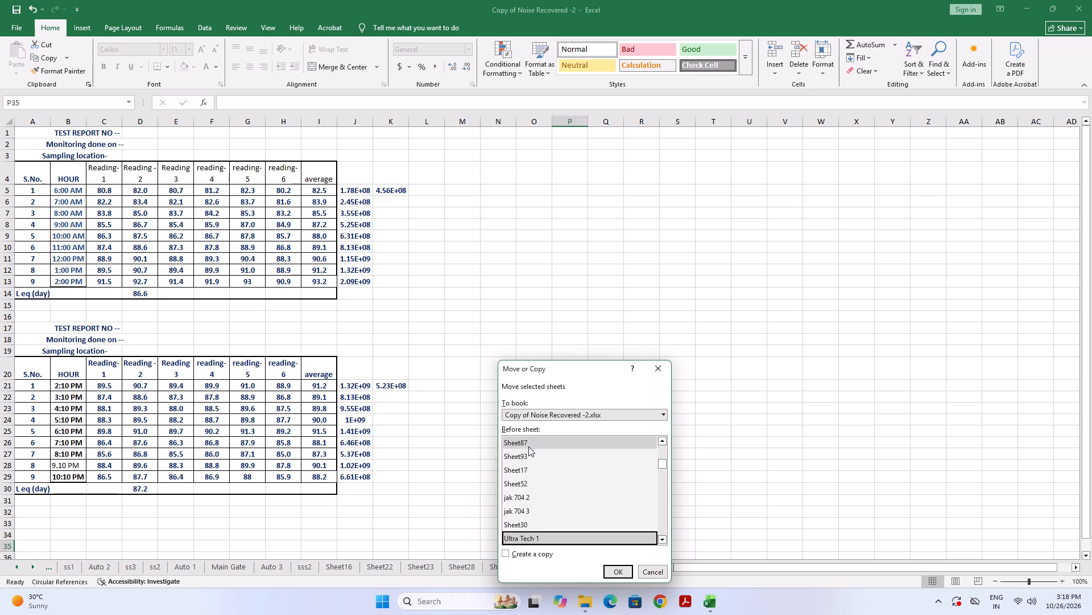
key(Down)
key(Down)
key(Down)
key(Down)
key(Down)
key(Down)
key(Down)
key(Down)
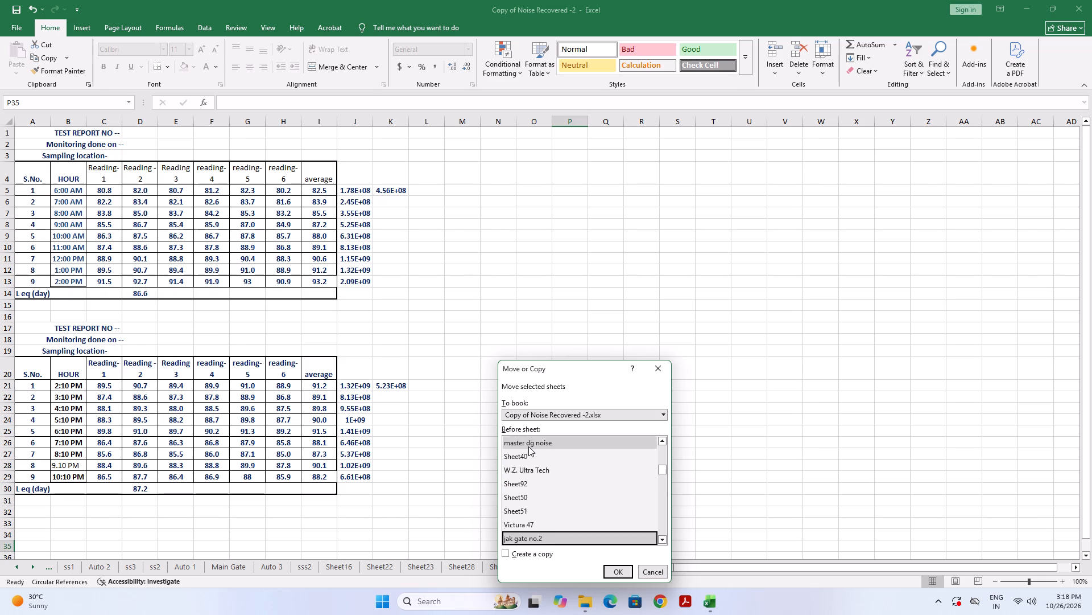
key(Down)
key(Down)
key(Down)
key(Down)
key(Down)
key(Down)
key(Down)
key(Down)
key(Down)
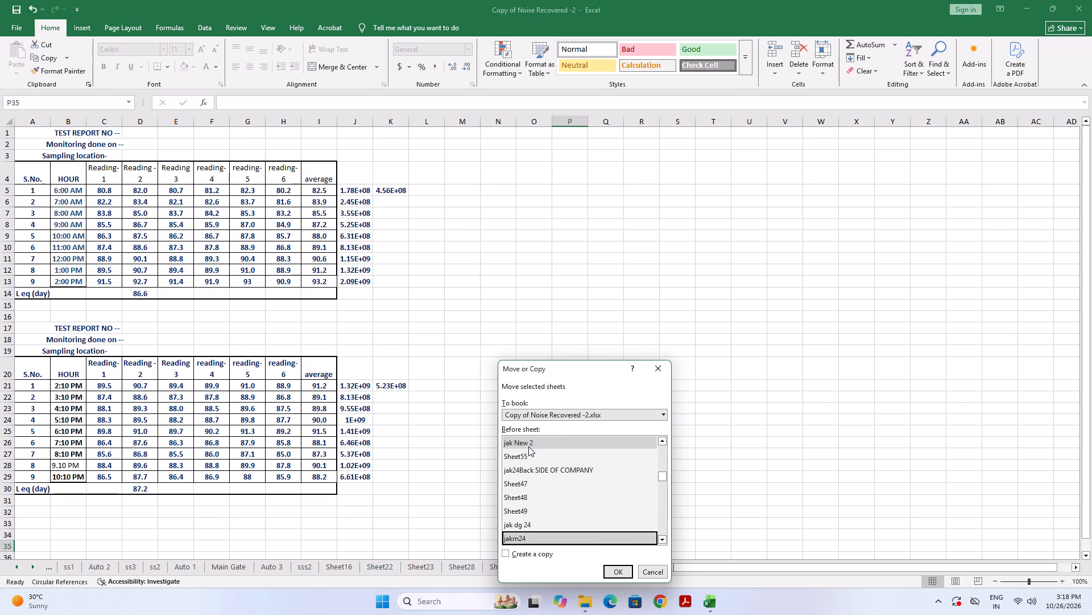
key(Down)
key(Down)
key(Down)
key(Down)
key(Down)
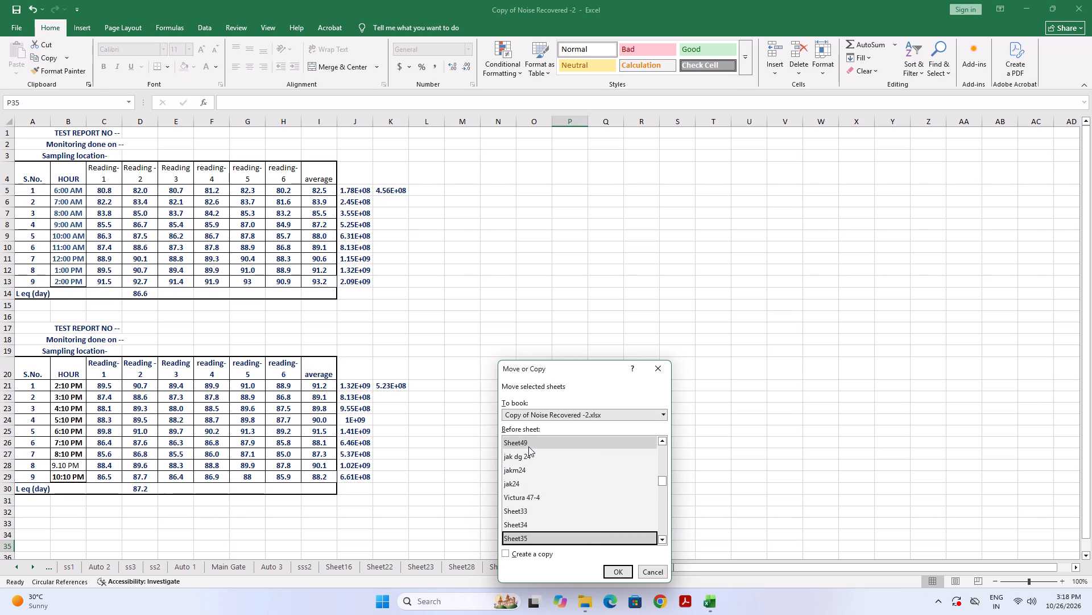
key(Down)
key(Down)
key(Down)
key(Down)
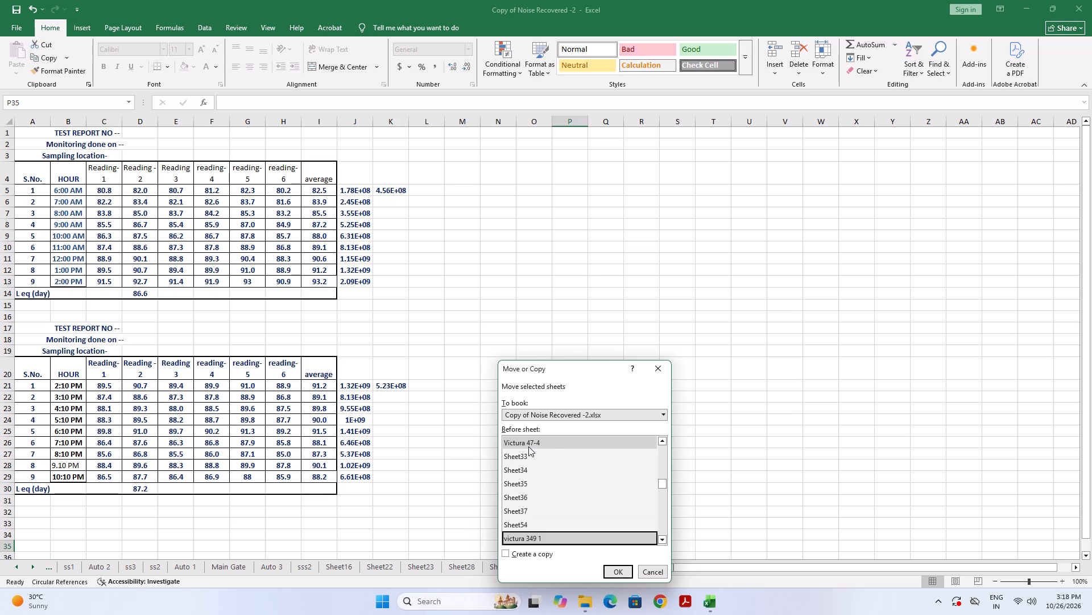
key(Down)
key(Down)
key(Down)
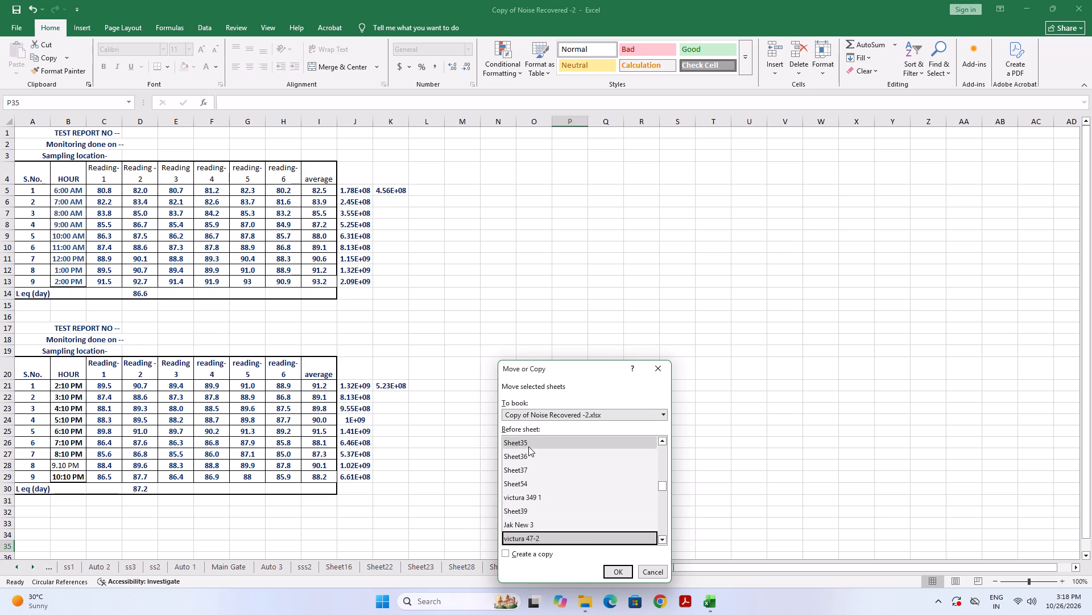
key(Down)
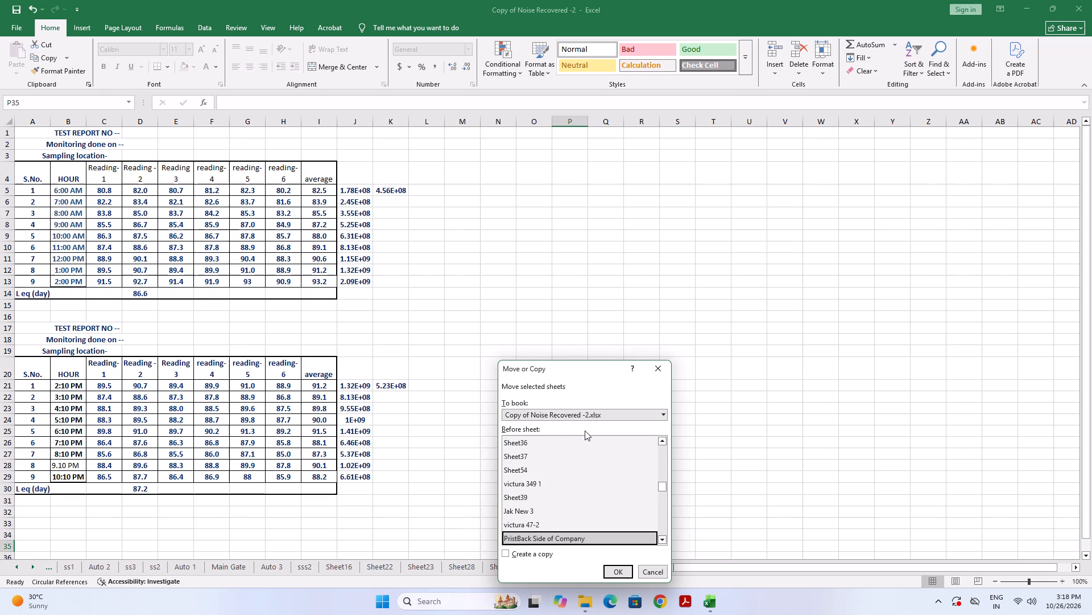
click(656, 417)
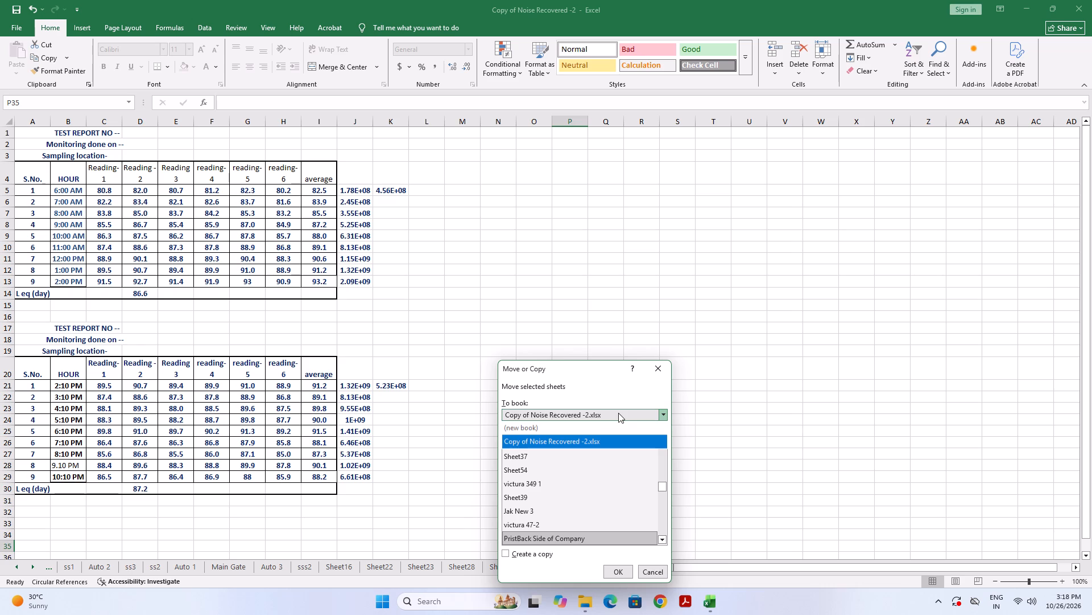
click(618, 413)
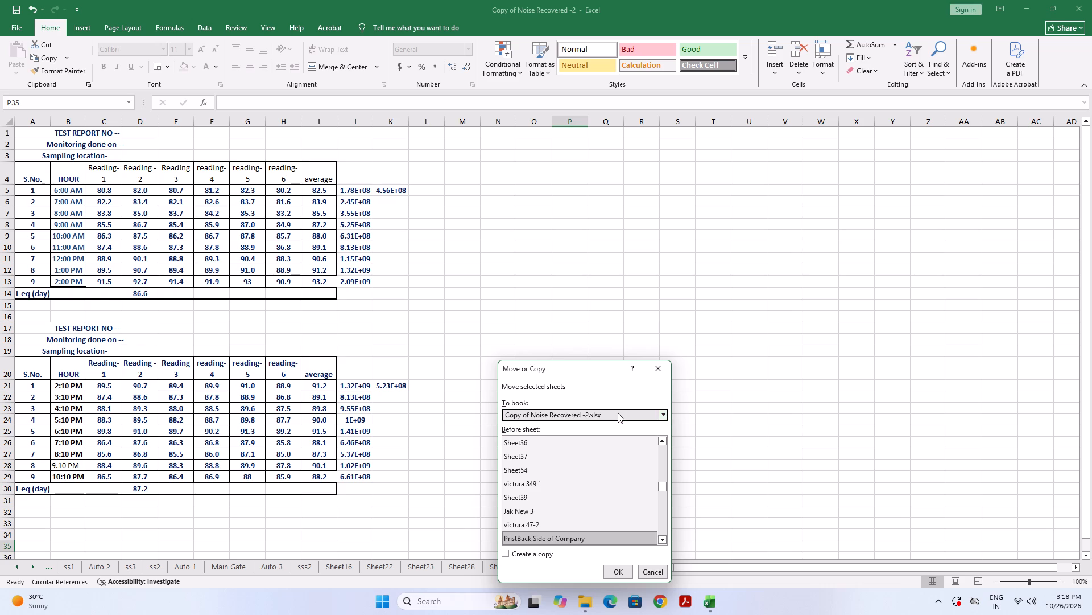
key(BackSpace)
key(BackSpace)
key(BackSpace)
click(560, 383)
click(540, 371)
Open the online help for Move or Copy and close the help page.
click(631, 368)
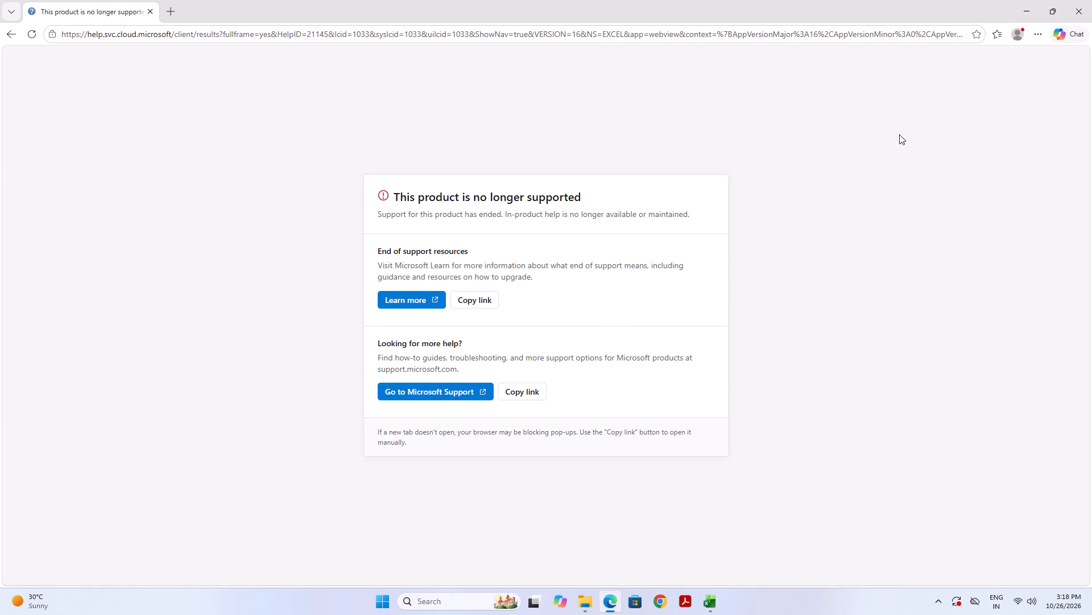
click(1085, 13)
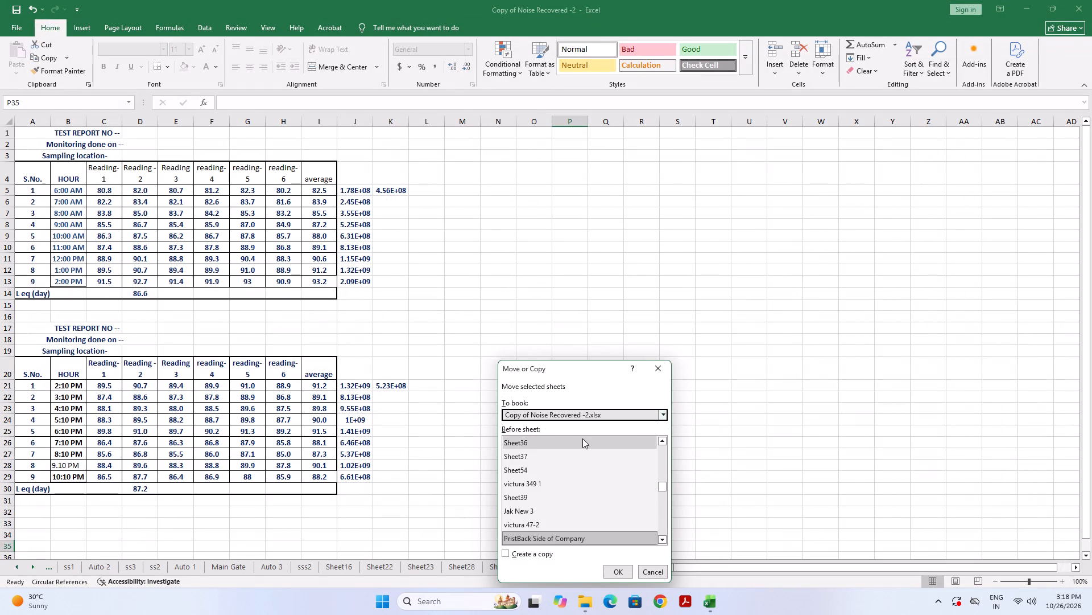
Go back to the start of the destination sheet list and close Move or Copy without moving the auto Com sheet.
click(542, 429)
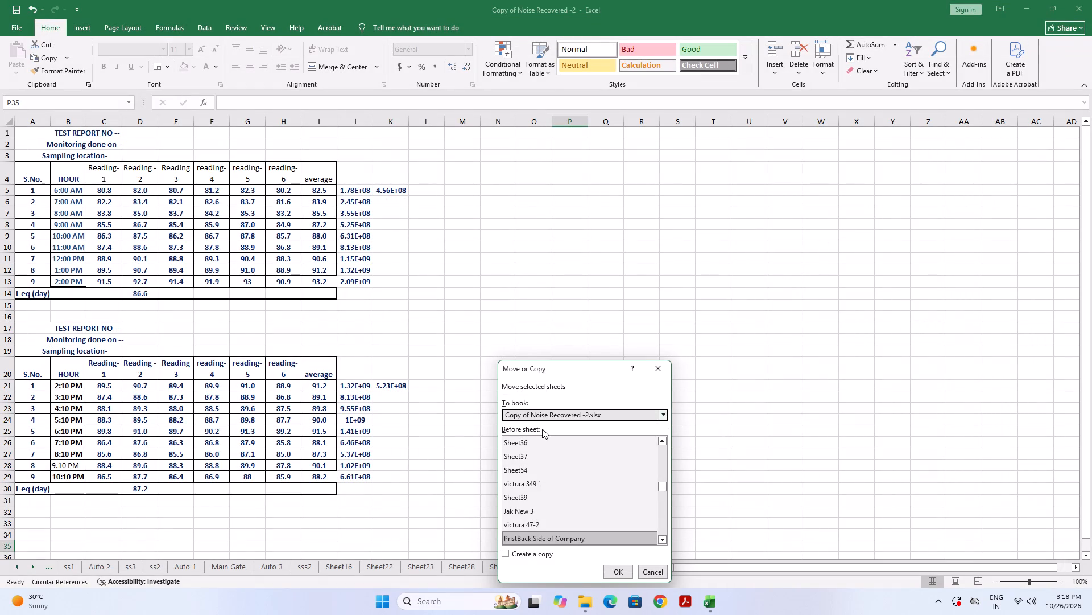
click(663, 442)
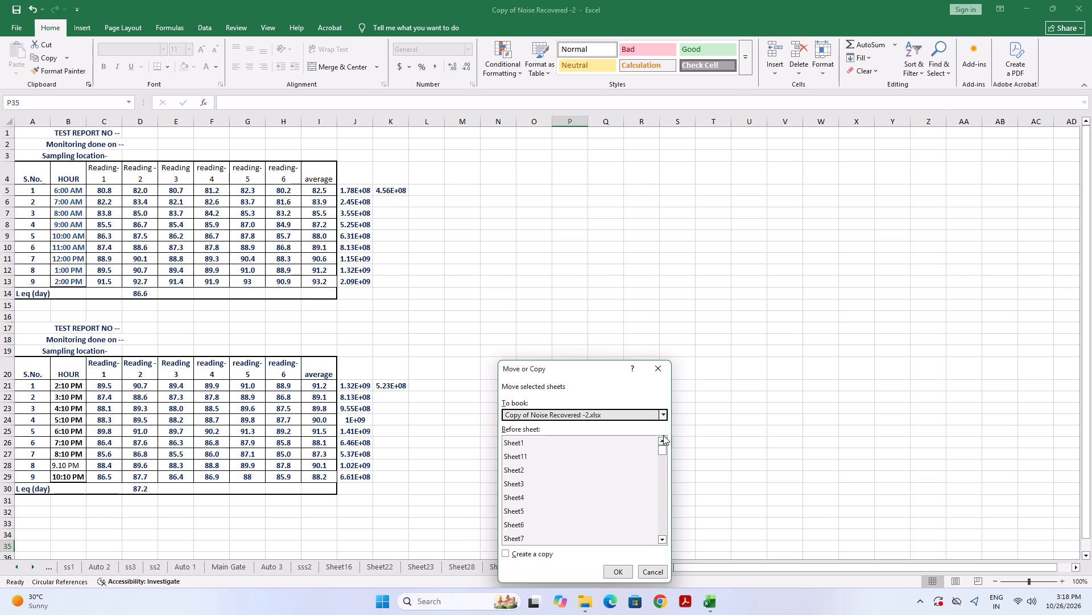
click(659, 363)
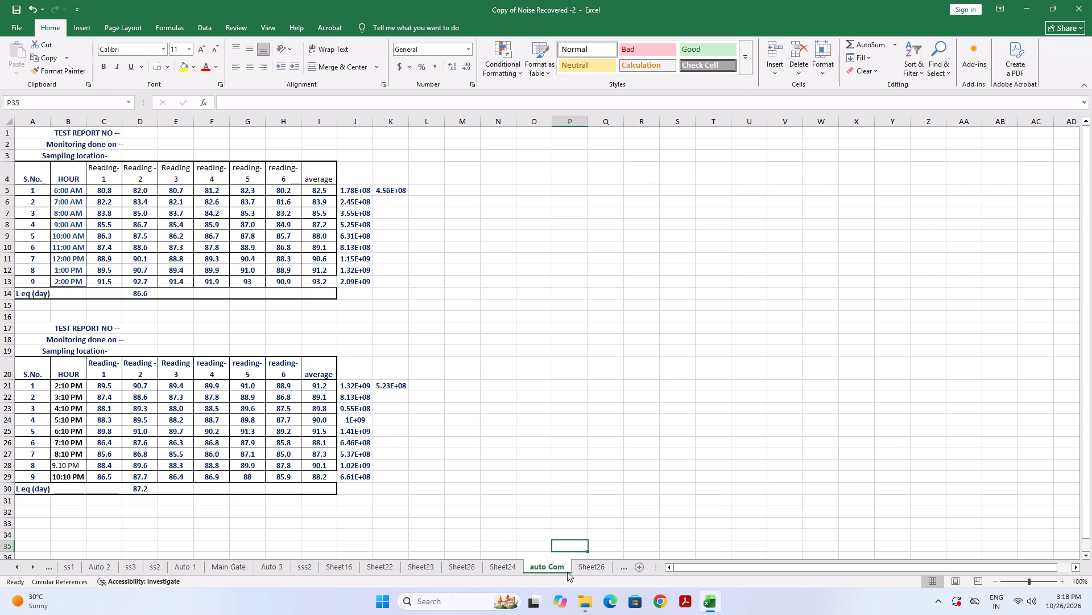
Open the code view of the auto Com sheet and look through the sheets listed in the workbook's VBA project.
right_click(553, 564)
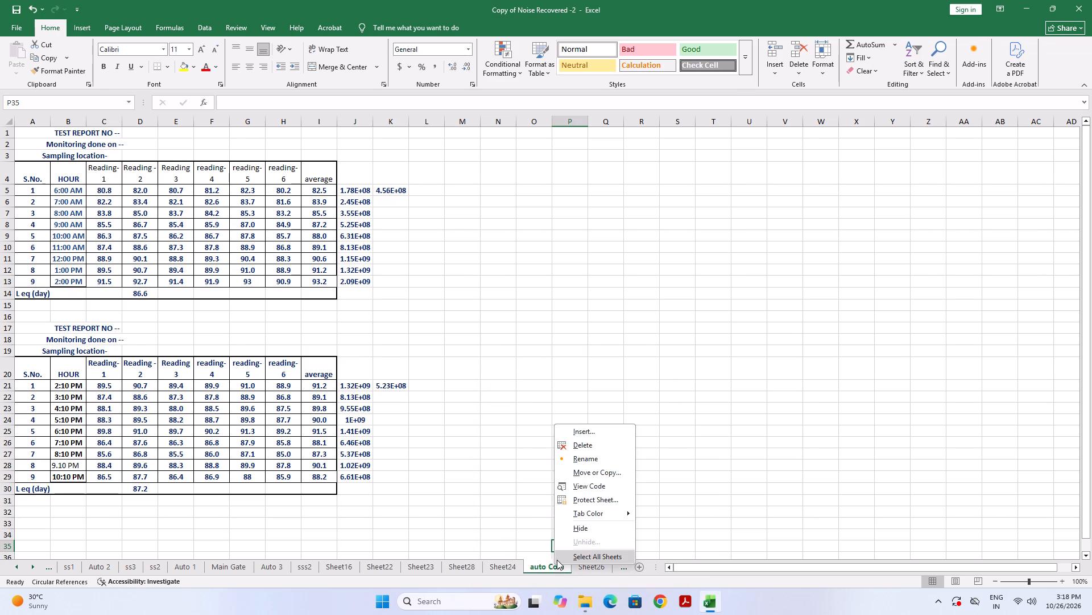
click(580, 491)
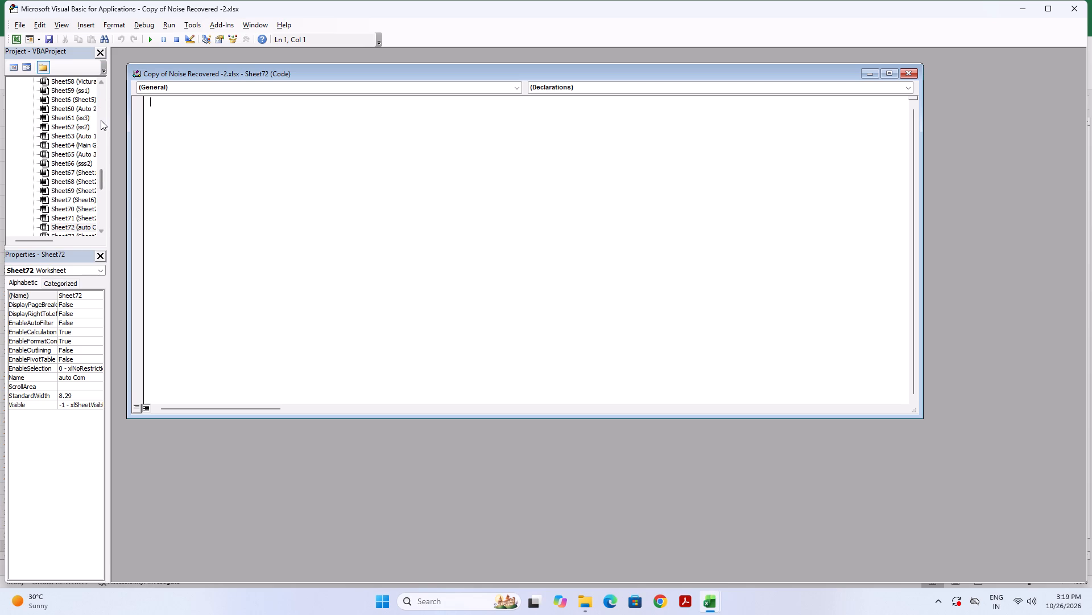
click(103, 86)
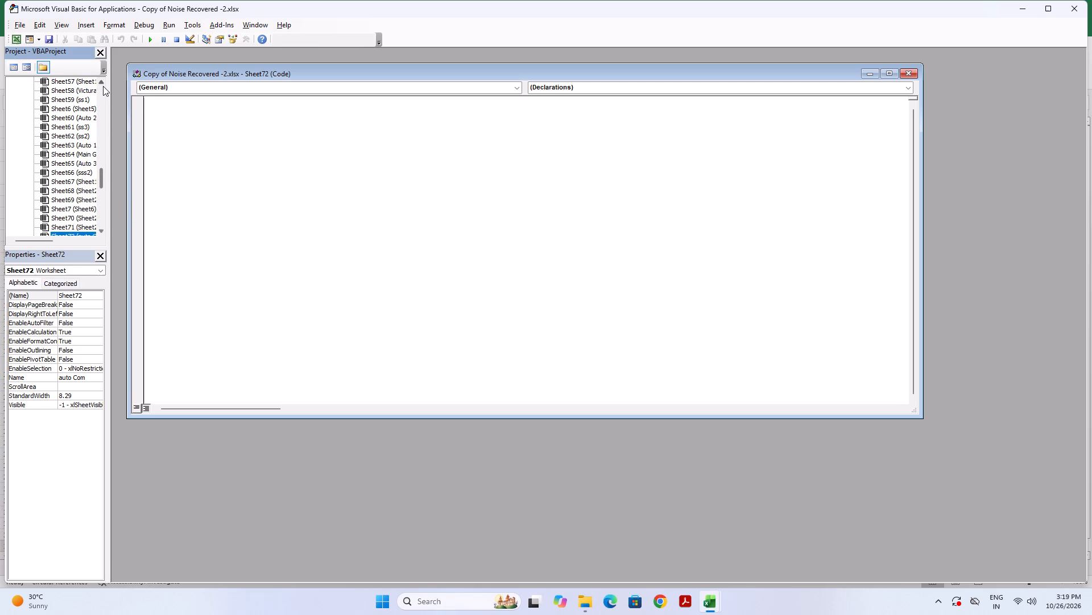
click(103, 86)
click(103, 86)
click(103, 86)
click(103, 86)
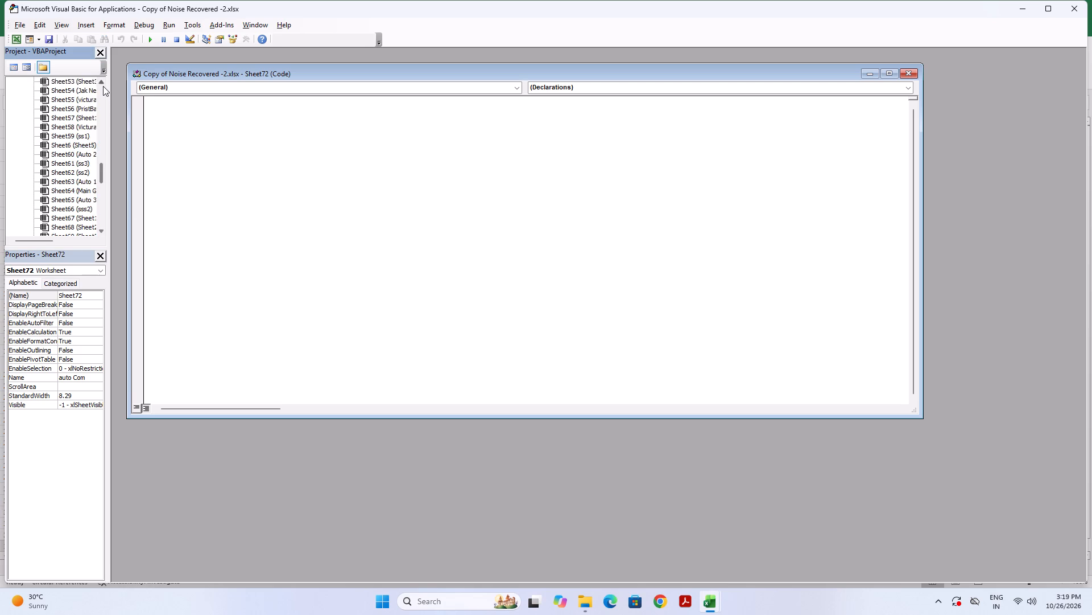
click(103, 86)
double_click(103, 86)
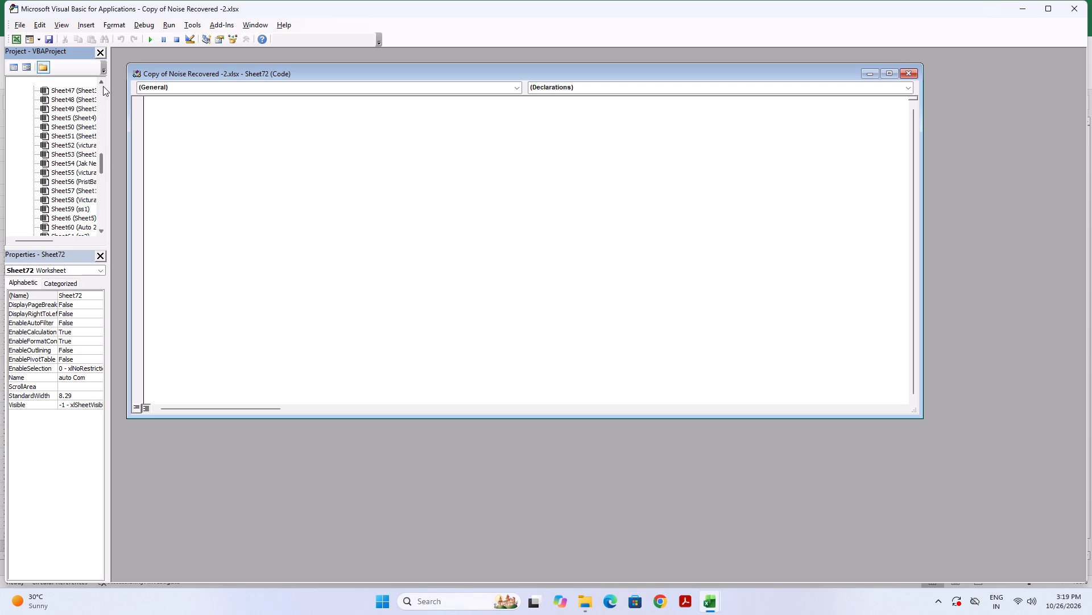
triple_click(103, 86)
triple_click(103, 86)
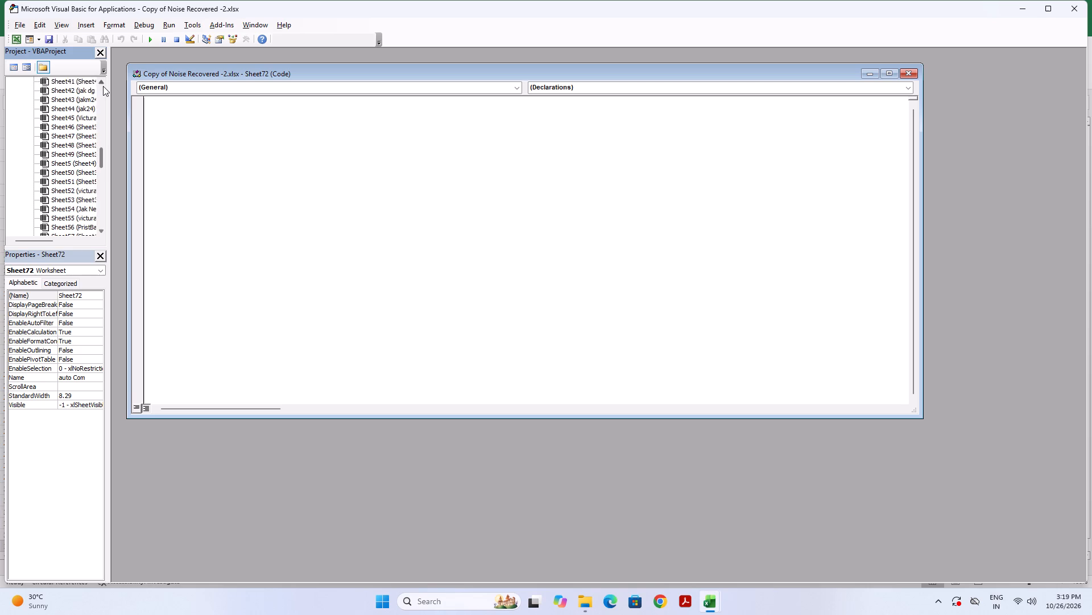
click(103, 86)
triple_click(103, 86)
double_click(103, 86)
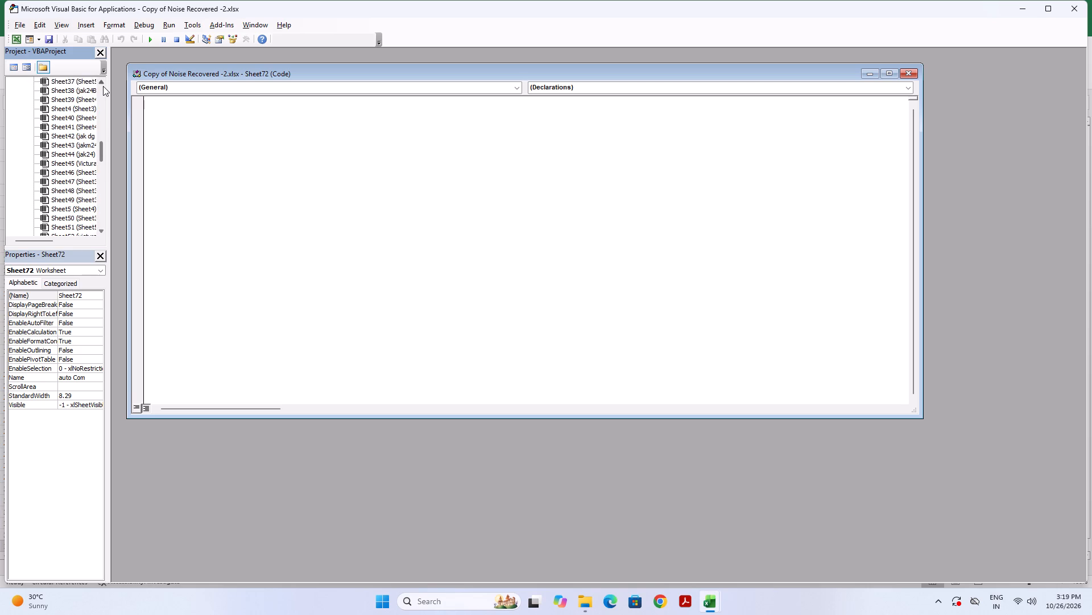
click(103, 86)
double_click(103, 86)
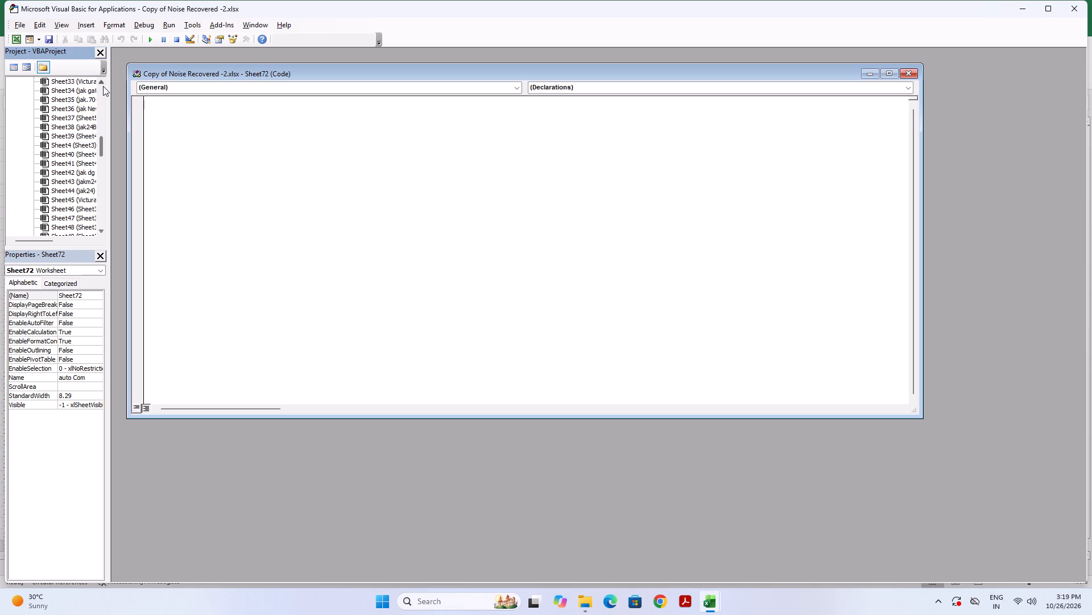
click(103, 86)
click(103, 86)
click(103, 86)
click(103, 86)
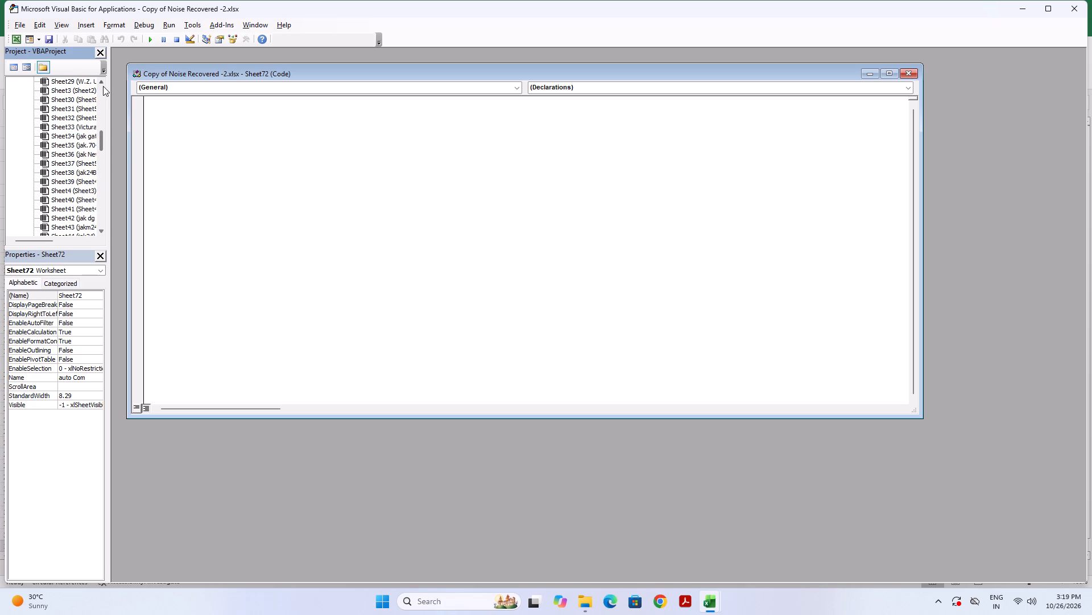
click(103, 86)
click(103, 86)
click(103, 86)
click(103, 86)
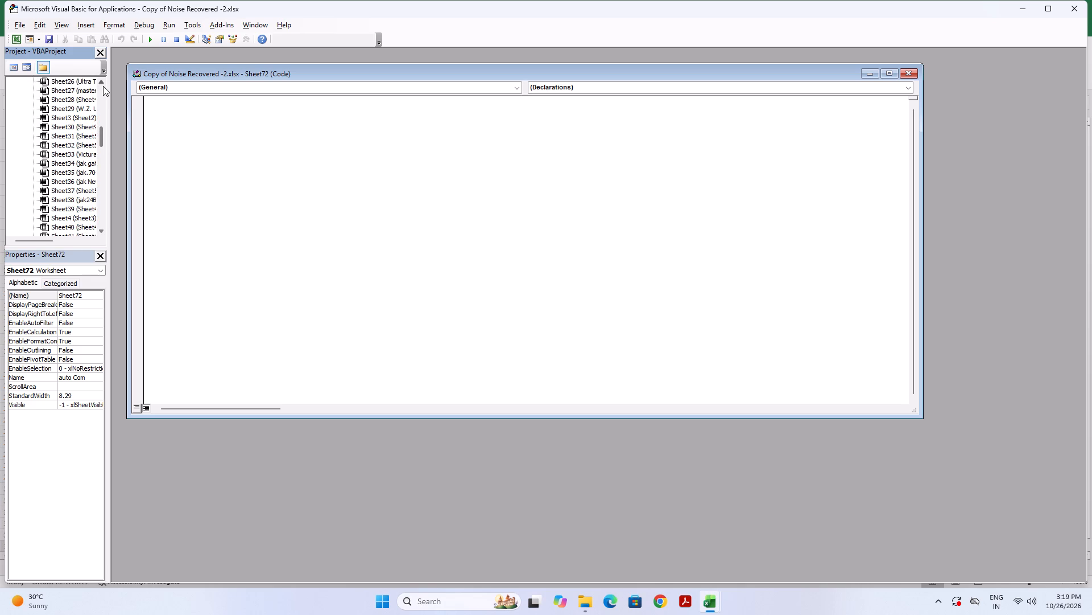
click(103, 86)
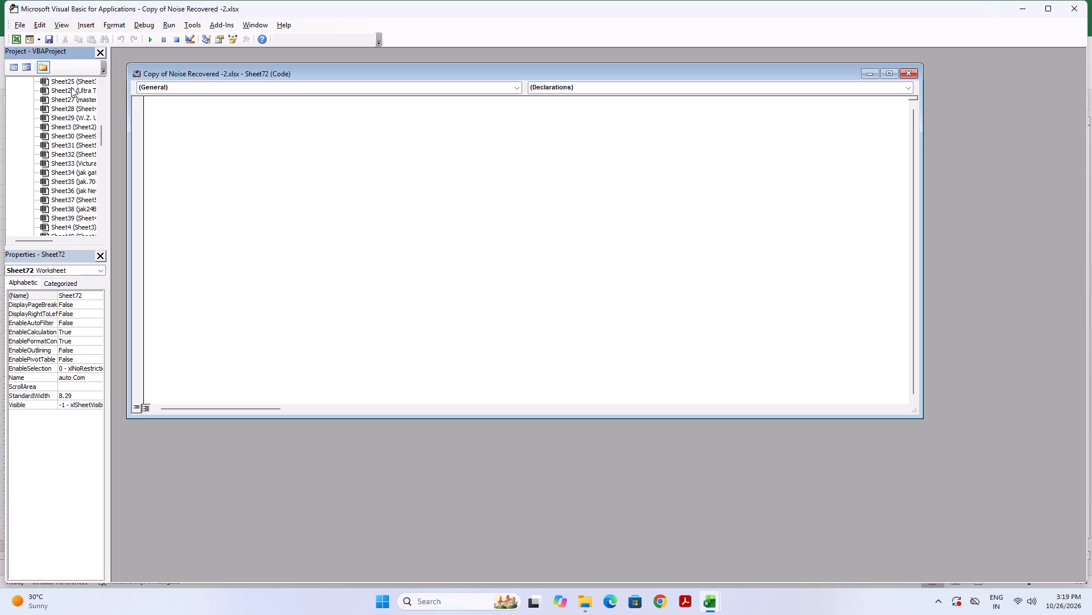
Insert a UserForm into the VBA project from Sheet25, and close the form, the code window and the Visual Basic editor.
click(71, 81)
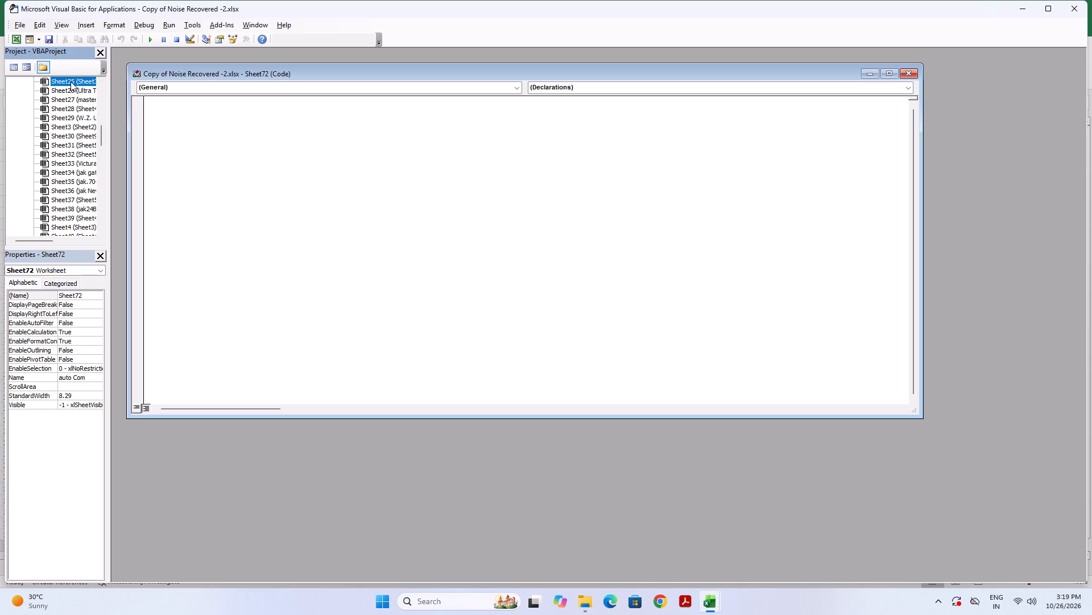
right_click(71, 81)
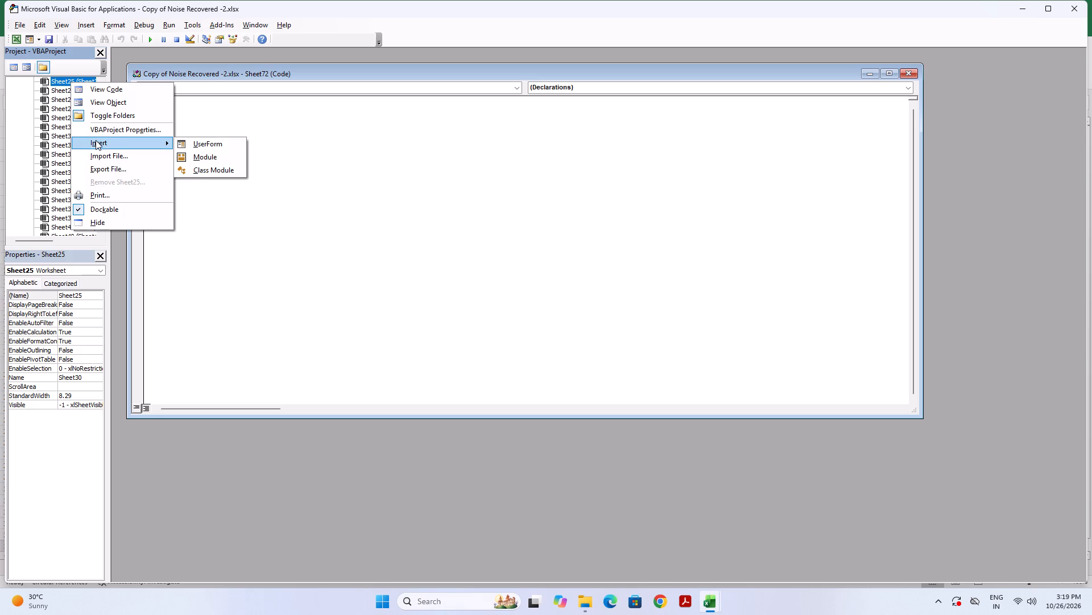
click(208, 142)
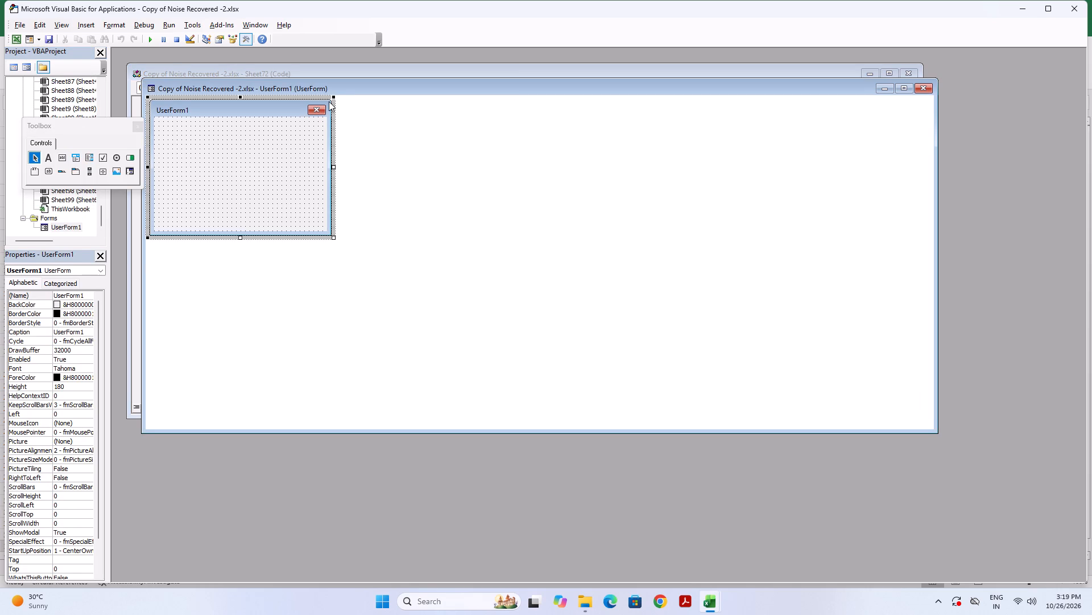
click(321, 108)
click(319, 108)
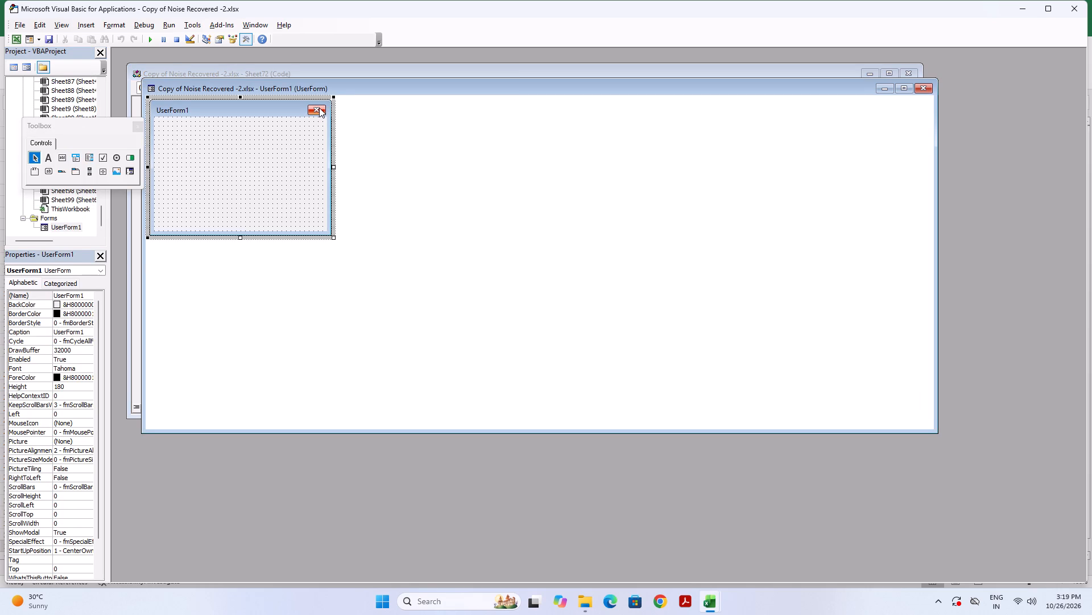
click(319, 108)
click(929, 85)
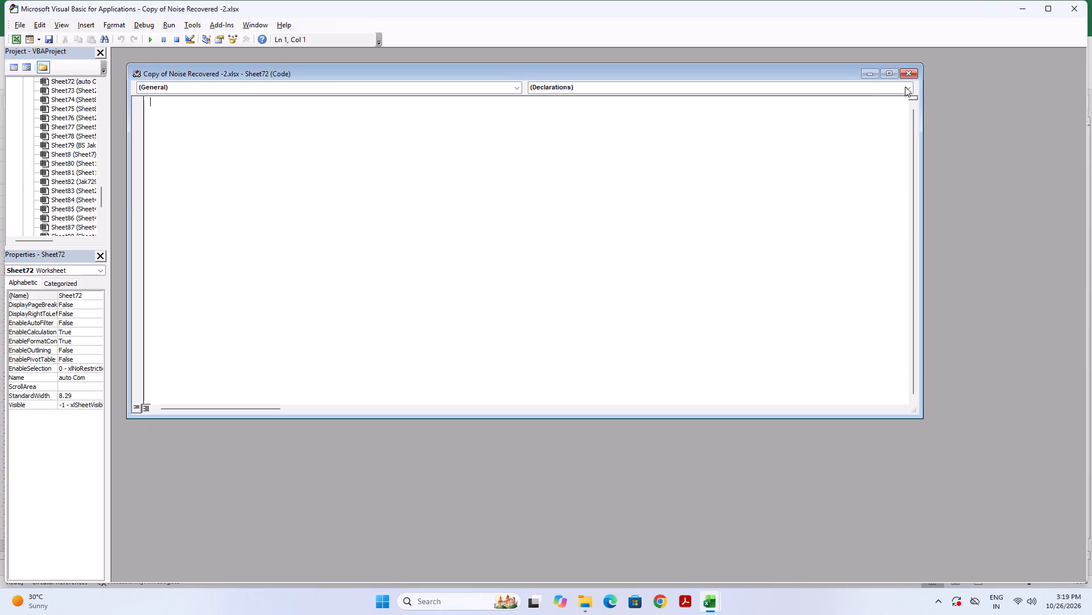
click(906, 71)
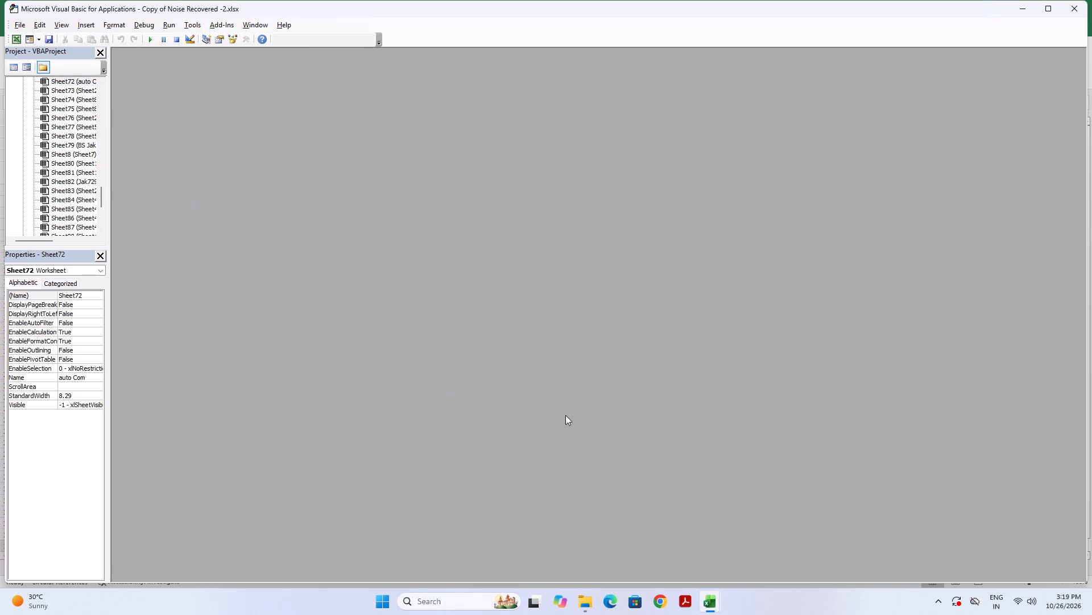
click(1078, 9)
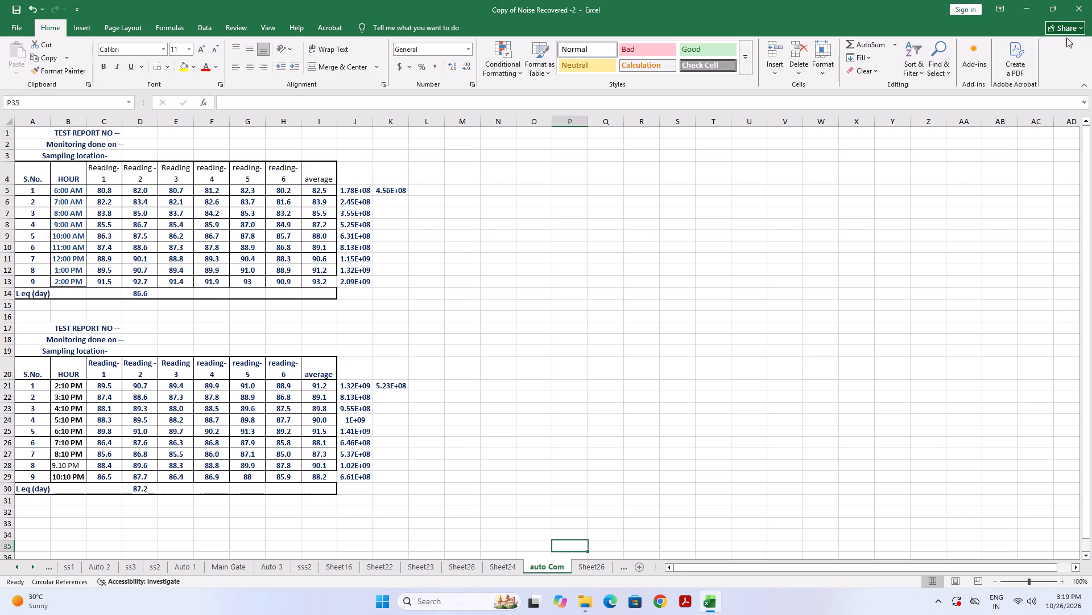
Select all sheets of Copy of Noise Recovered -2 as a group.
right_click(545, 565)
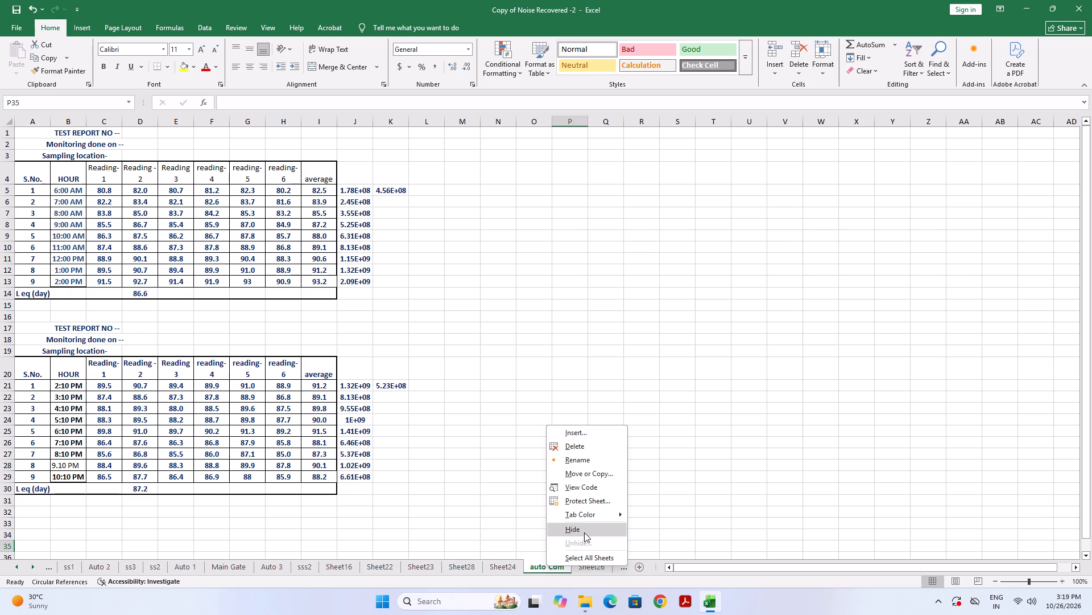
click(585, 556)
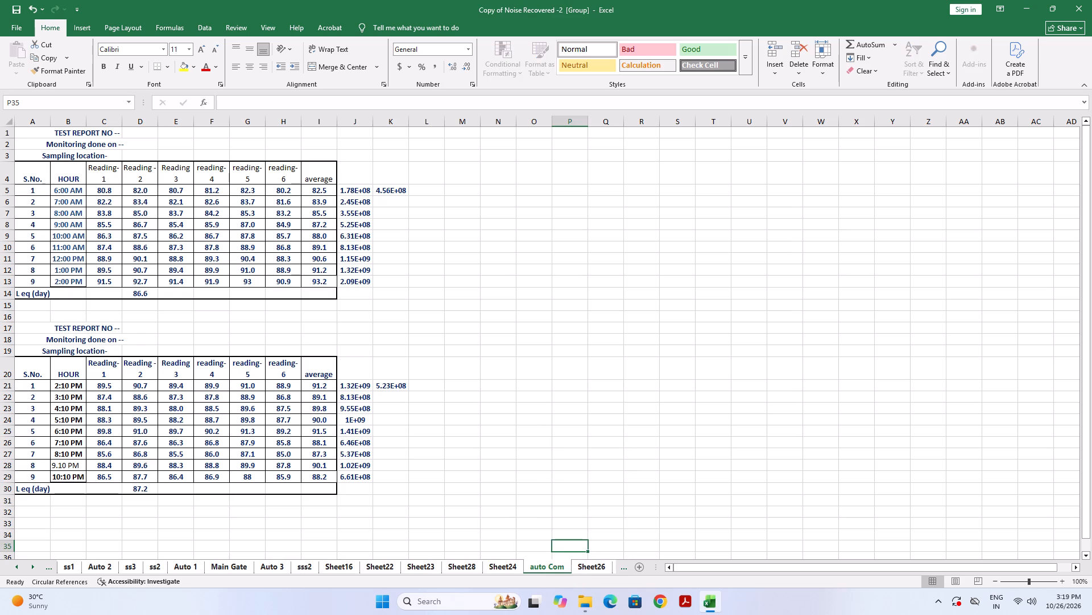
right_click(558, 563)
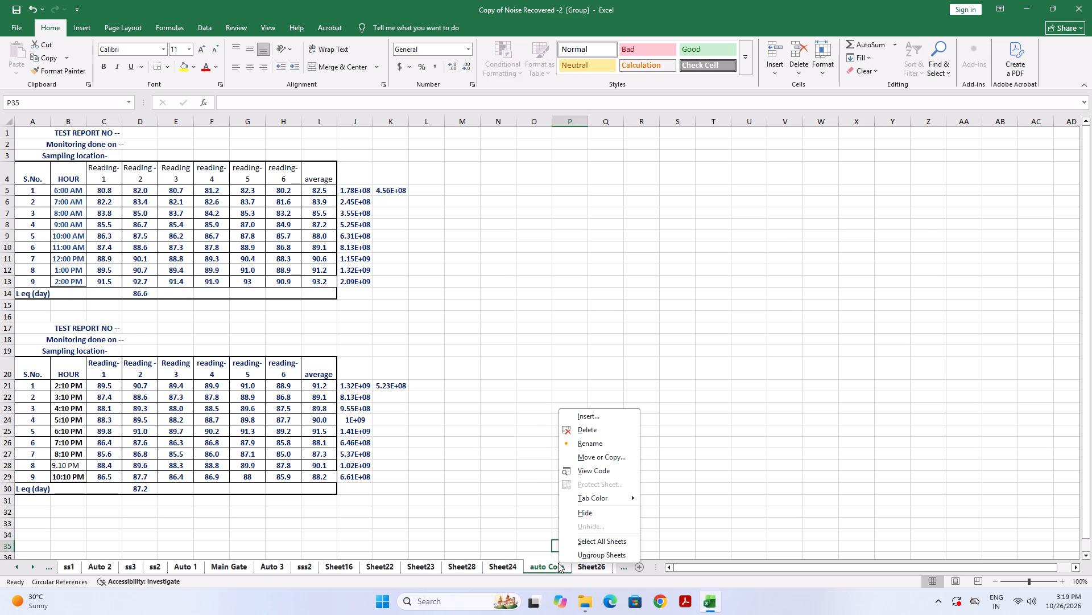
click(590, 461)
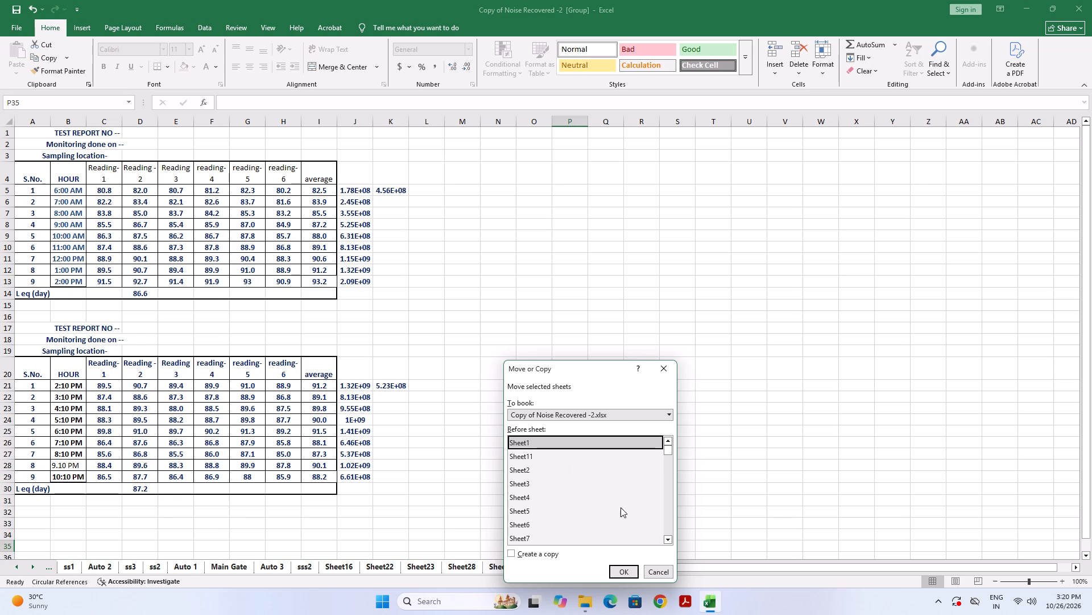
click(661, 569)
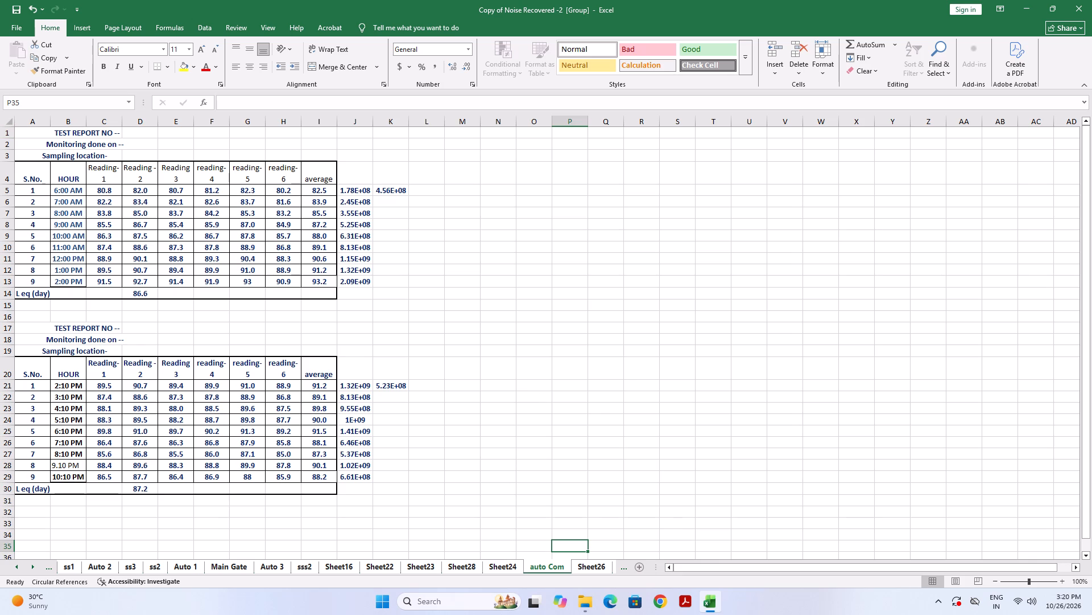
Copy both noise tables on the auto Com sheet with their calculation columns, range A1:L32.
drag(20, 134, 391, 330)
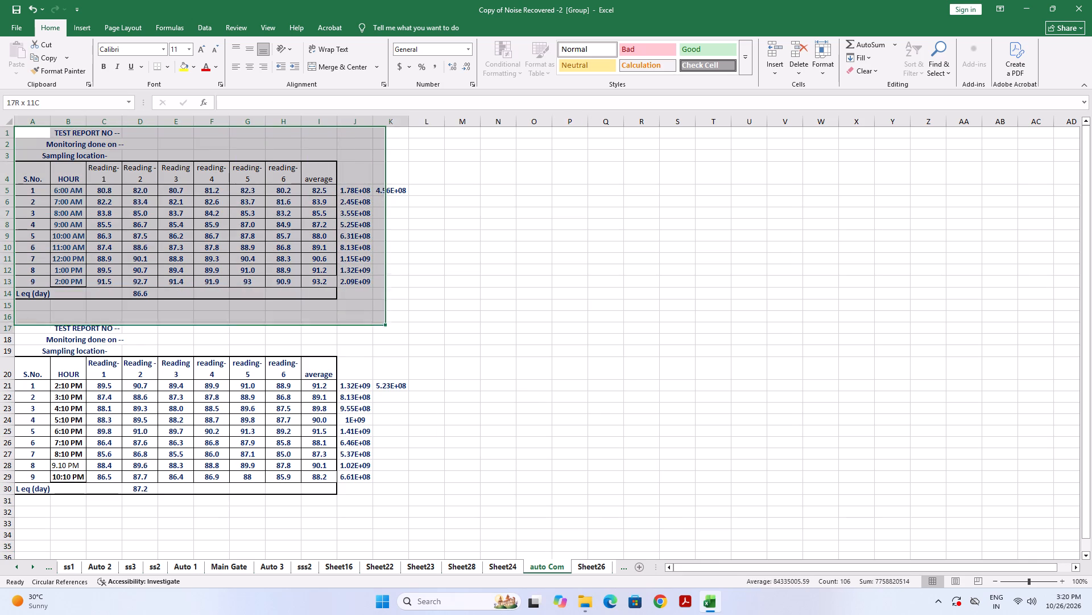
drag(391, 330, 420, 497)
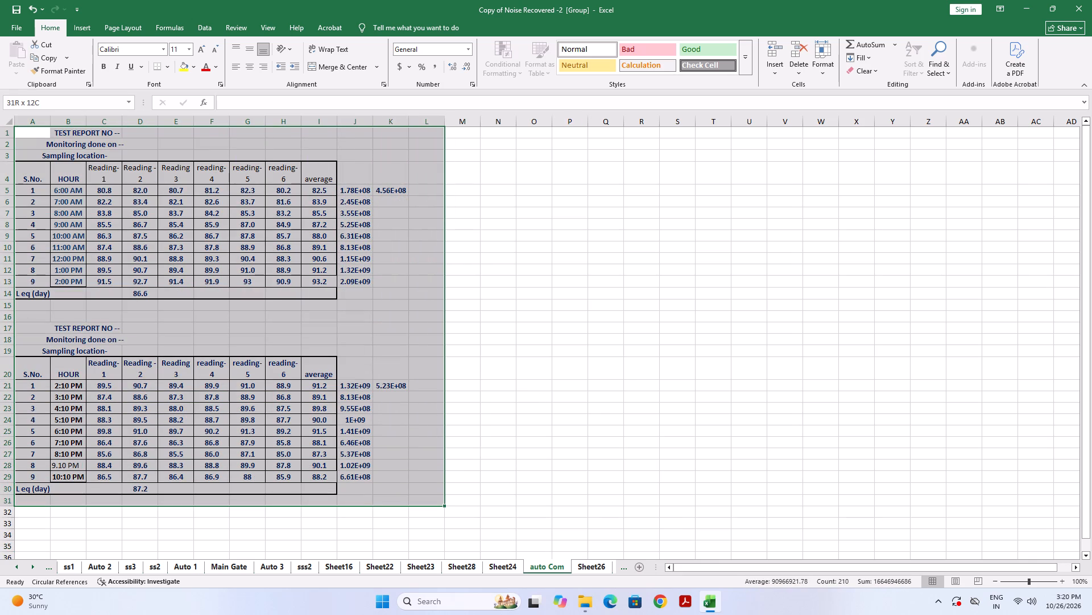
drag(420, 497, 413, 510)
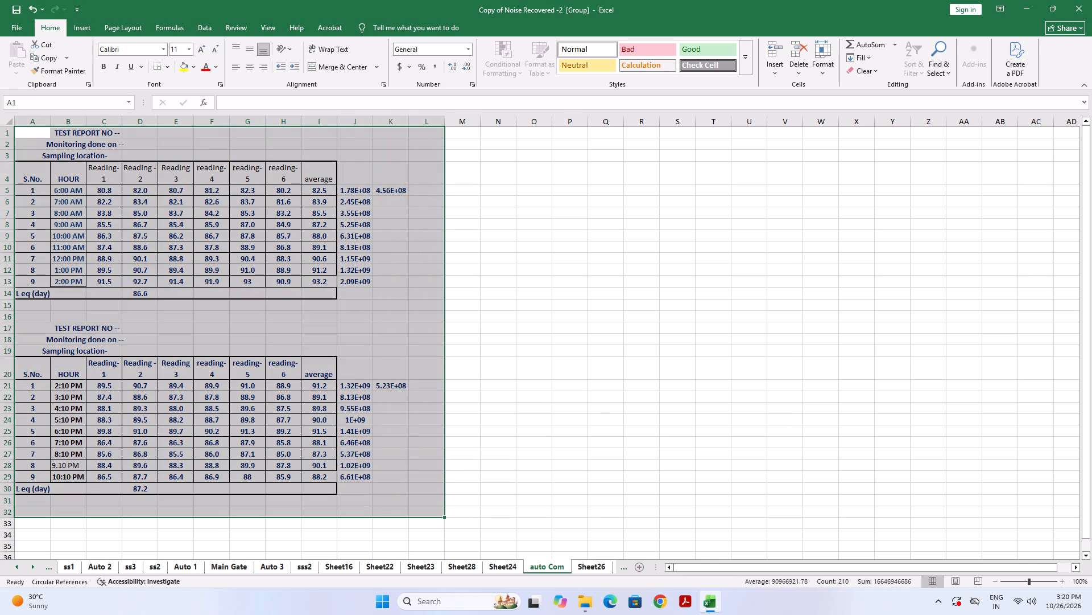
key(ctrl+c)
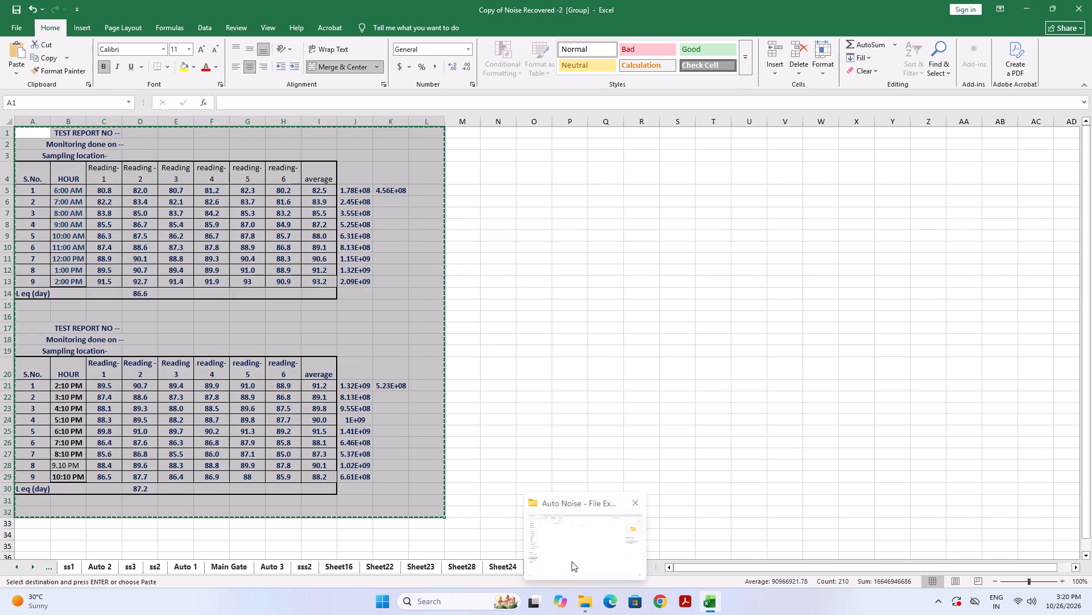
Switch to File Explorer and create a new Microsoft Excel Worksheet in the USB drive's Auto Noise folder, keeping its default name.
click(566, 556)
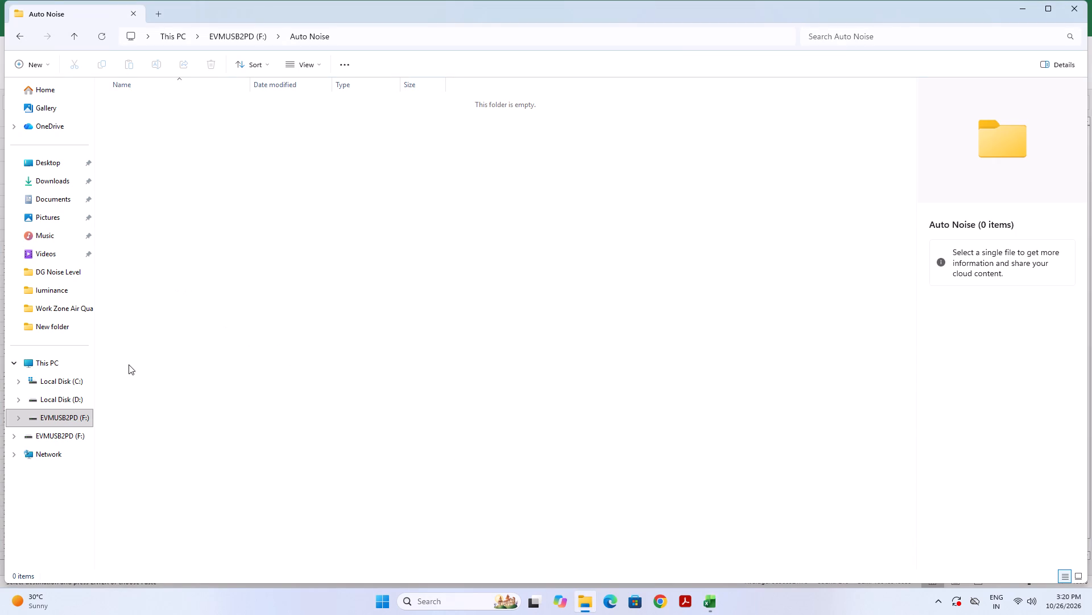
right_click(176, 140)
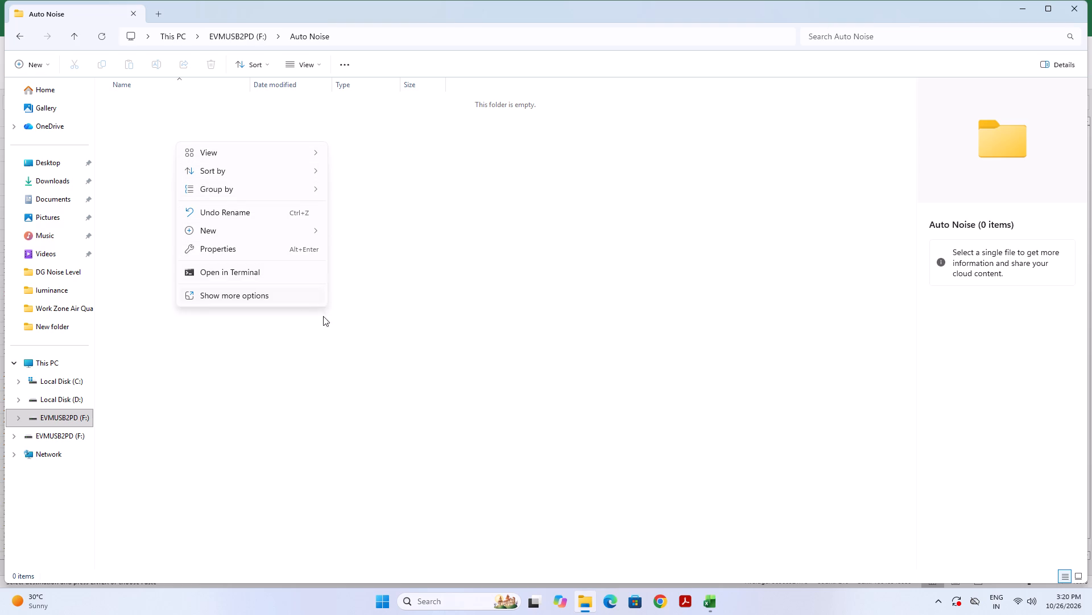
click(353, 322)
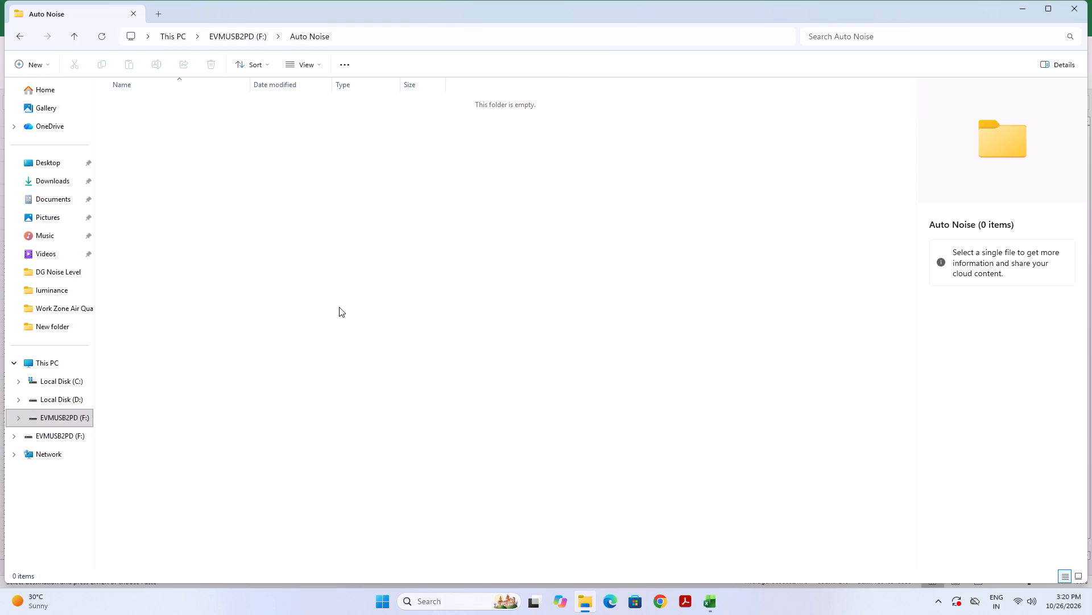
right_click(183, 157)
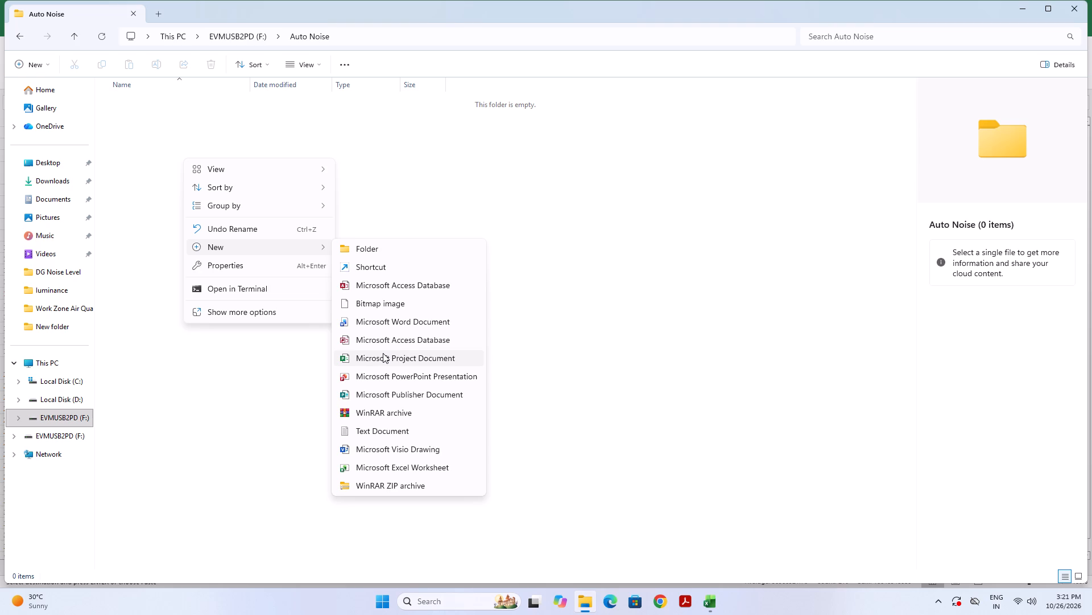
click(382, 465)
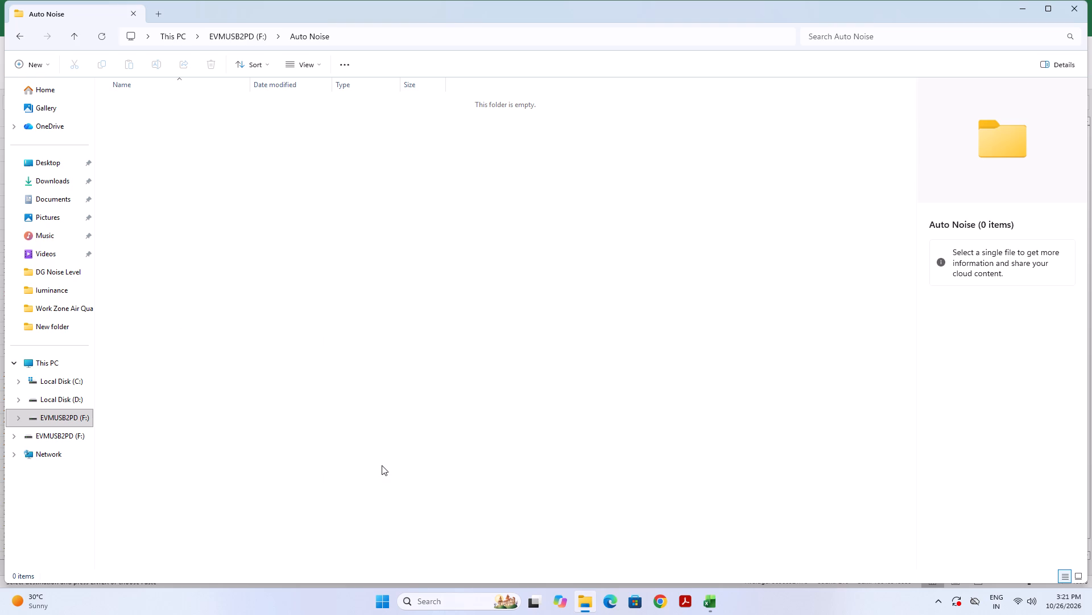
click(367, 347)
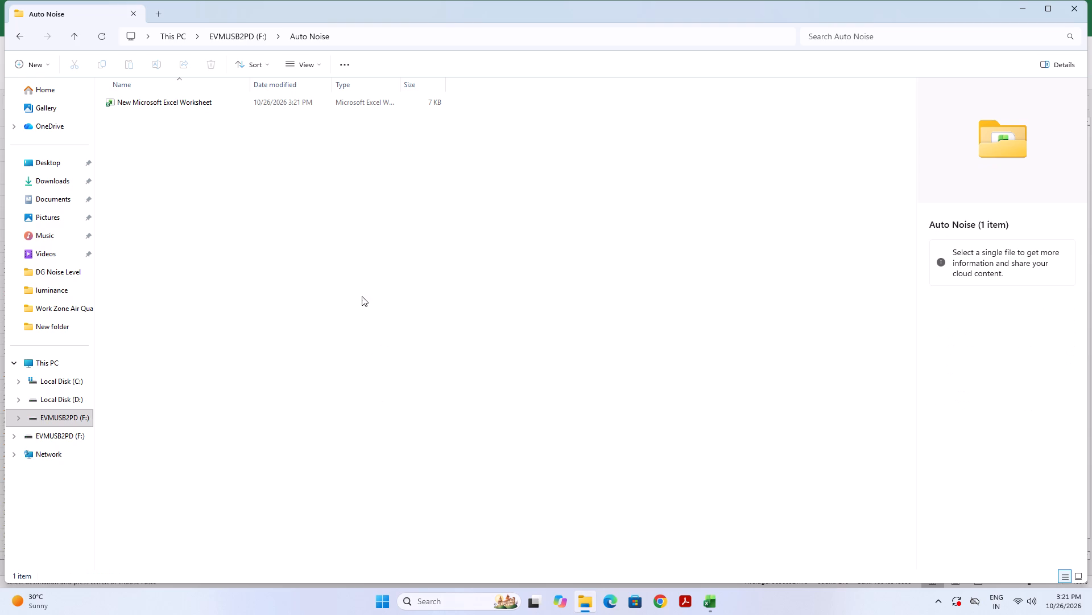
Open the New Microsoft Excel Worksheet file from the Auto Noise folder.
double_click(150, 100)
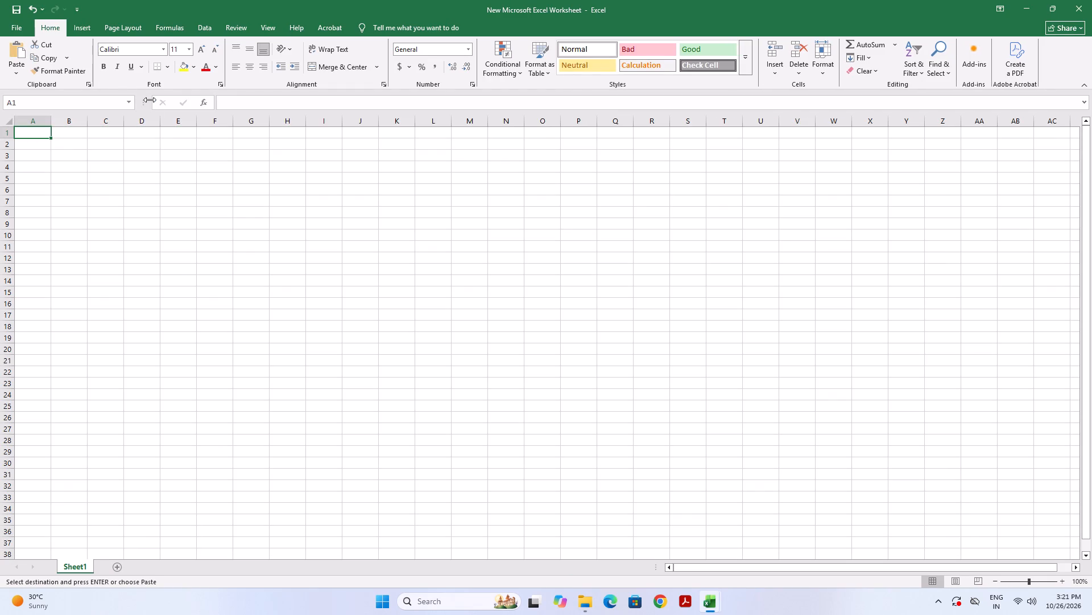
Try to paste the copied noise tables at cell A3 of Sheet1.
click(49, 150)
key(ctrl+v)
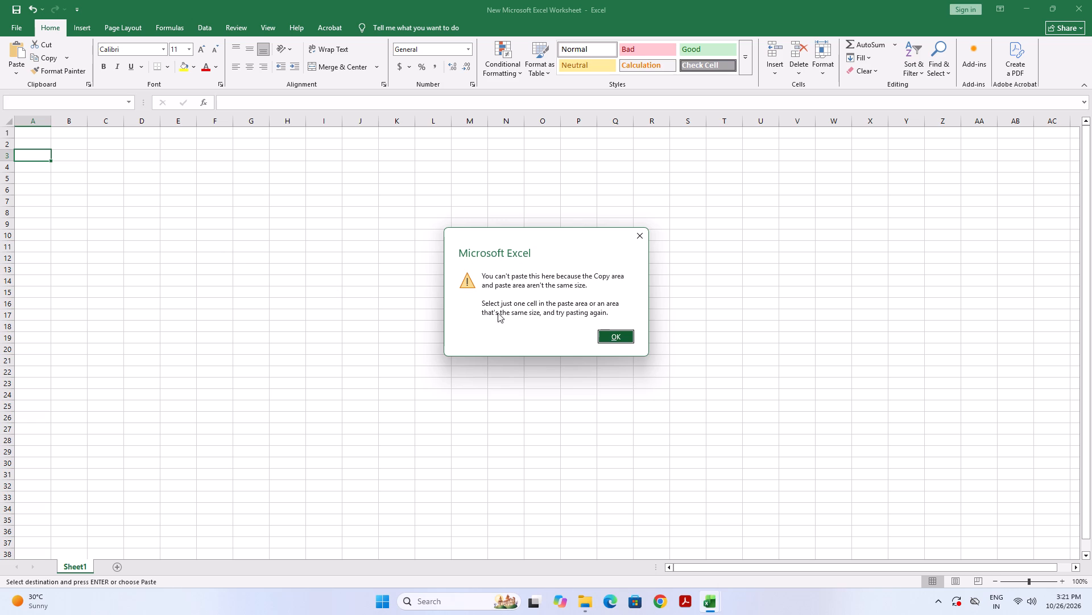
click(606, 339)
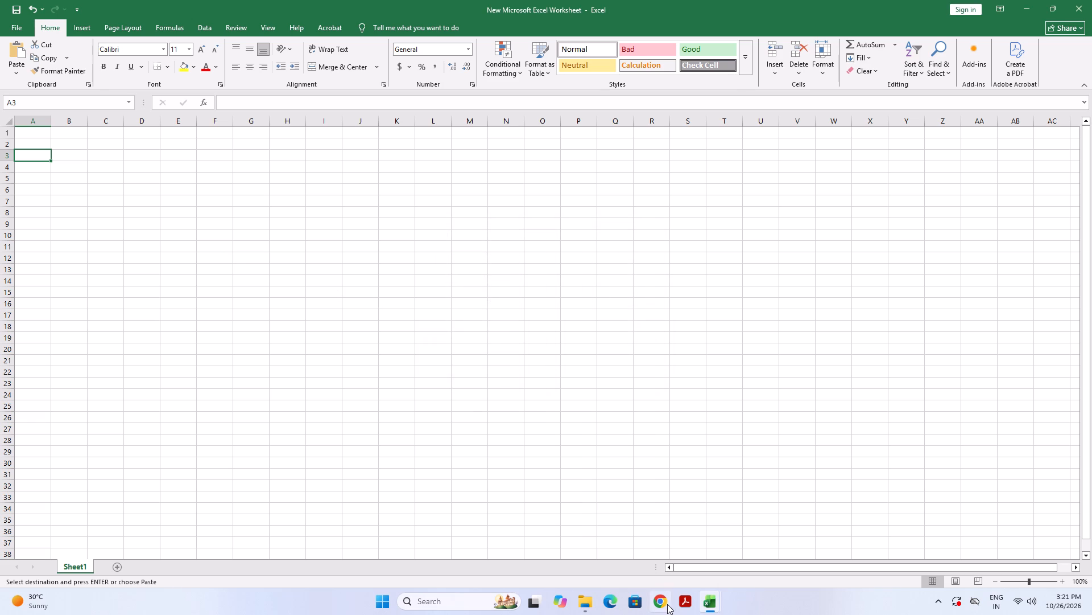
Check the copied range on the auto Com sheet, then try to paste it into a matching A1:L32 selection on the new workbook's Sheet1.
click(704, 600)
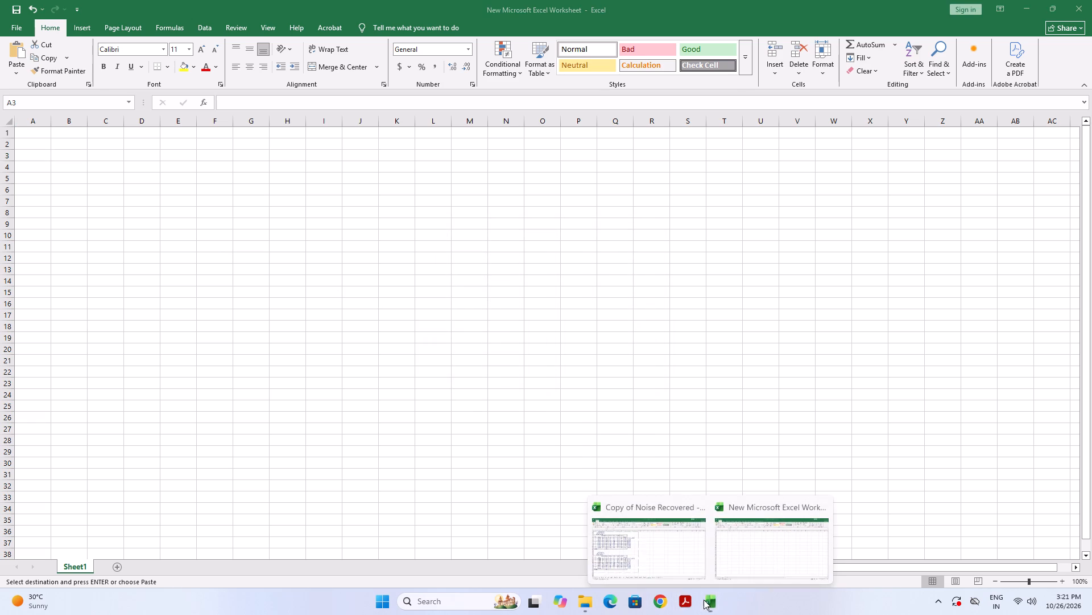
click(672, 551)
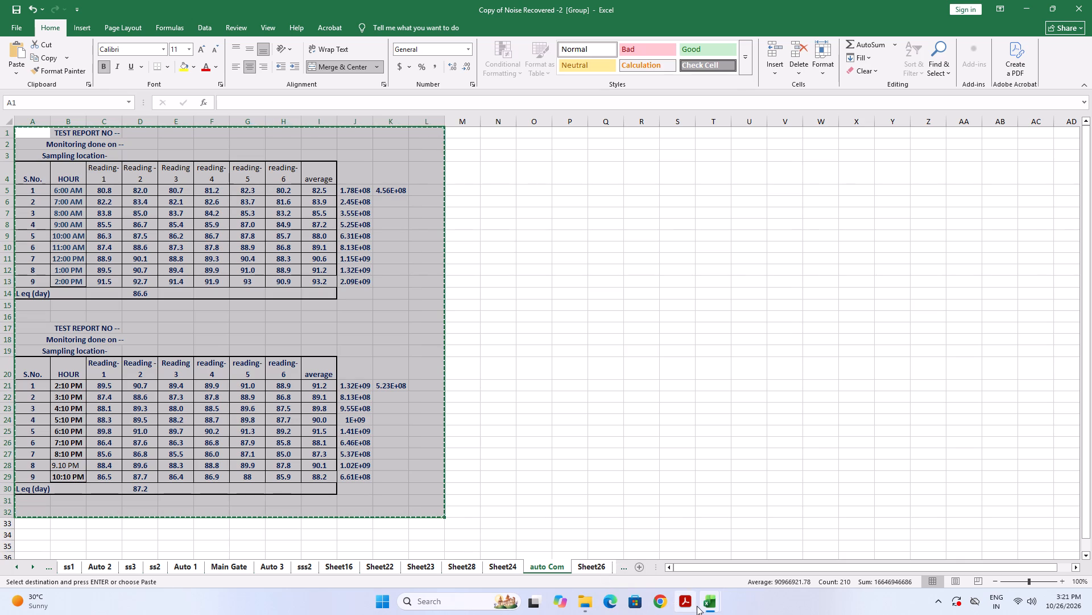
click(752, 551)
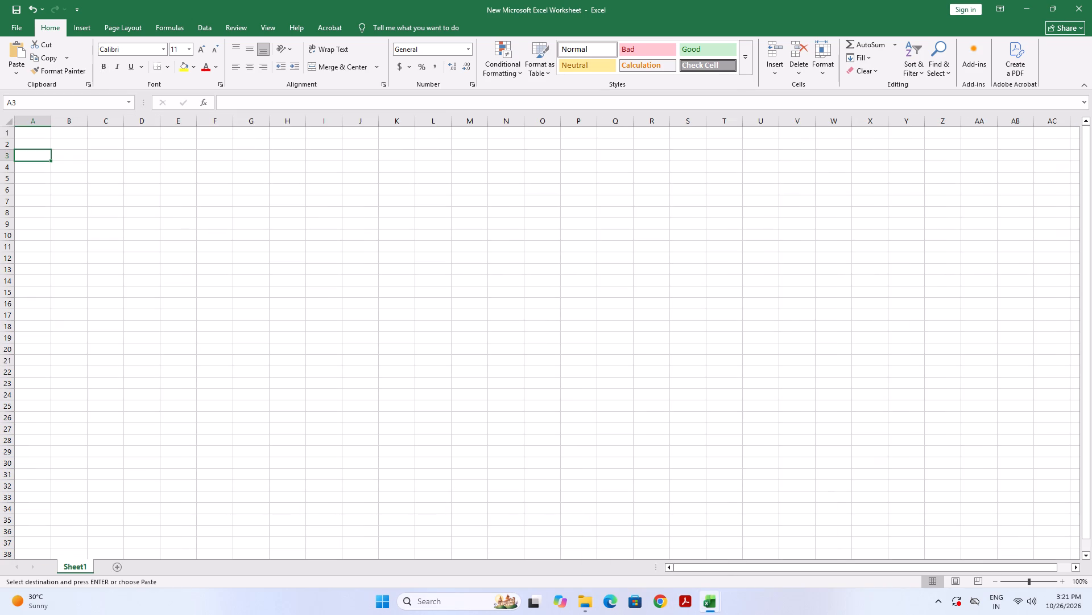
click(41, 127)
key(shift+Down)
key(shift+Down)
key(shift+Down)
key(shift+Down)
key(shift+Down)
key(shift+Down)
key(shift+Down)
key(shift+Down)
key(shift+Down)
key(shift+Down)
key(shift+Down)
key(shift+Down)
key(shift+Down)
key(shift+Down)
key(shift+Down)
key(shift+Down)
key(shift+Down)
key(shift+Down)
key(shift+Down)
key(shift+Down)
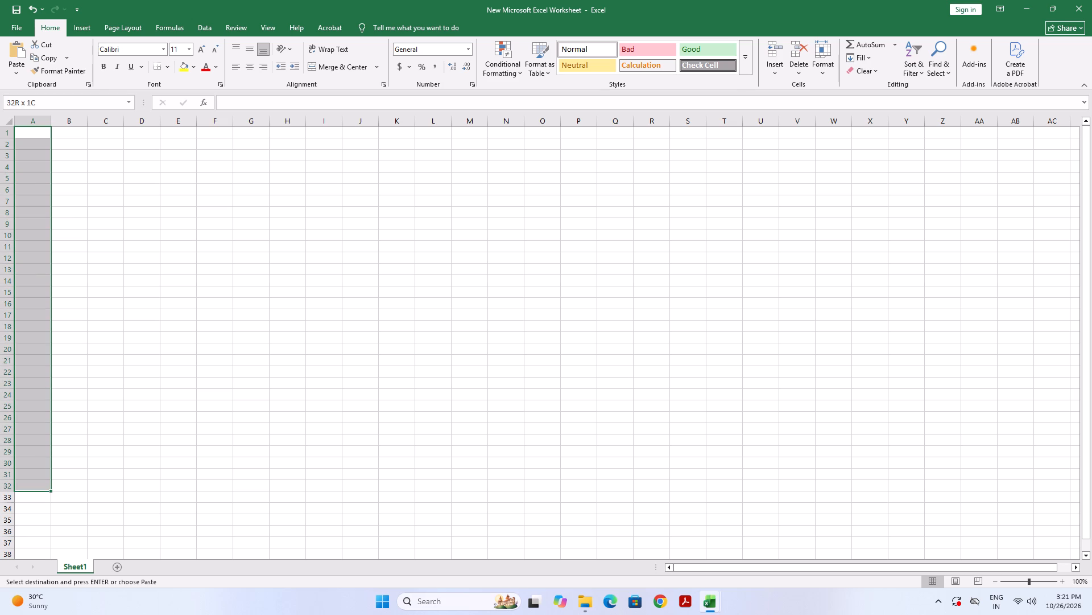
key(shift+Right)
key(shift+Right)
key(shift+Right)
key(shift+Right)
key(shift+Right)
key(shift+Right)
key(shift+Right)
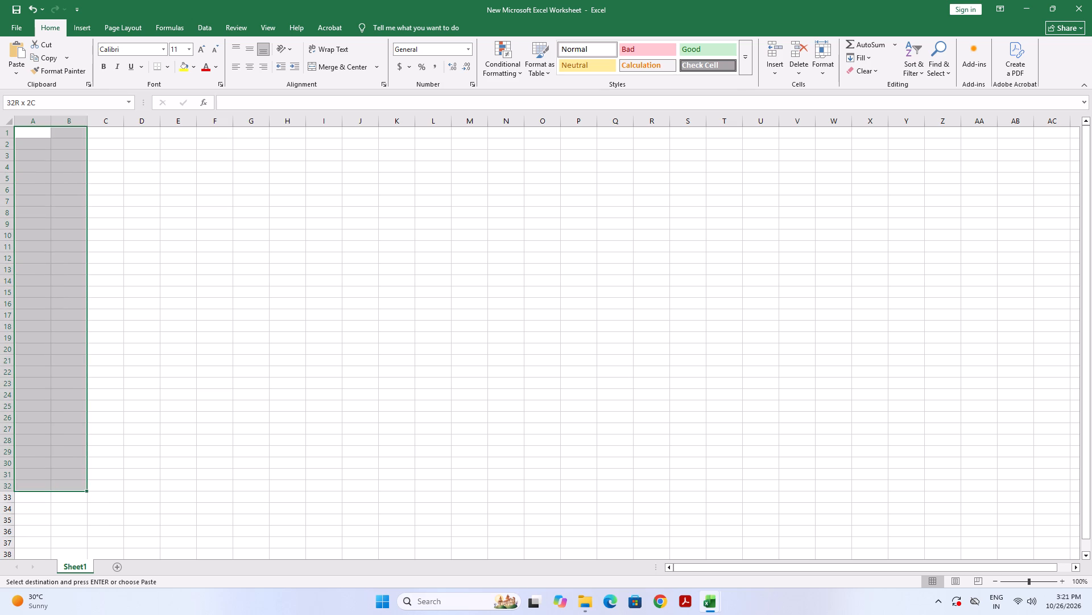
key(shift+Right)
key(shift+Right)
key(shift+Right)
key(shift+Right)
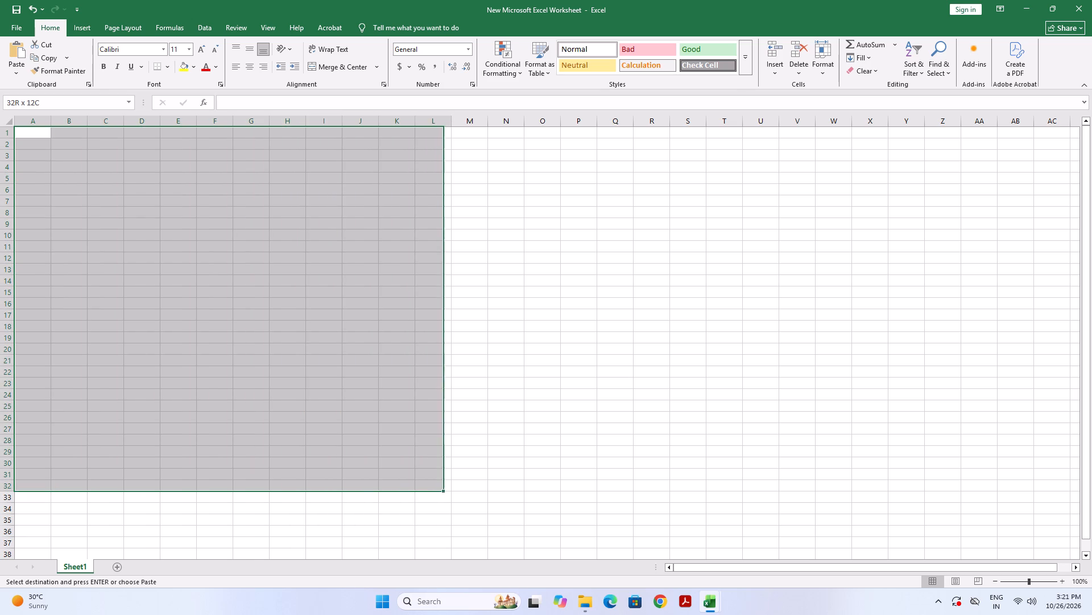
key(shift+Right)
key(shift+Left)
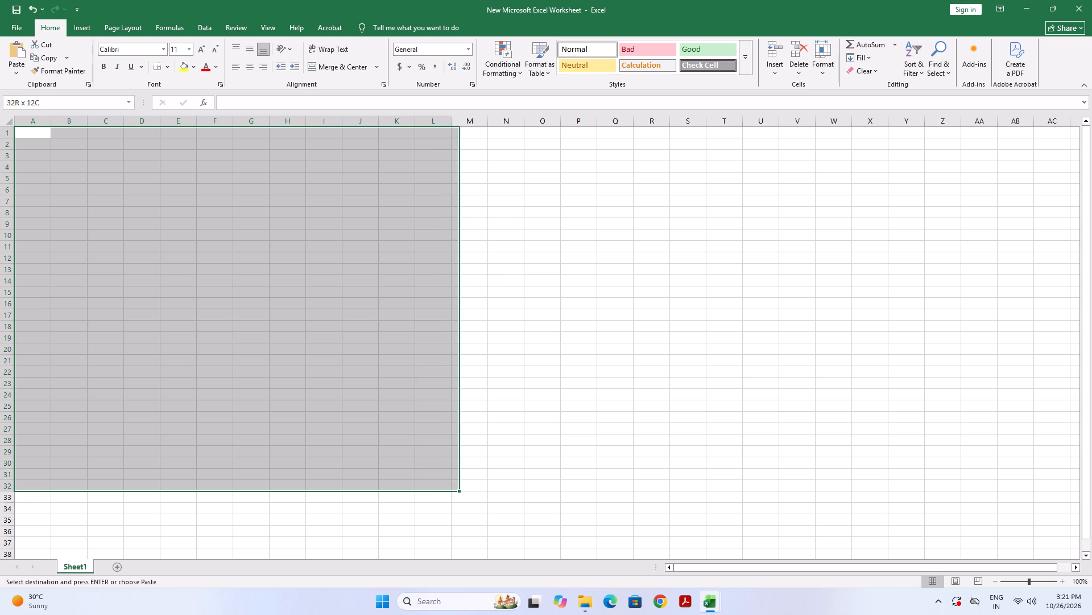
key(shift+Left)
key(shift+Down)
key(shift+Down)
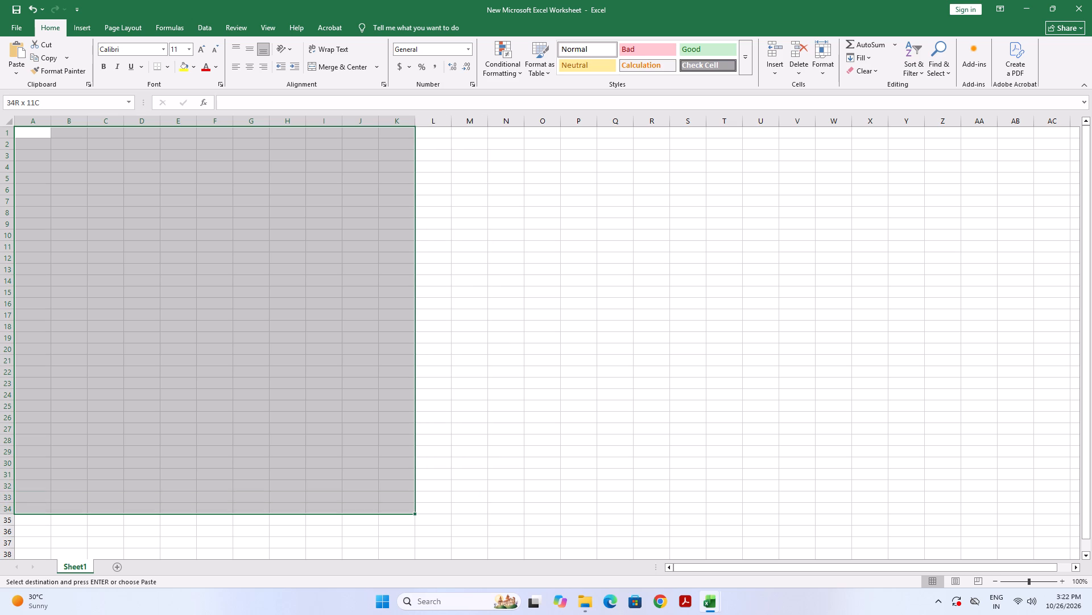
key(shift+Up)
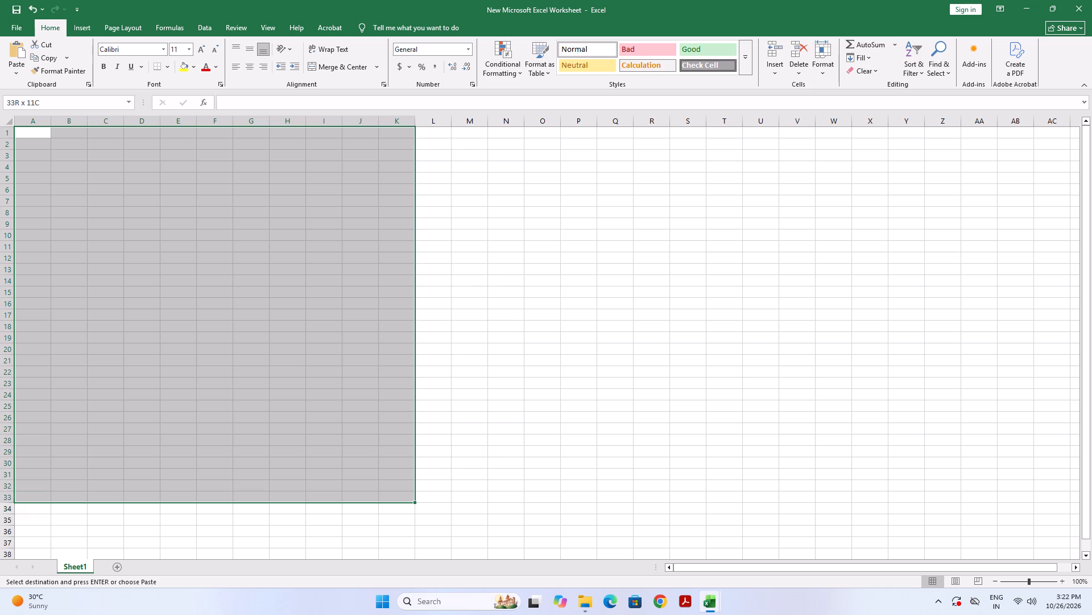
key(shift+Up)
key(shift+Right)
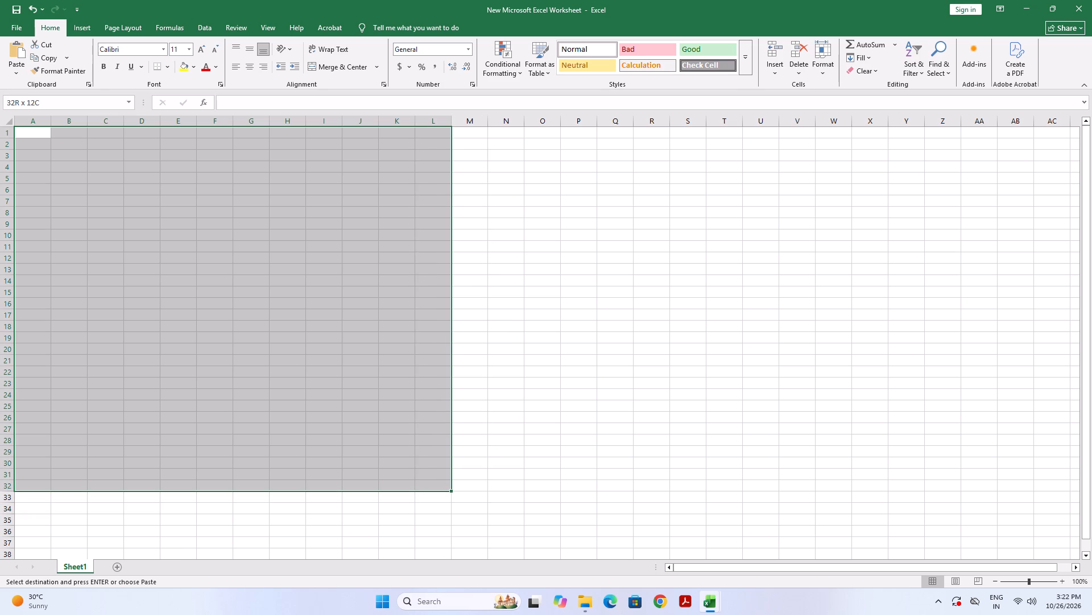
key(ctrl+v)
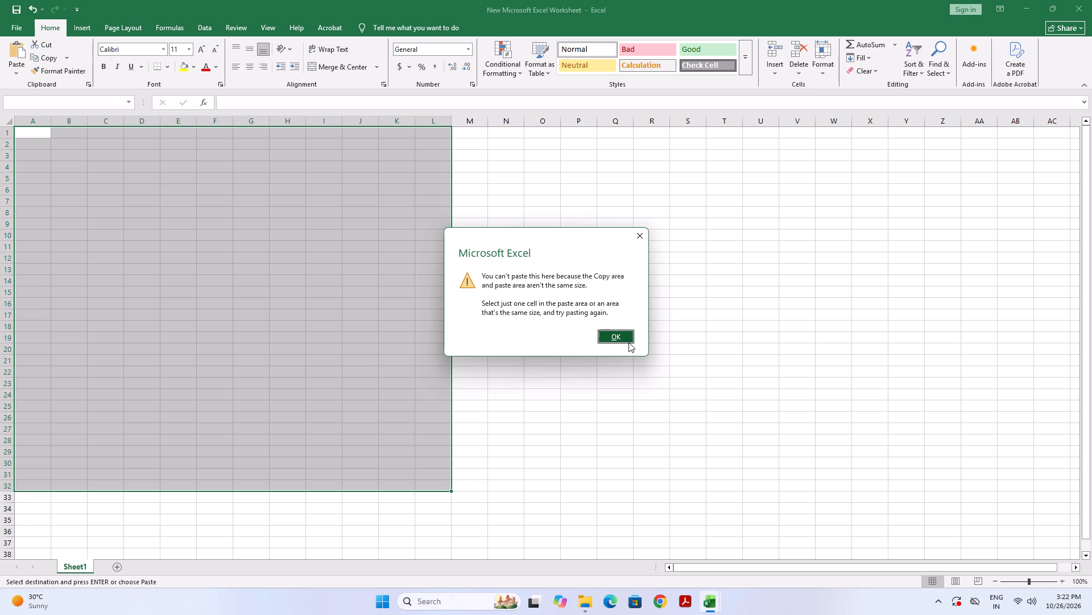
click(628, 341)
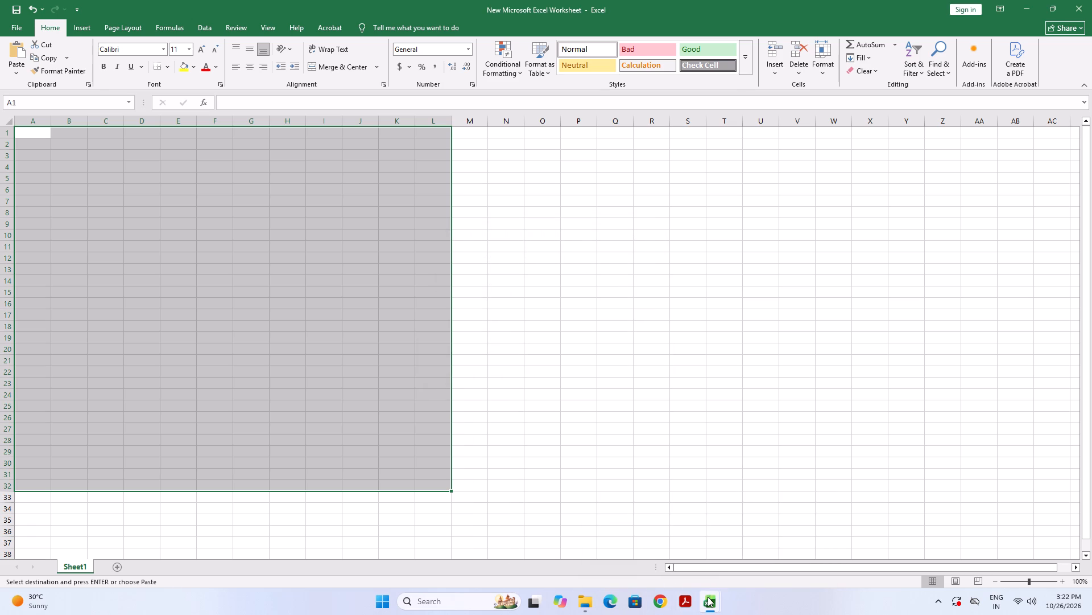
Return to Copy of Noise Recovered -2 and copy the shortened range A1:L31 on the auto Com sheet.
click(656, 545)
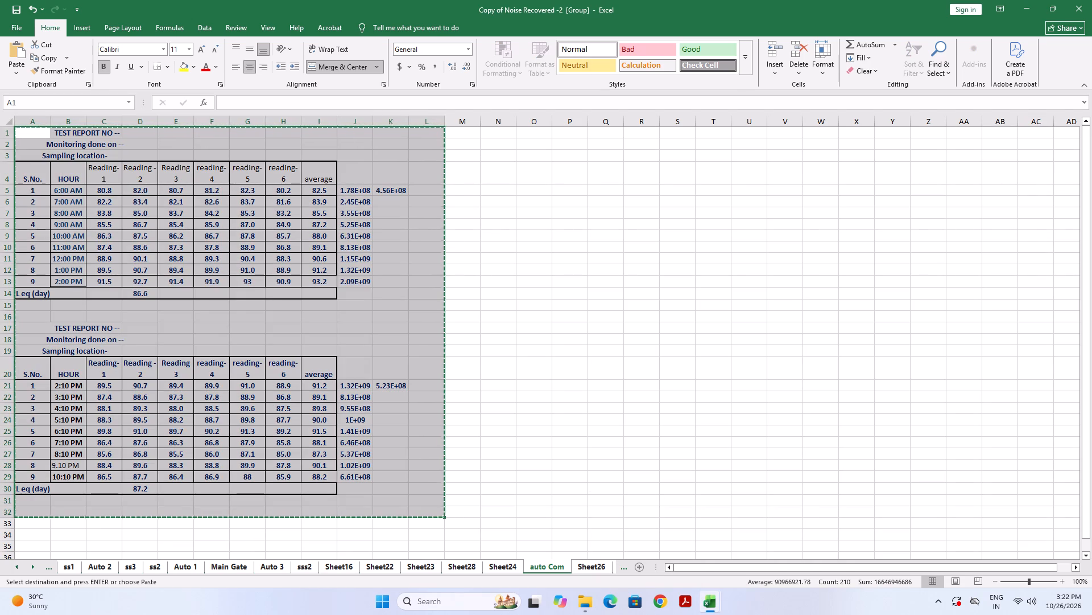
key(shift+Up)
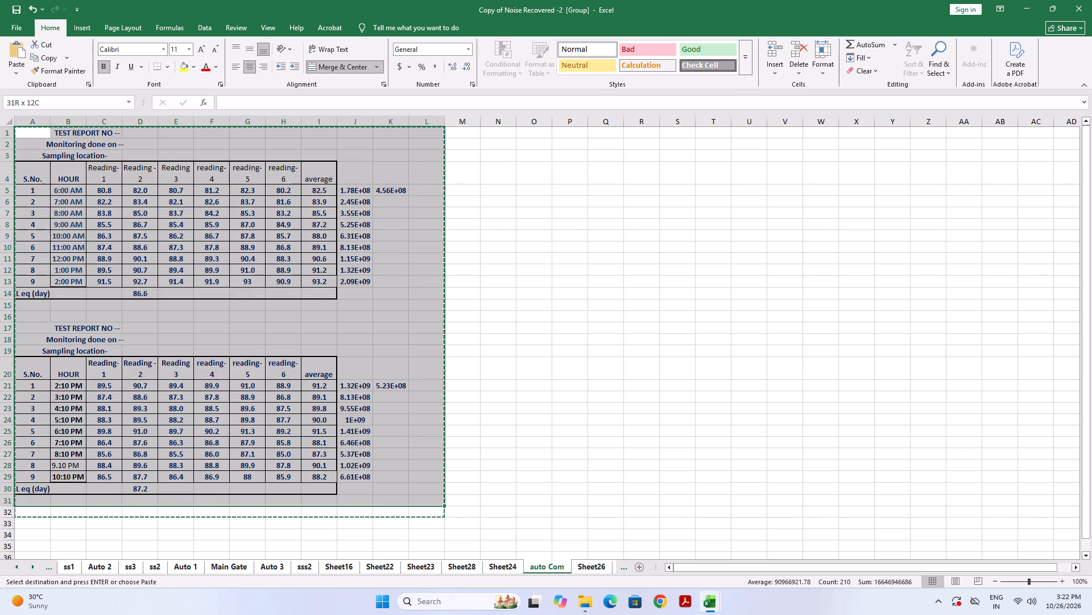
key(ctrl+c)
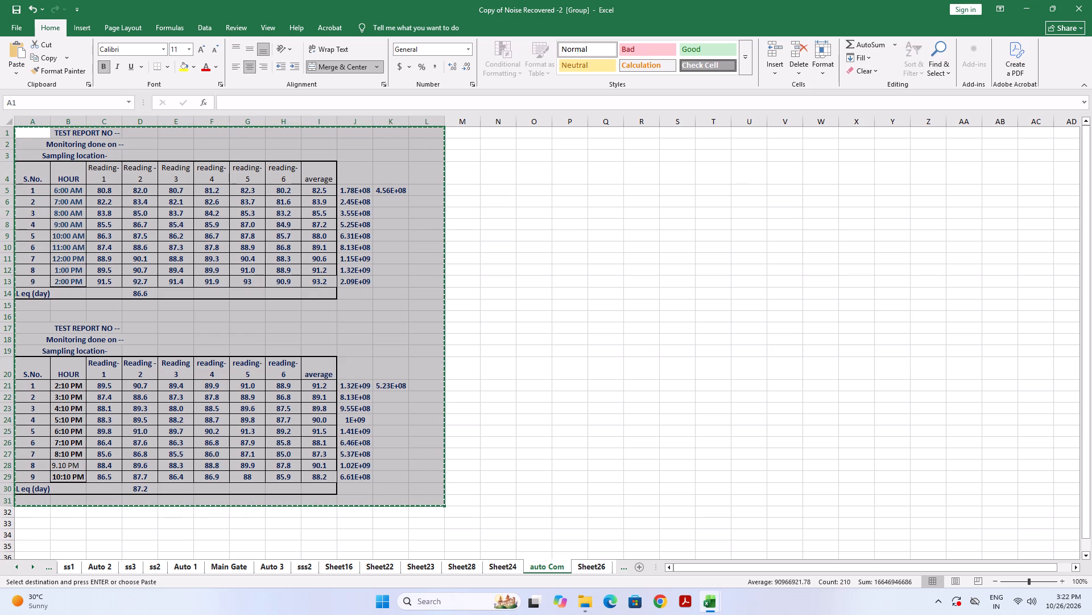
right_click(360, 230)
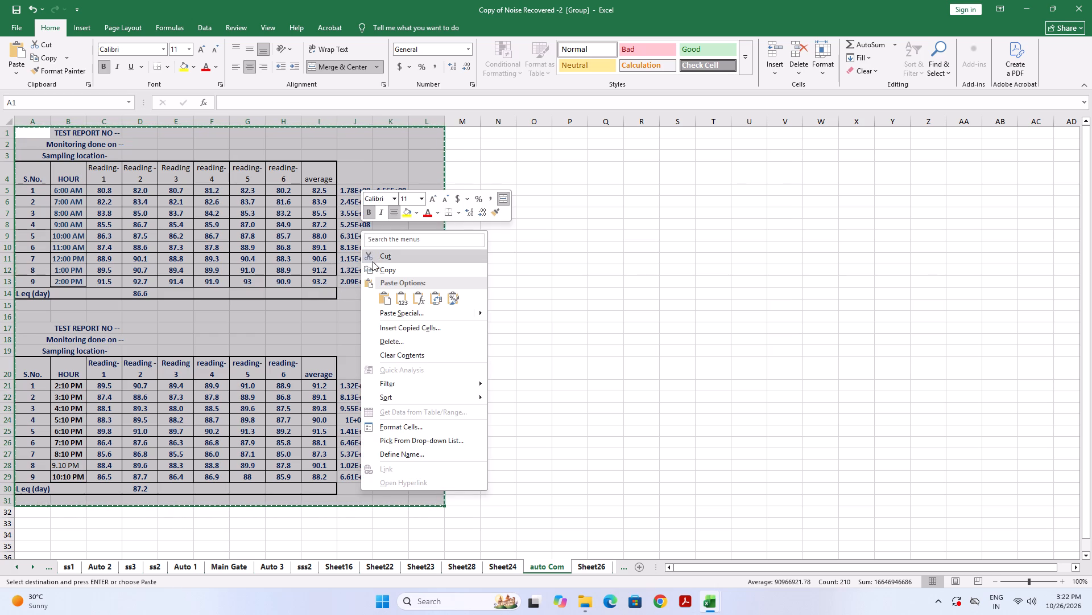
click(373, 266)
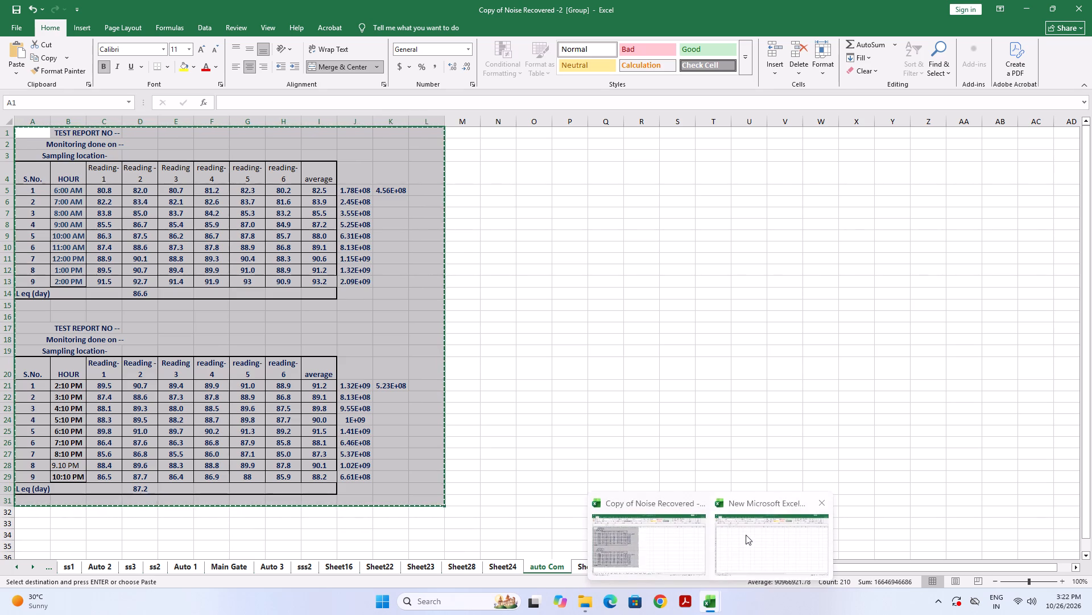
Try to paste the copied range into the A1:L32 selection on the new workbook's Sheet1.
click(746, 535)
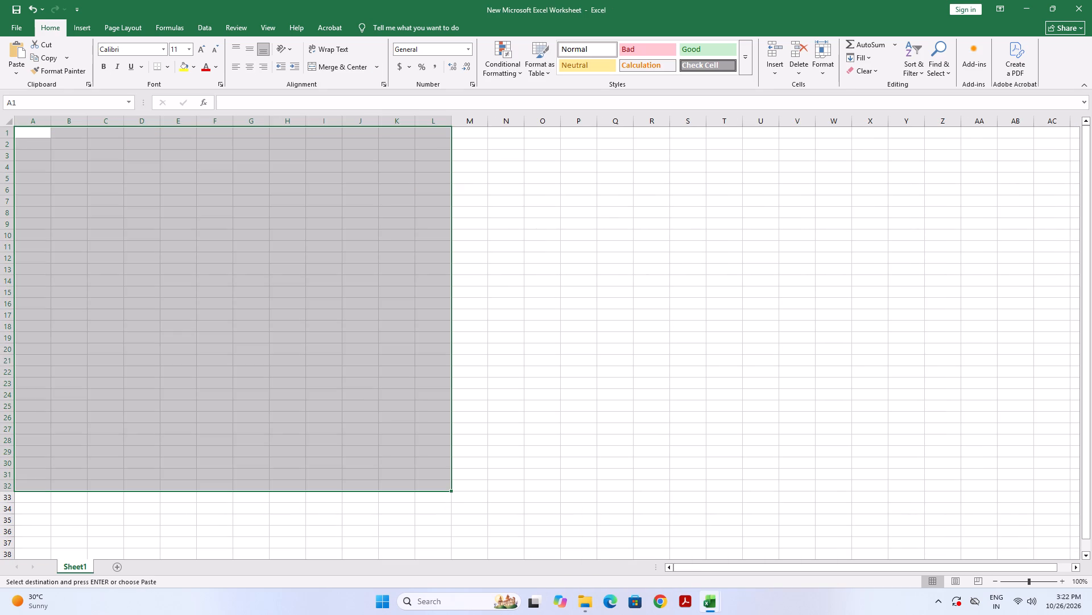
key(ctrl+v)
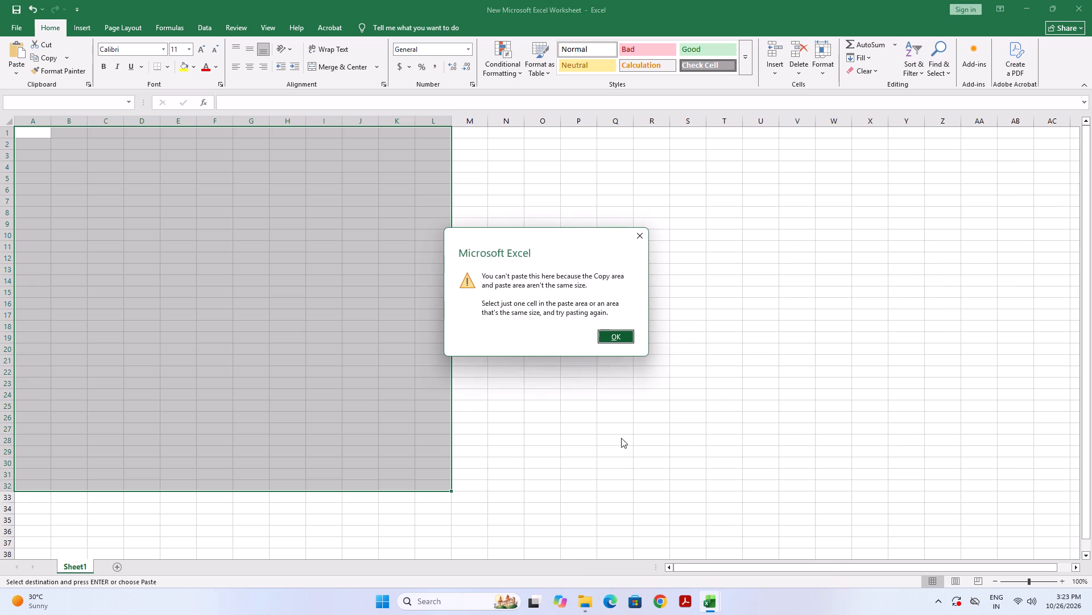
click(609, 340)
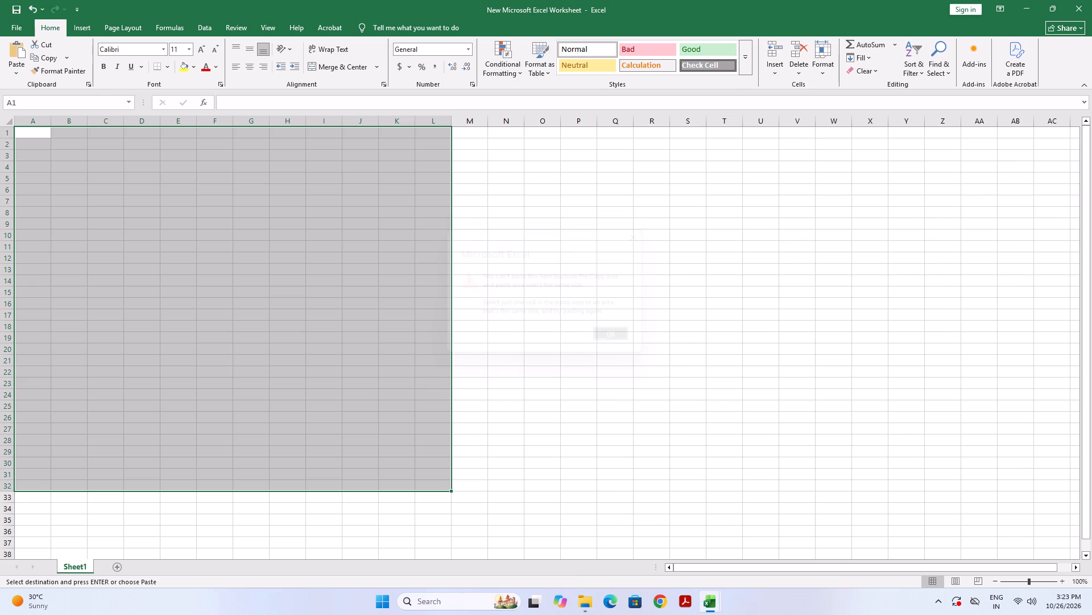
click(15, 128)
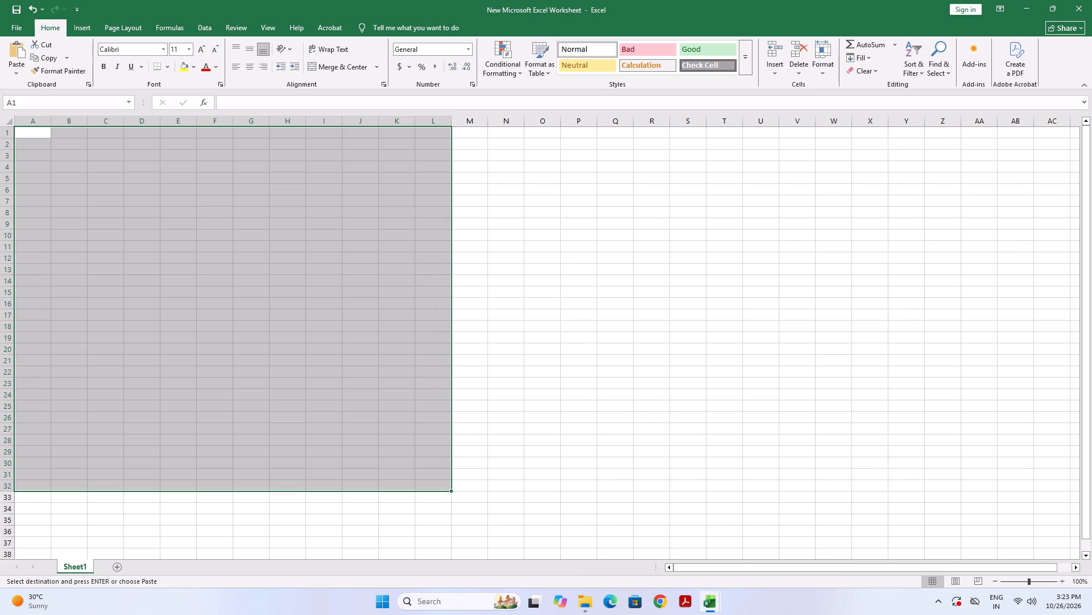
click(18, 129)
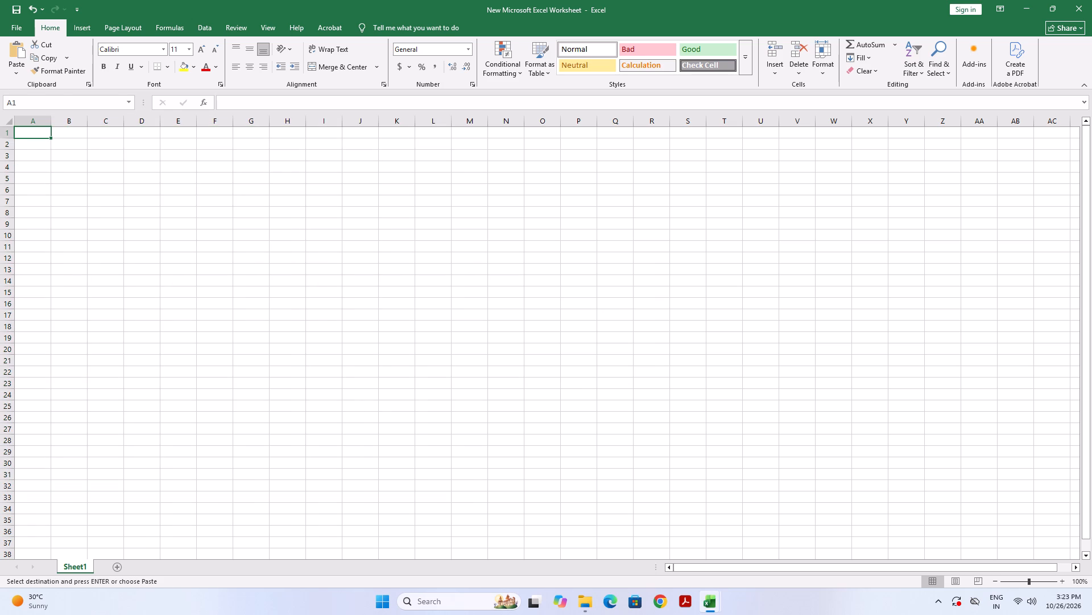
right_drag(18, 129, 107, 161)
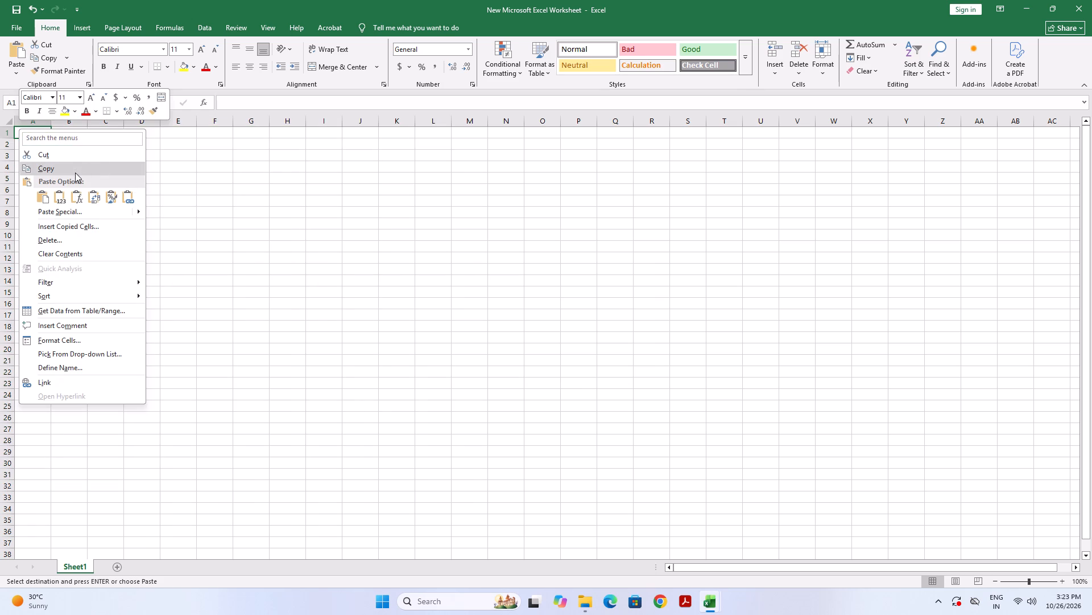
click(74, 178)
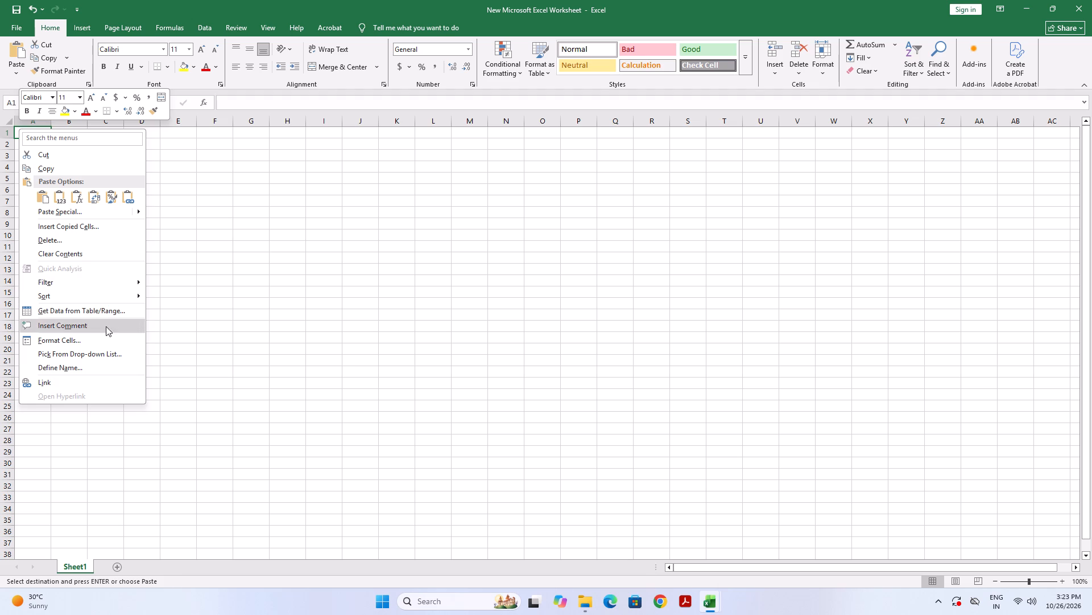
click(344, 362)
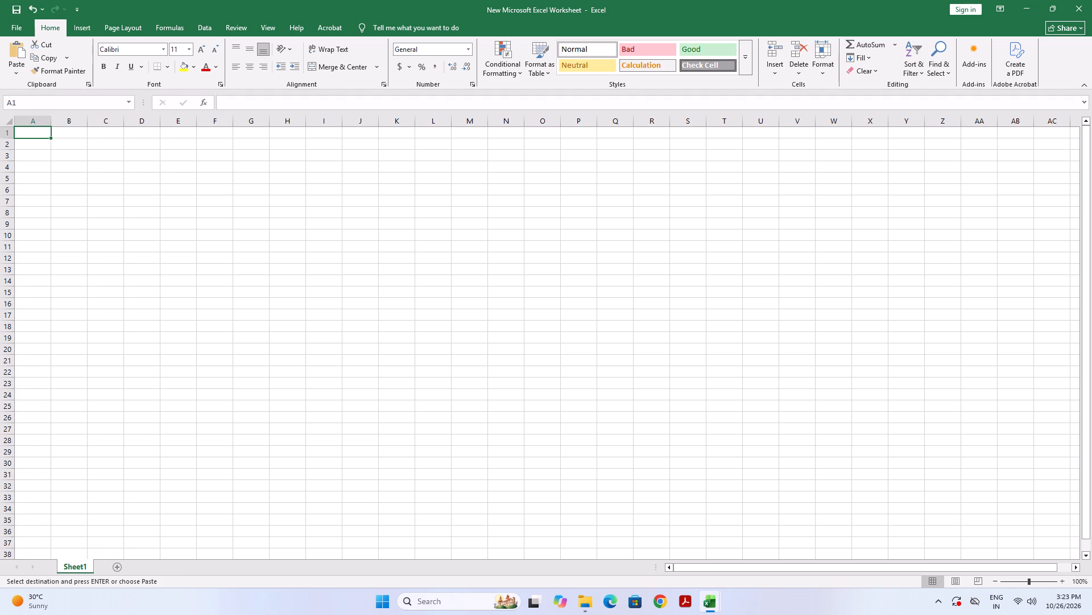
Switch to Copy of Noise Recovered -2 and copy the range A1:L31 on the auto Com sheet again.
click(631, 532)
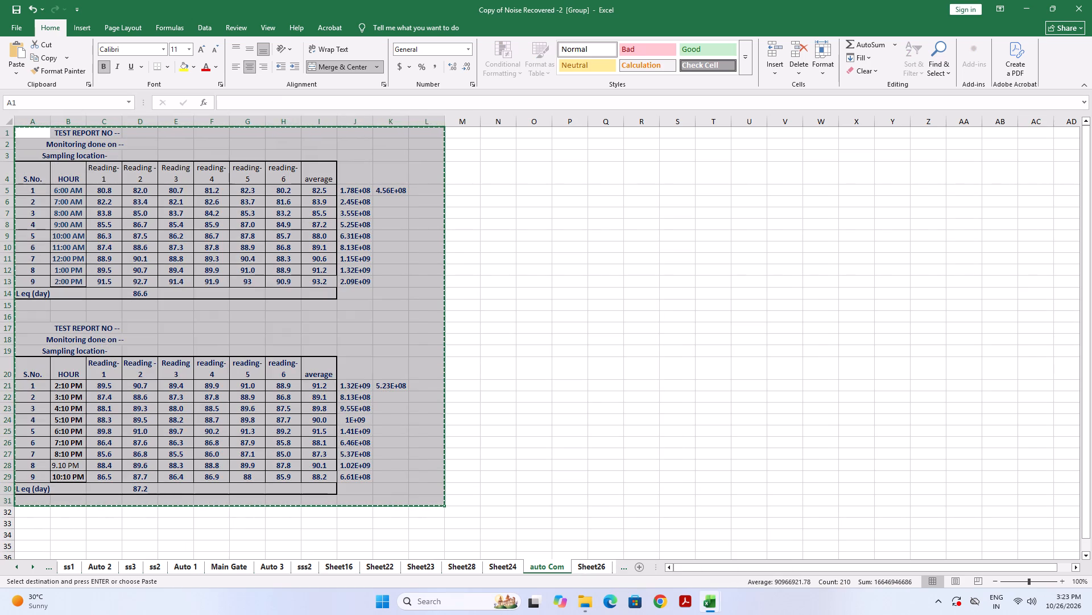
key(Left)
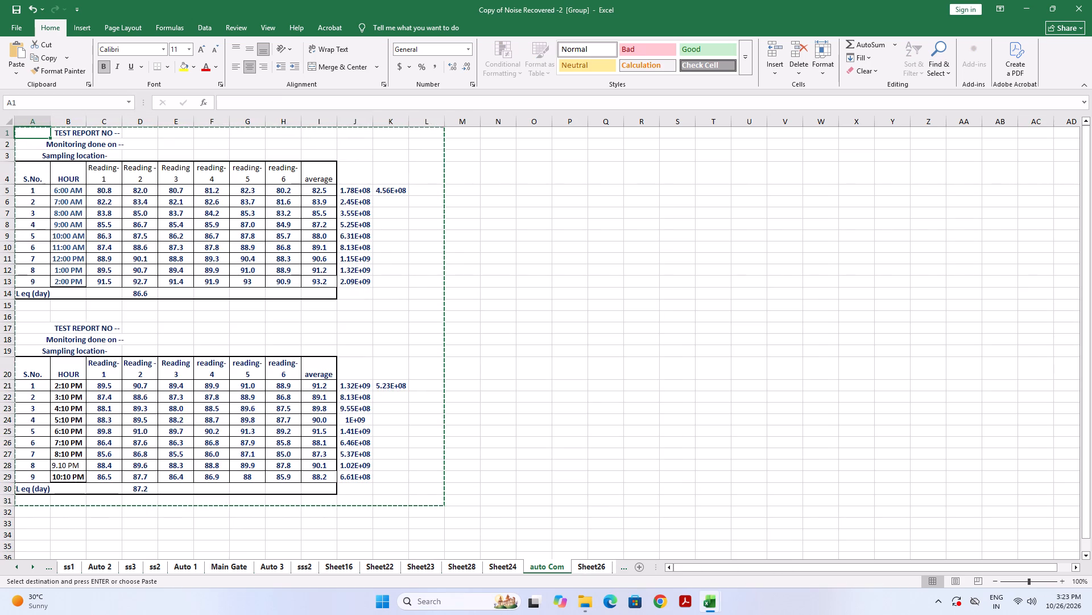
key(shift+Down)
key(shift+Down)
key(shift+Down)
key(shift+Down)
key(shift+Down)
key(shift+Down)
key(shift+Down)
key(shift+Down)
key(shift+Down)
key(shift+Down)
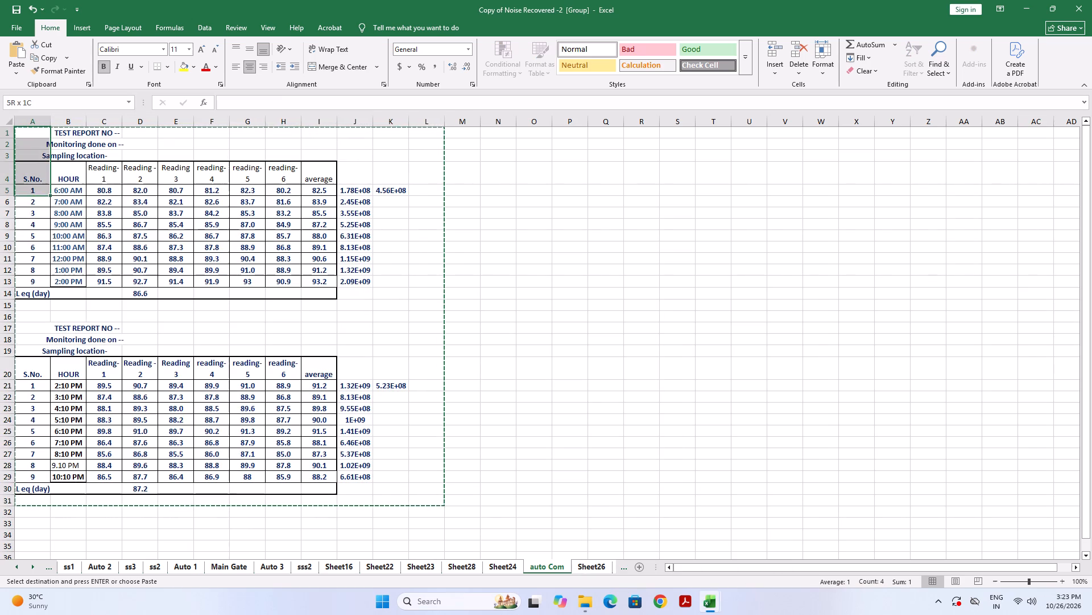
key(shift+Down)
key(shift+Down)
key(shift+Down)
key(shift+Down)
key(shift+Down)
key(shift+Down)
key(shift+Down)
key(shift+Down)
key(shift+Down)
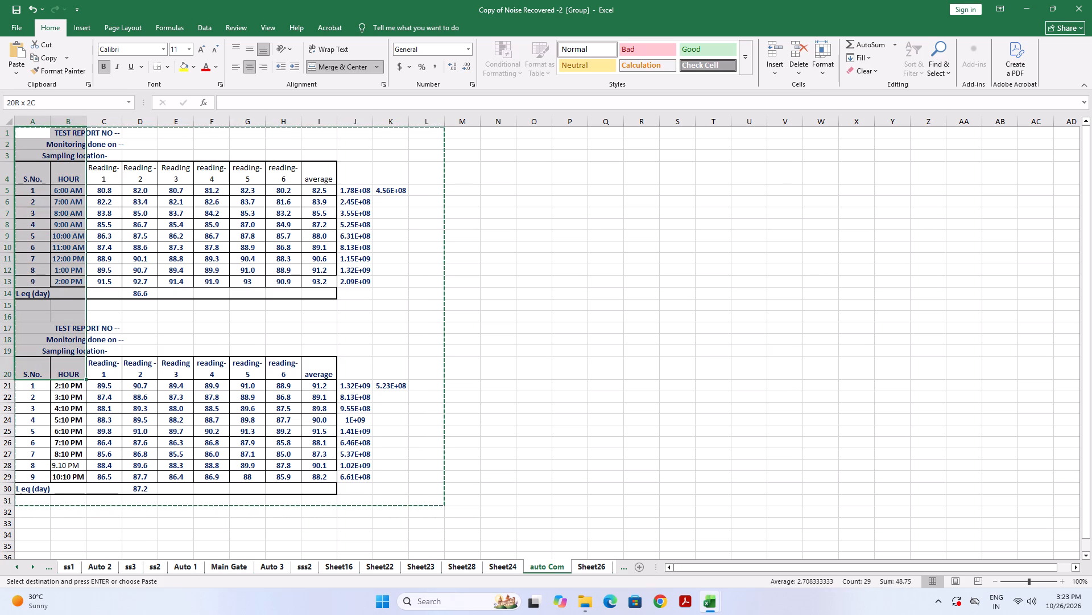
key(shift+Down)
key(shift+Down)
key(shift+Down)
key(shift+Down)
key(shift+Down)
key(shift+Down)
key(shift+Down)
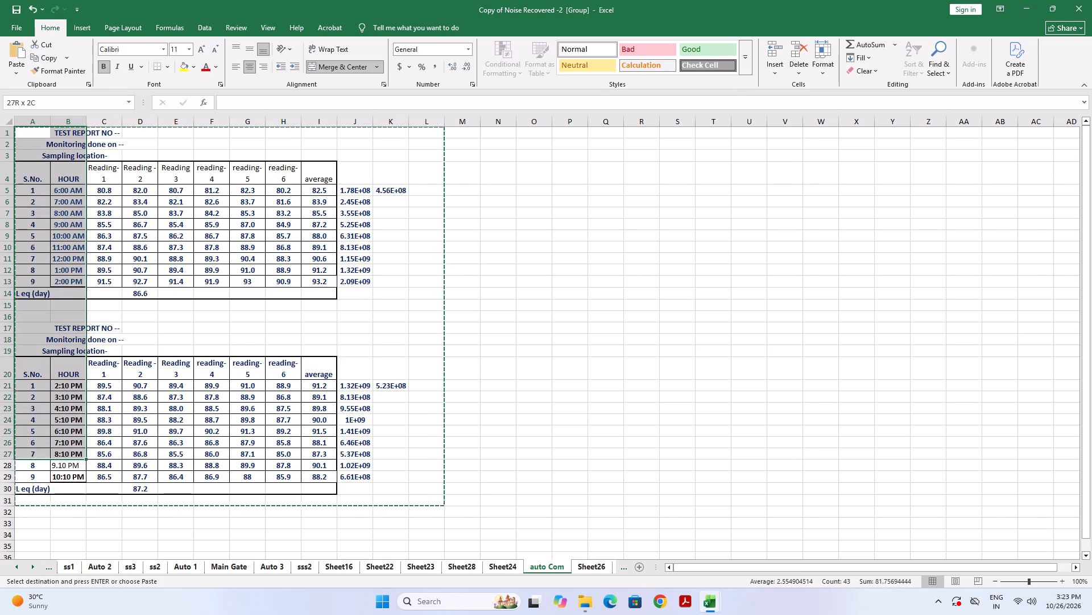
key(shift+Down)
key(shift+Down)
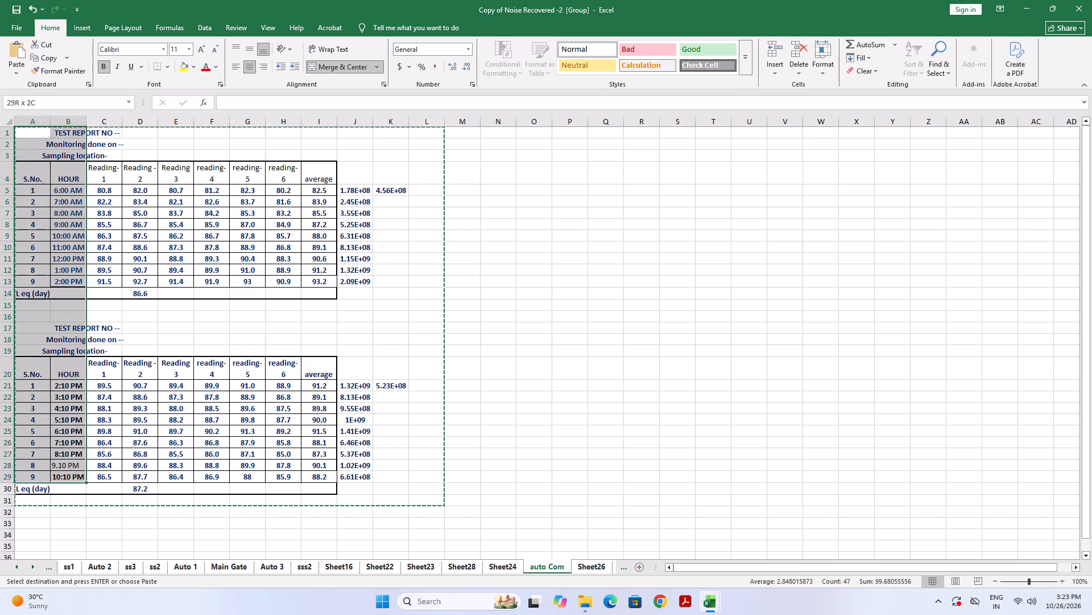
key(shift+Down)
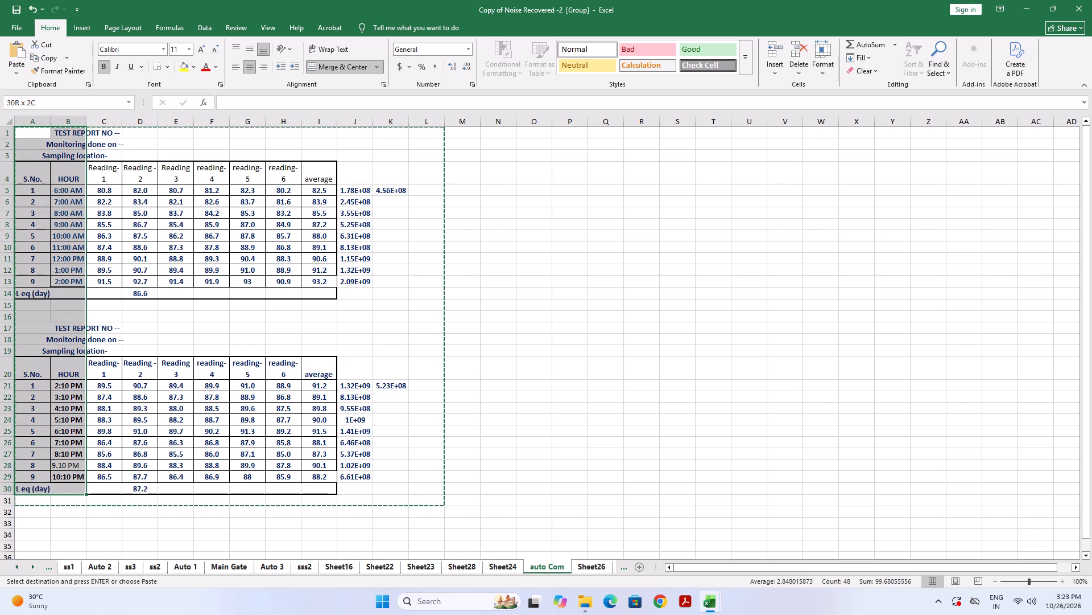
key(shift+Down)
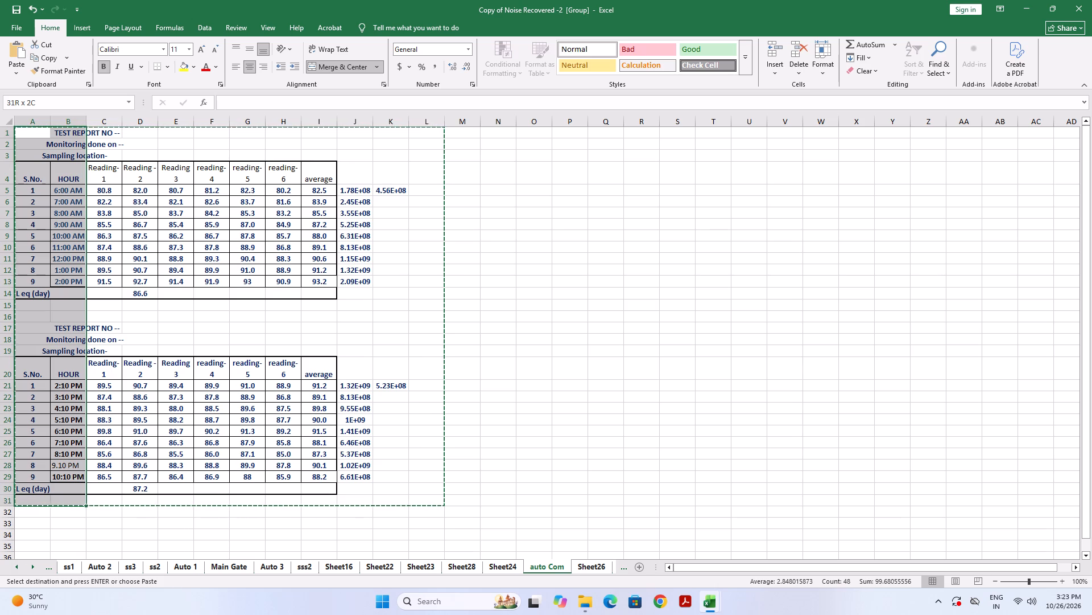
key(shift+Right)
key(shift+Right)
key(shift+Right)
key(shift+Right)
key(shift+Right)
key(shift+Right)
key(shift+Right)
key(shift+Right)
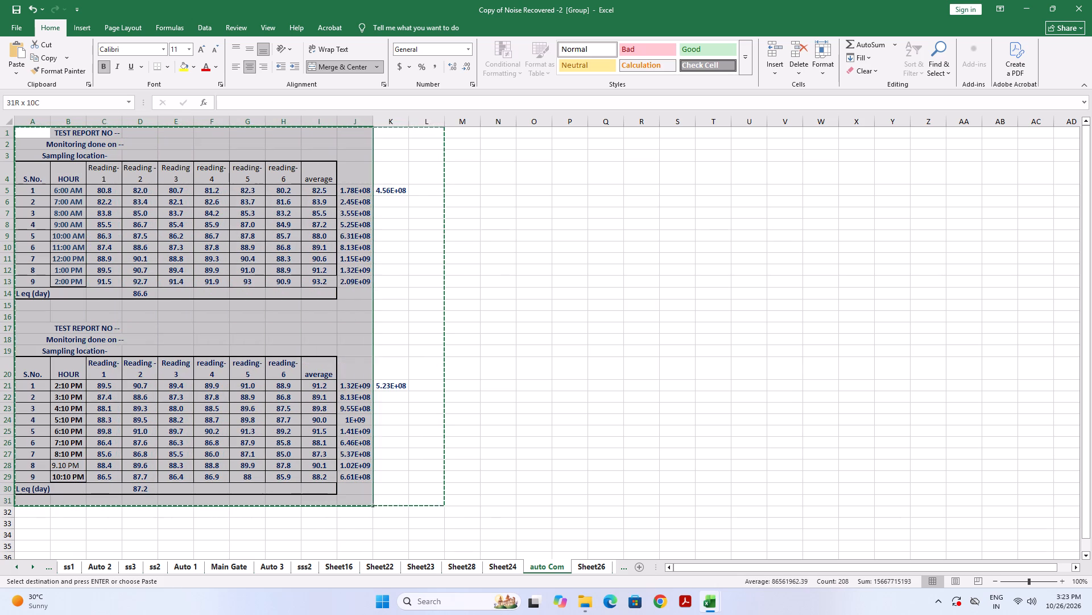
key(shift+Right)
key(shift+Right)
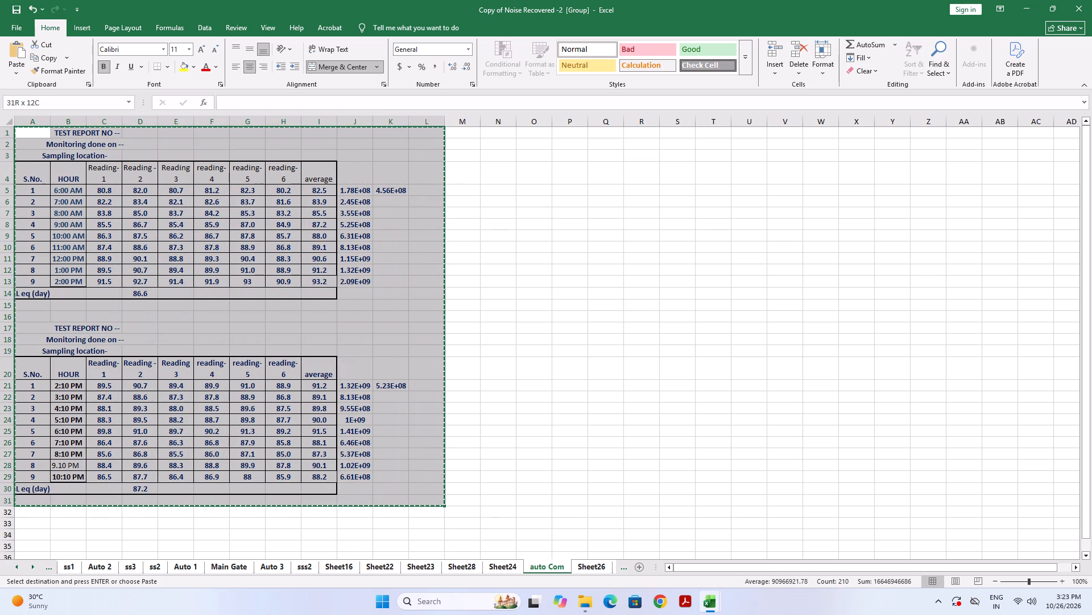
key(ctrl+c)
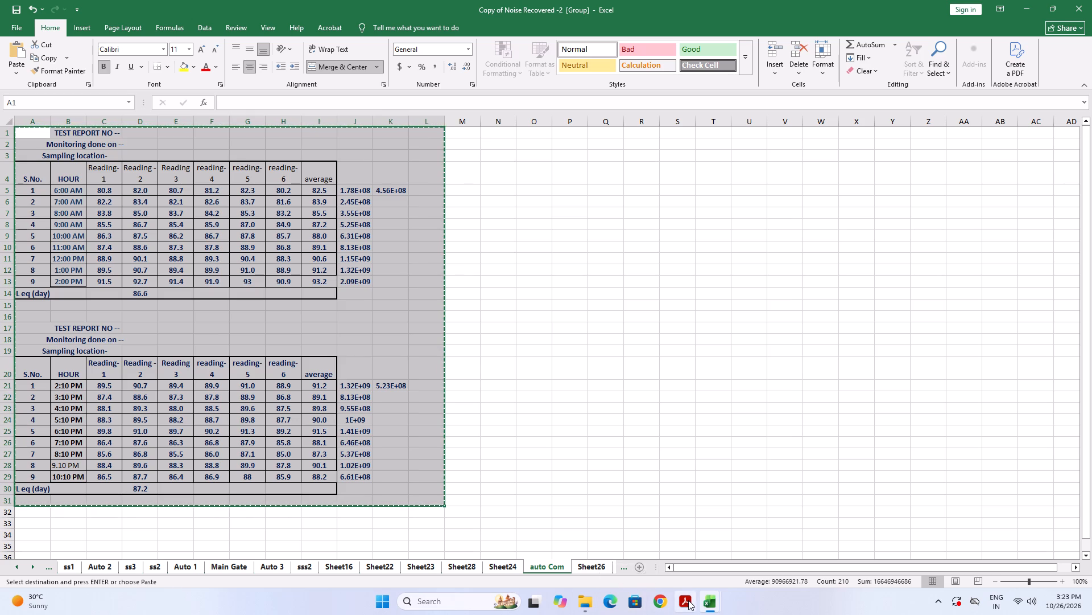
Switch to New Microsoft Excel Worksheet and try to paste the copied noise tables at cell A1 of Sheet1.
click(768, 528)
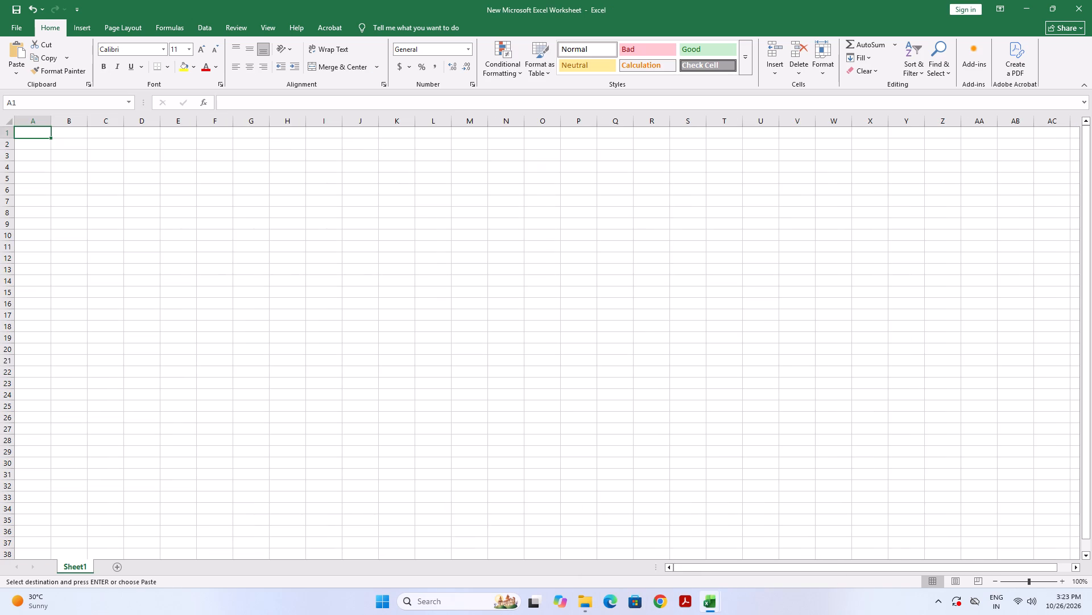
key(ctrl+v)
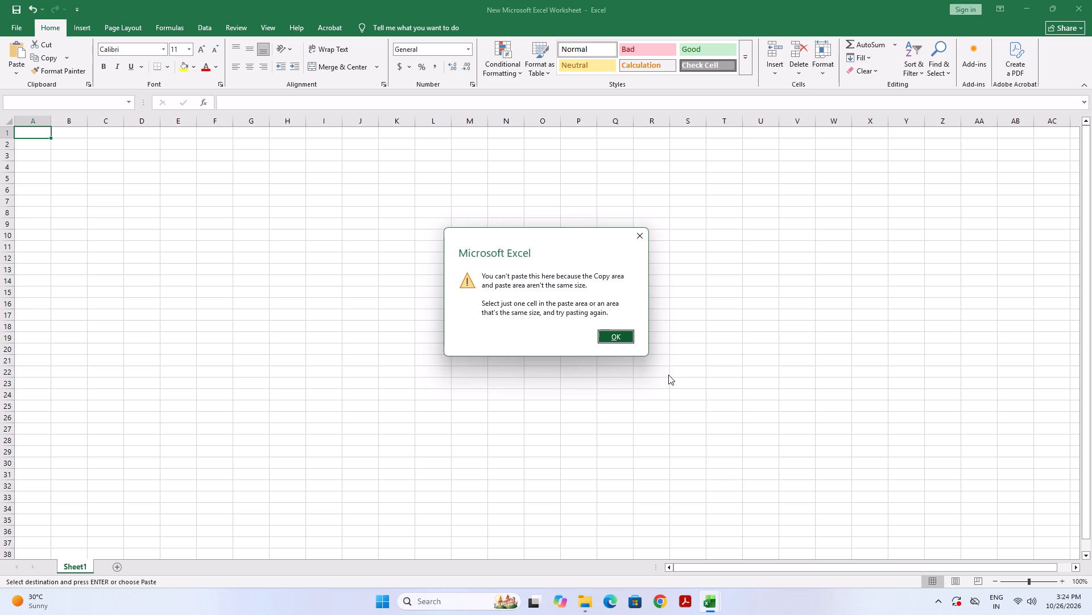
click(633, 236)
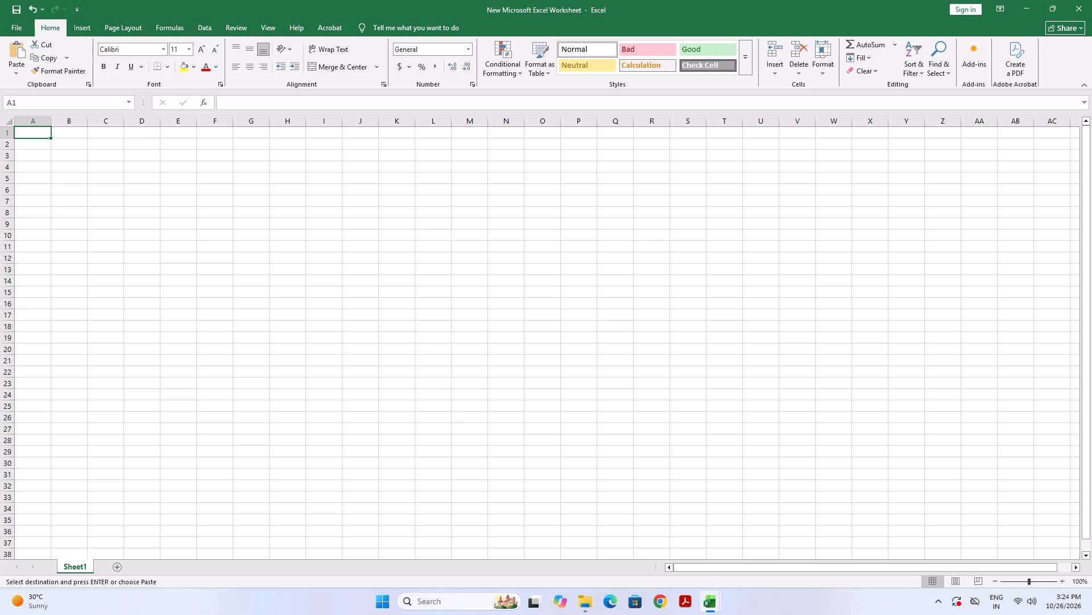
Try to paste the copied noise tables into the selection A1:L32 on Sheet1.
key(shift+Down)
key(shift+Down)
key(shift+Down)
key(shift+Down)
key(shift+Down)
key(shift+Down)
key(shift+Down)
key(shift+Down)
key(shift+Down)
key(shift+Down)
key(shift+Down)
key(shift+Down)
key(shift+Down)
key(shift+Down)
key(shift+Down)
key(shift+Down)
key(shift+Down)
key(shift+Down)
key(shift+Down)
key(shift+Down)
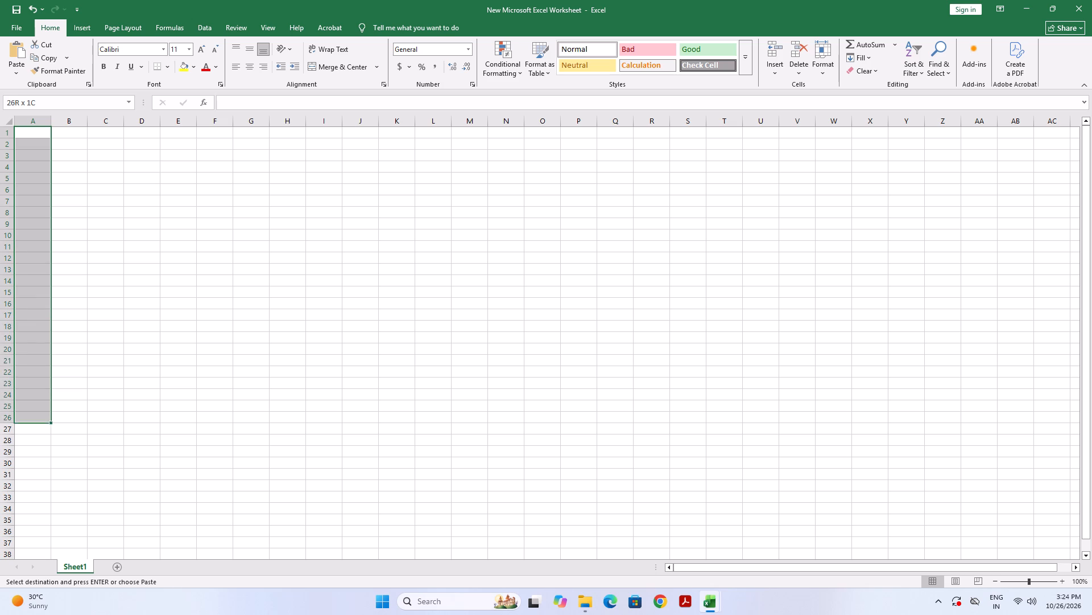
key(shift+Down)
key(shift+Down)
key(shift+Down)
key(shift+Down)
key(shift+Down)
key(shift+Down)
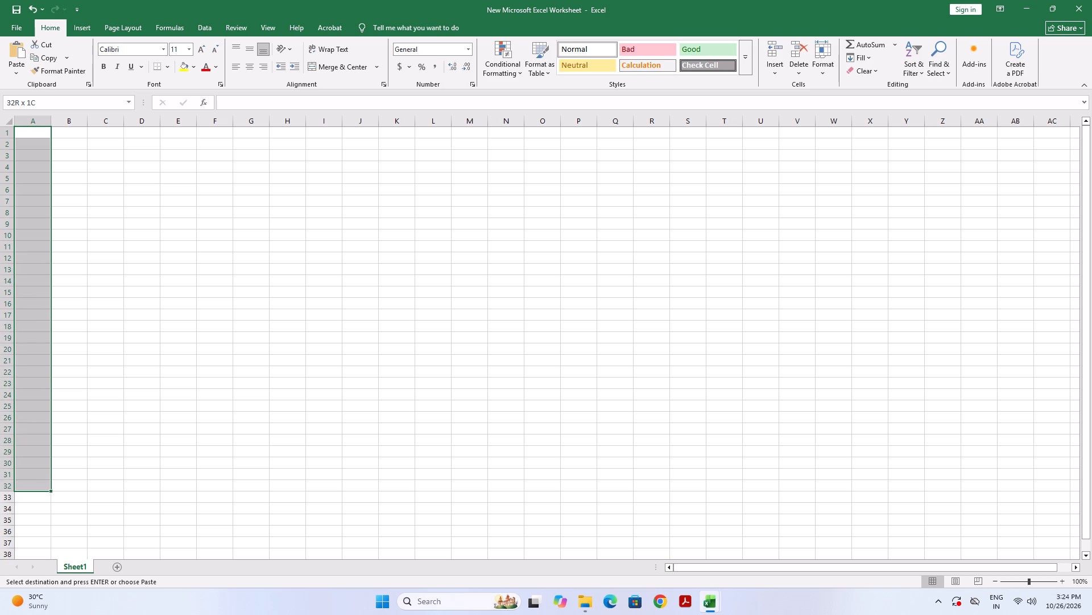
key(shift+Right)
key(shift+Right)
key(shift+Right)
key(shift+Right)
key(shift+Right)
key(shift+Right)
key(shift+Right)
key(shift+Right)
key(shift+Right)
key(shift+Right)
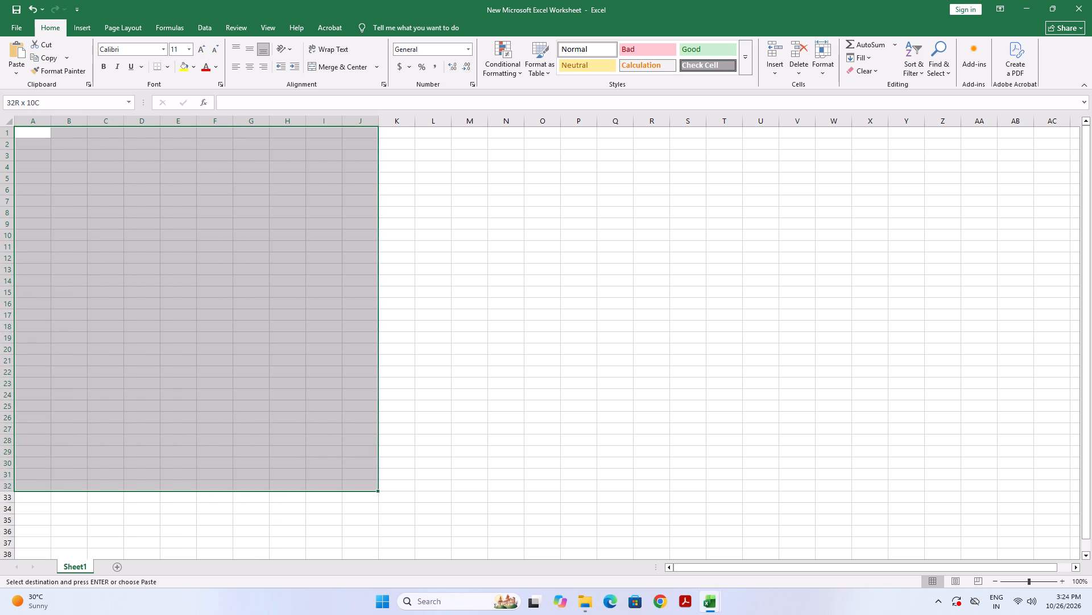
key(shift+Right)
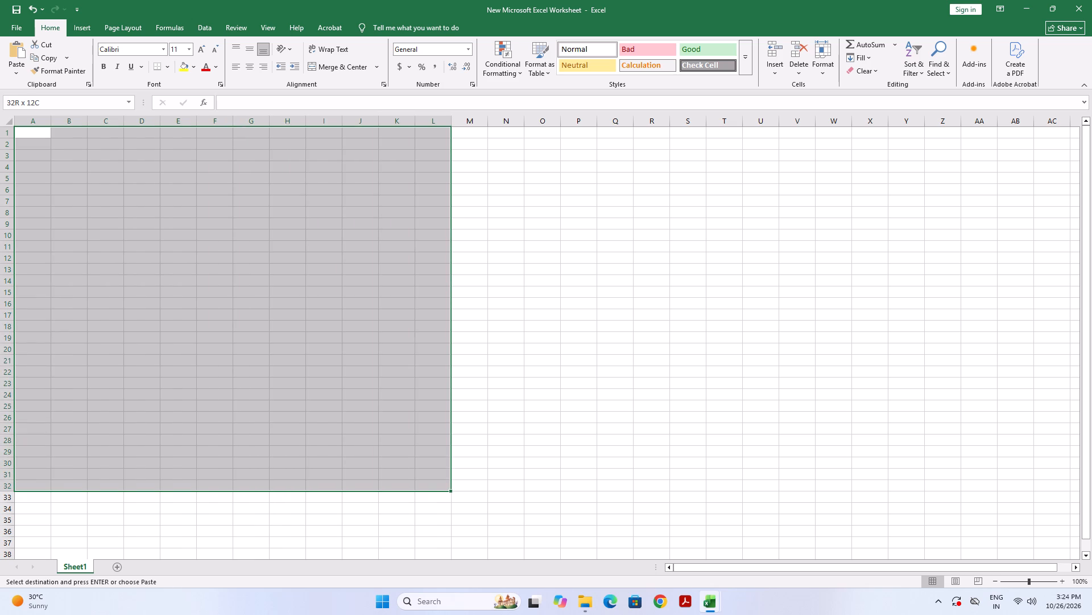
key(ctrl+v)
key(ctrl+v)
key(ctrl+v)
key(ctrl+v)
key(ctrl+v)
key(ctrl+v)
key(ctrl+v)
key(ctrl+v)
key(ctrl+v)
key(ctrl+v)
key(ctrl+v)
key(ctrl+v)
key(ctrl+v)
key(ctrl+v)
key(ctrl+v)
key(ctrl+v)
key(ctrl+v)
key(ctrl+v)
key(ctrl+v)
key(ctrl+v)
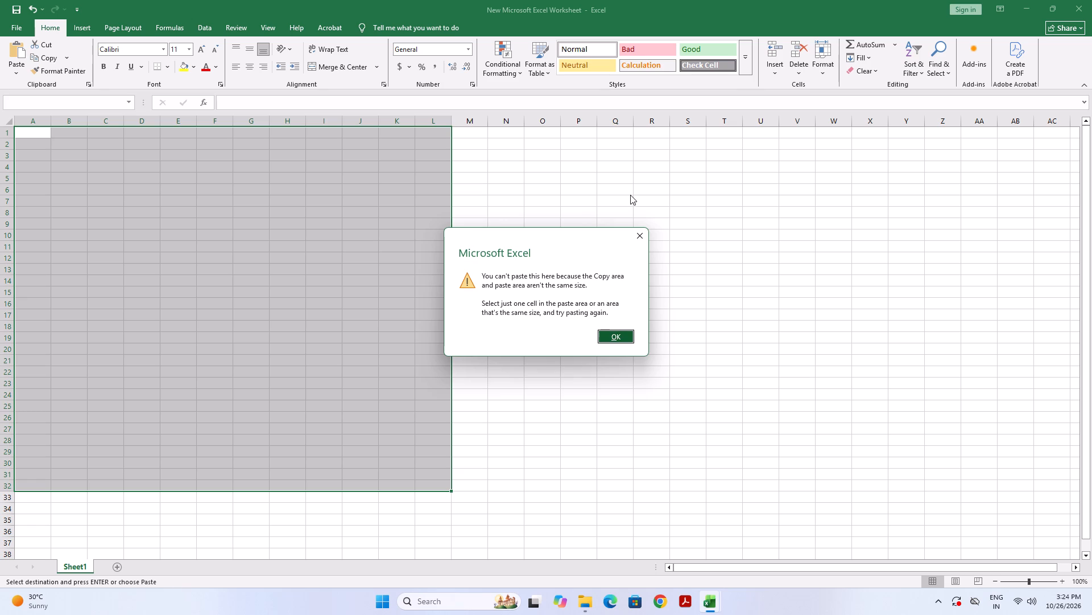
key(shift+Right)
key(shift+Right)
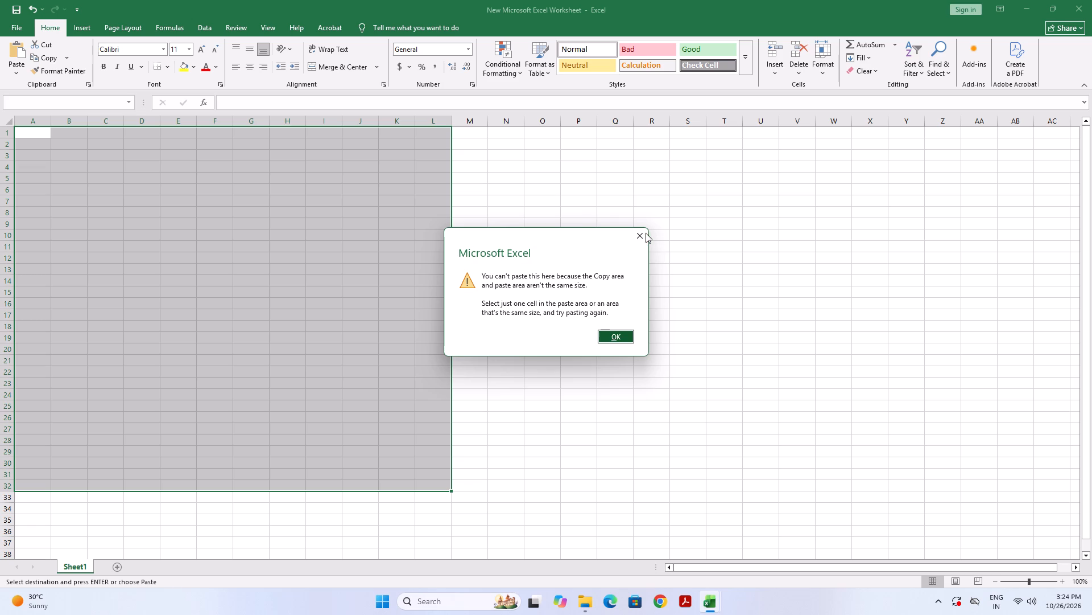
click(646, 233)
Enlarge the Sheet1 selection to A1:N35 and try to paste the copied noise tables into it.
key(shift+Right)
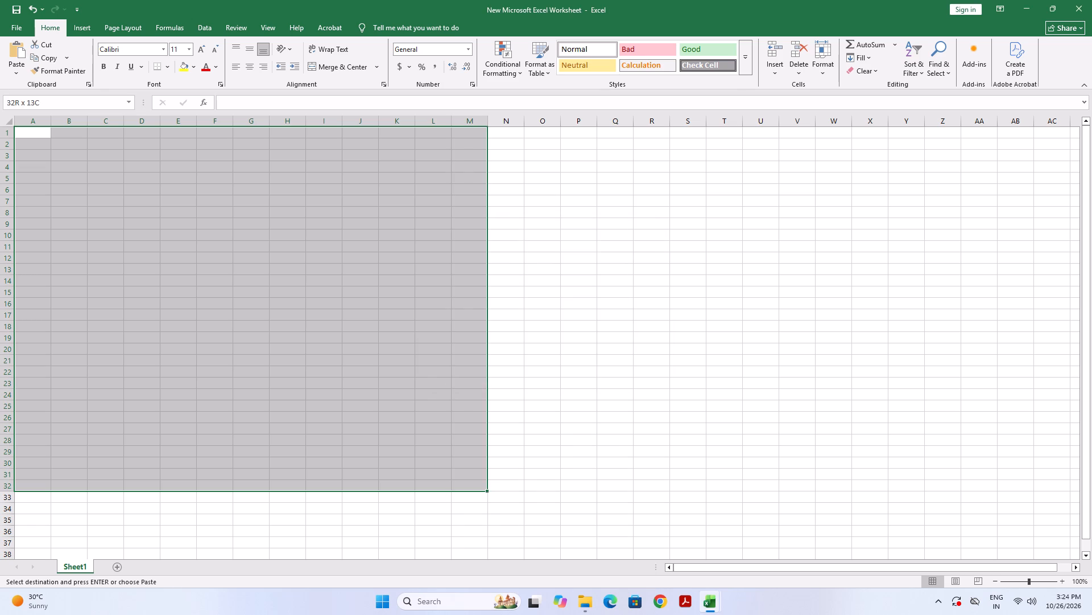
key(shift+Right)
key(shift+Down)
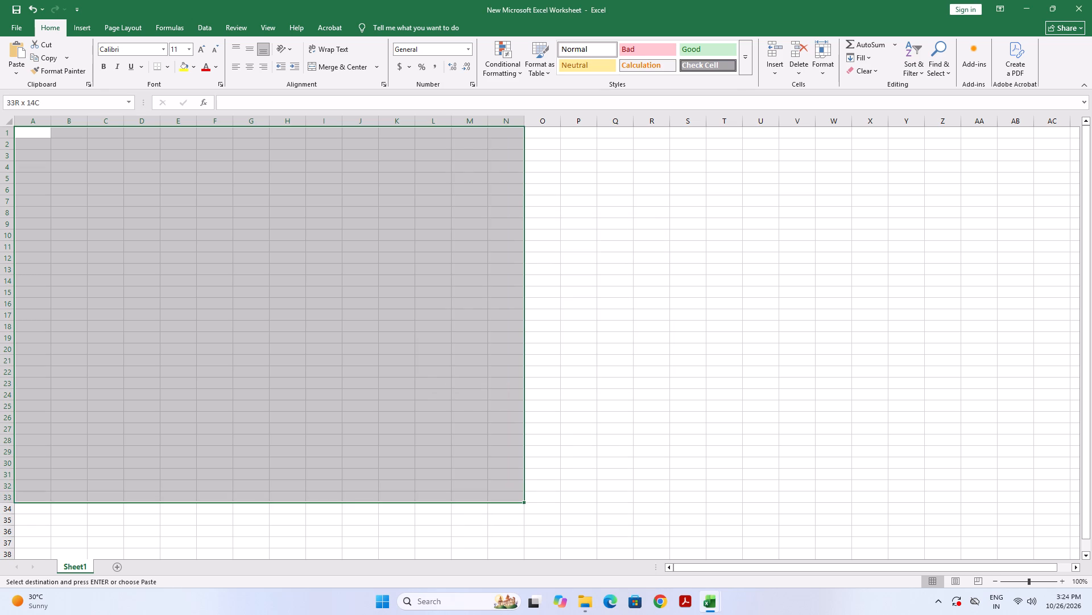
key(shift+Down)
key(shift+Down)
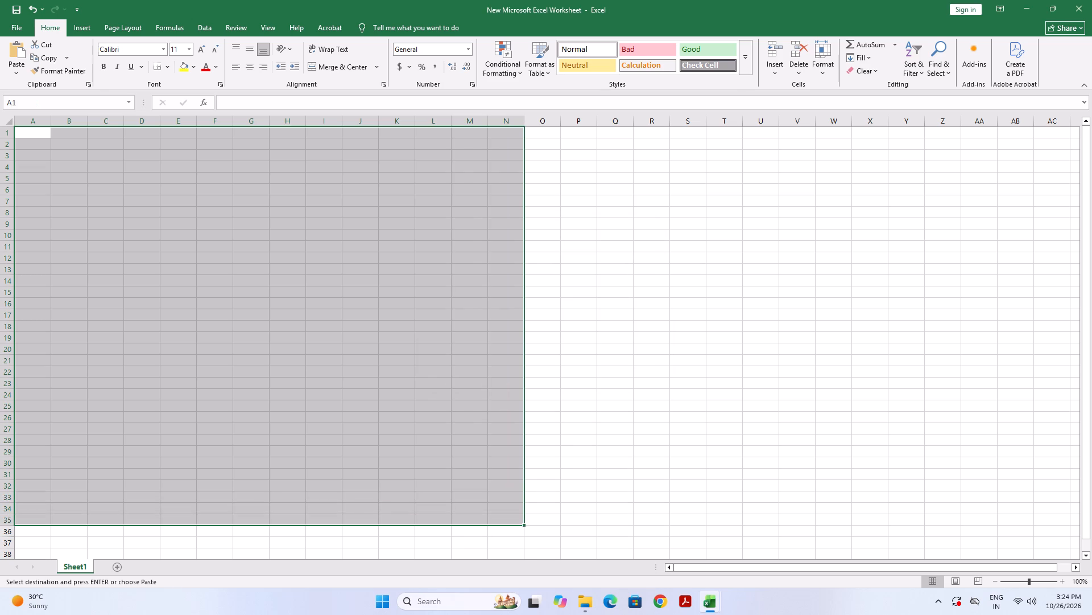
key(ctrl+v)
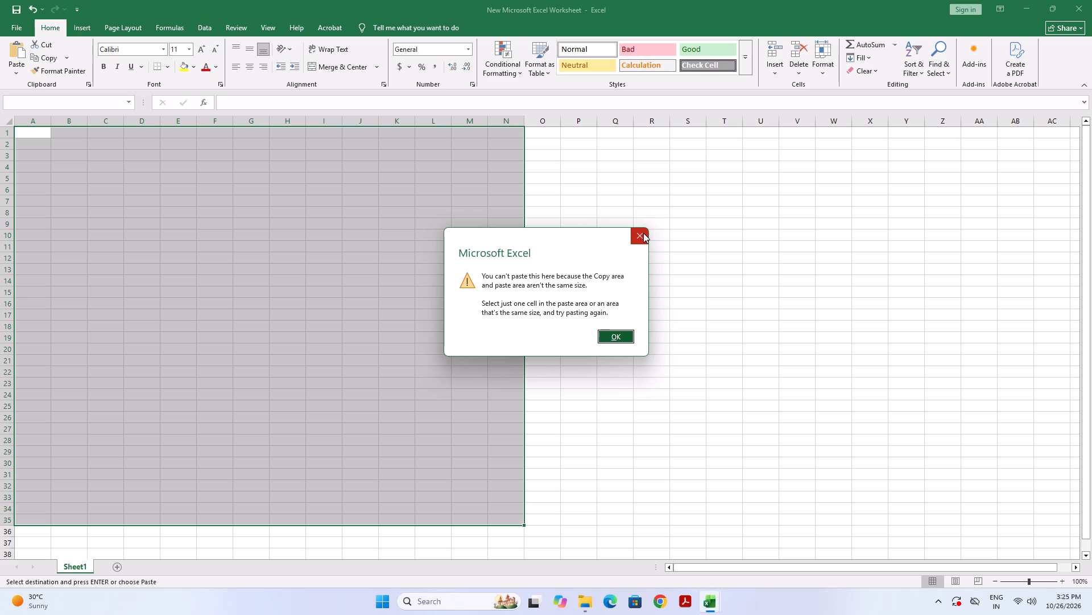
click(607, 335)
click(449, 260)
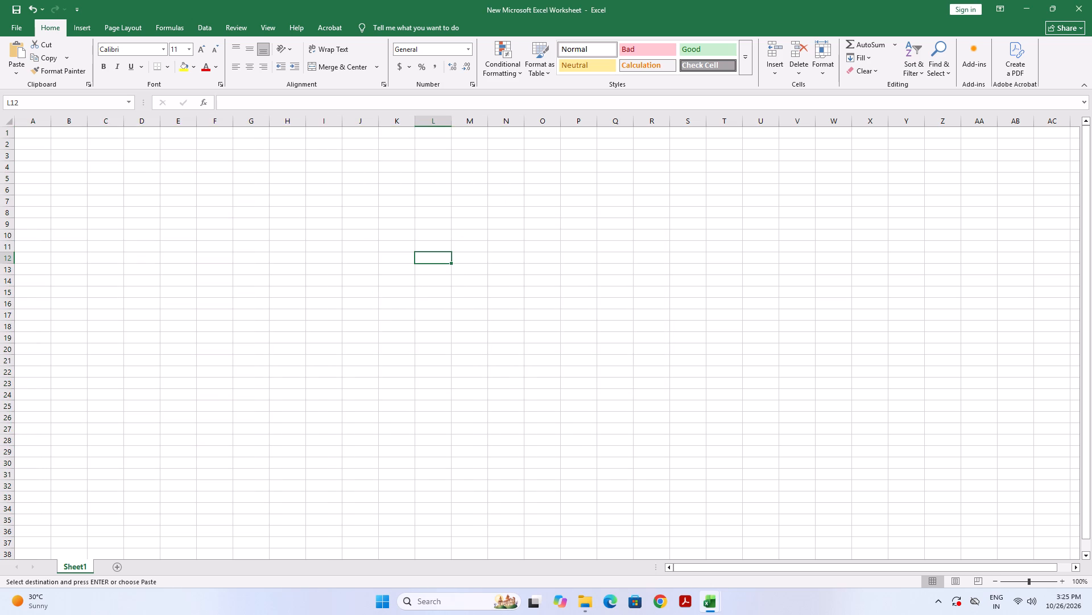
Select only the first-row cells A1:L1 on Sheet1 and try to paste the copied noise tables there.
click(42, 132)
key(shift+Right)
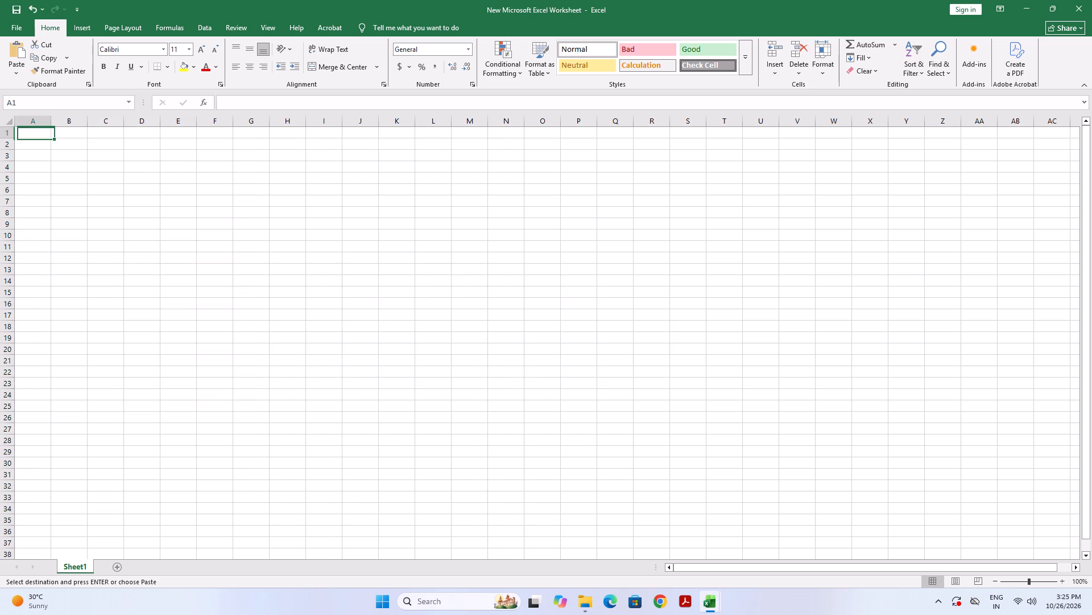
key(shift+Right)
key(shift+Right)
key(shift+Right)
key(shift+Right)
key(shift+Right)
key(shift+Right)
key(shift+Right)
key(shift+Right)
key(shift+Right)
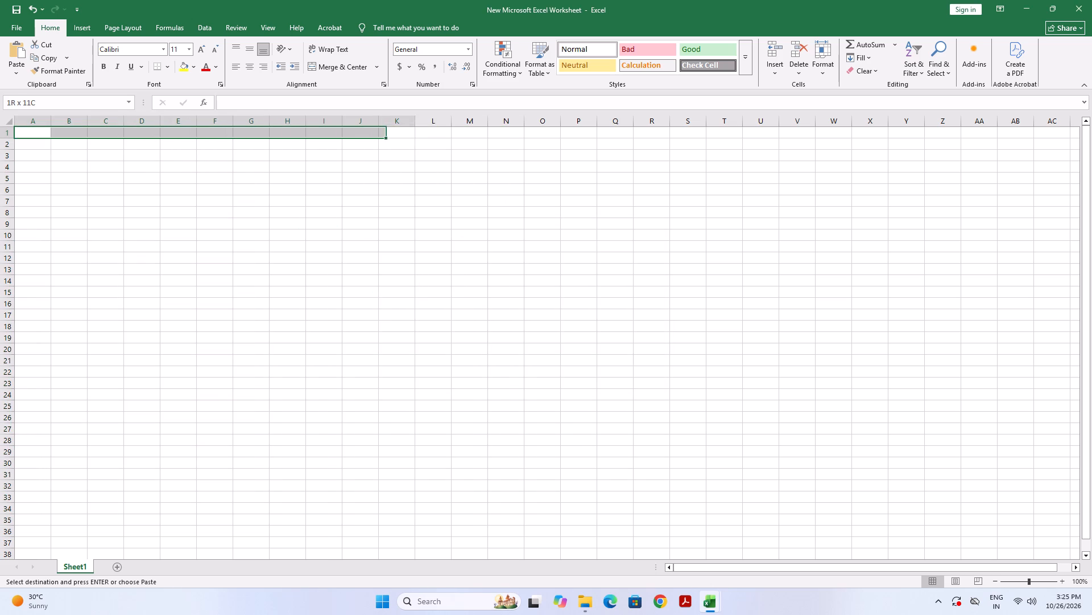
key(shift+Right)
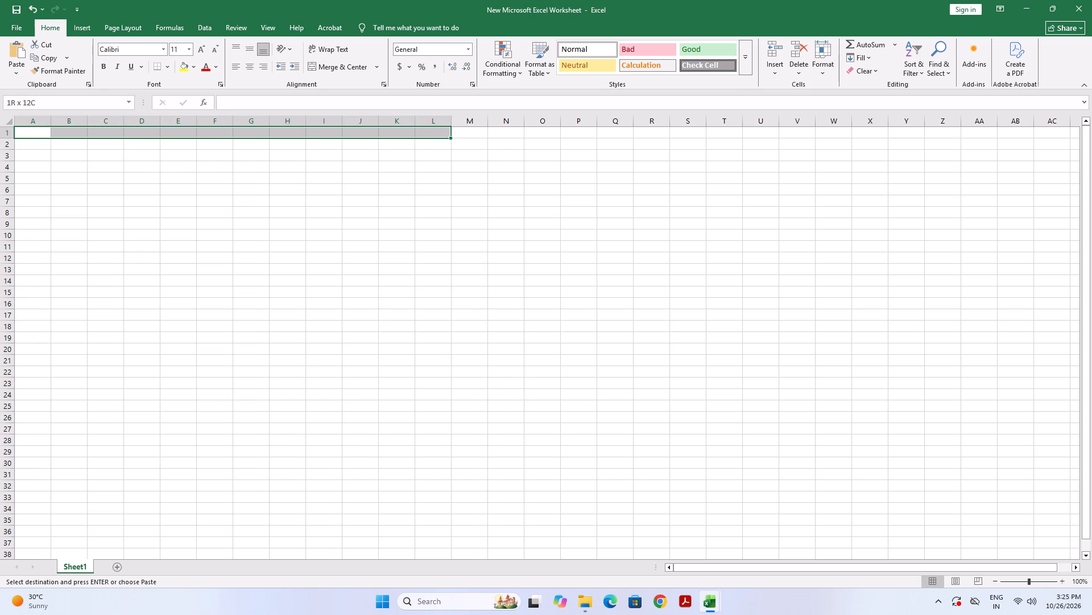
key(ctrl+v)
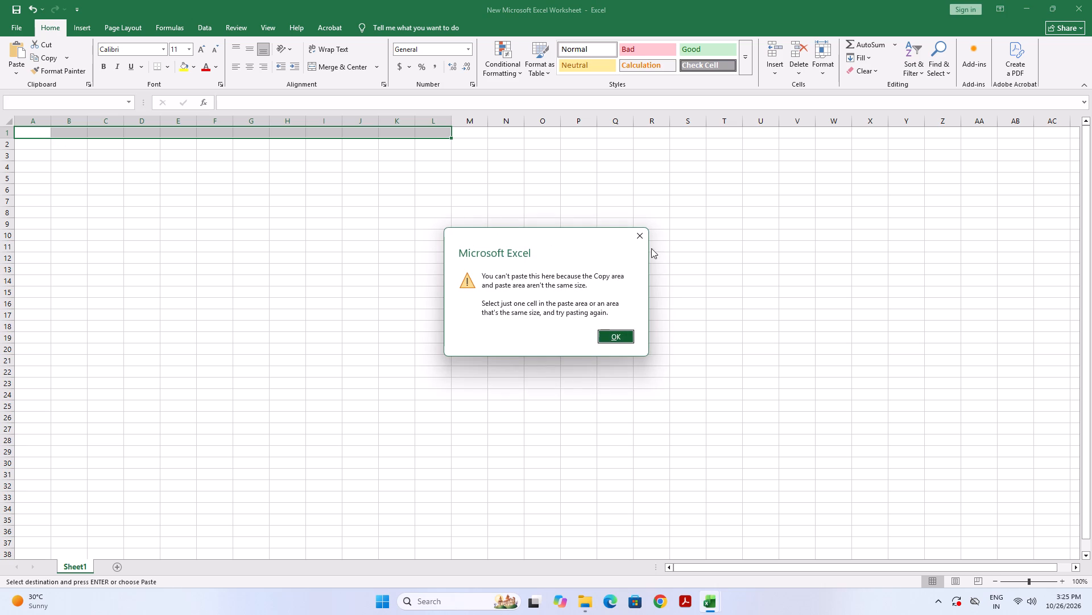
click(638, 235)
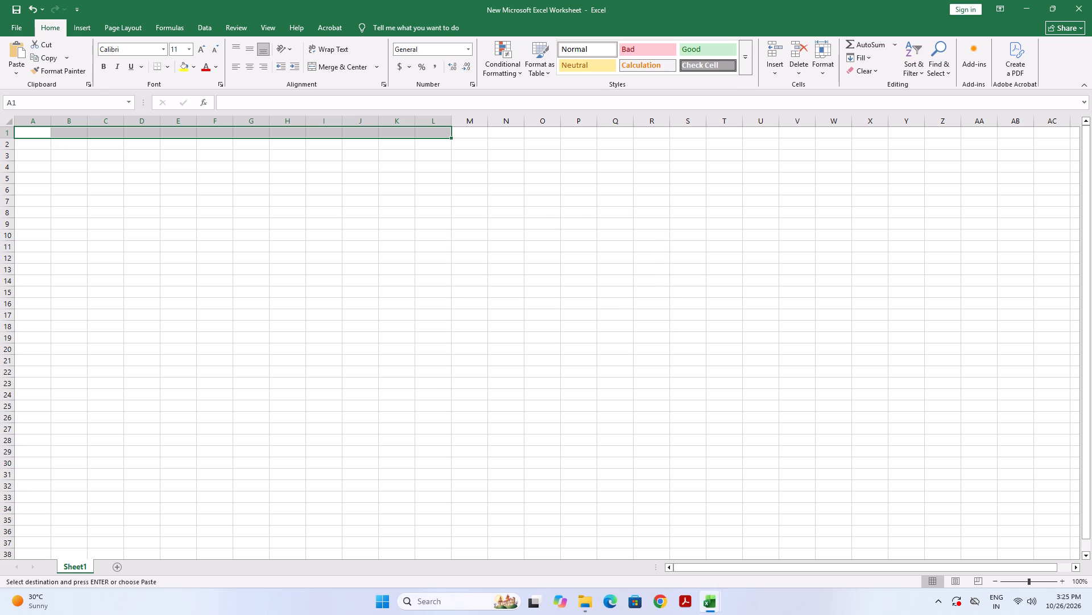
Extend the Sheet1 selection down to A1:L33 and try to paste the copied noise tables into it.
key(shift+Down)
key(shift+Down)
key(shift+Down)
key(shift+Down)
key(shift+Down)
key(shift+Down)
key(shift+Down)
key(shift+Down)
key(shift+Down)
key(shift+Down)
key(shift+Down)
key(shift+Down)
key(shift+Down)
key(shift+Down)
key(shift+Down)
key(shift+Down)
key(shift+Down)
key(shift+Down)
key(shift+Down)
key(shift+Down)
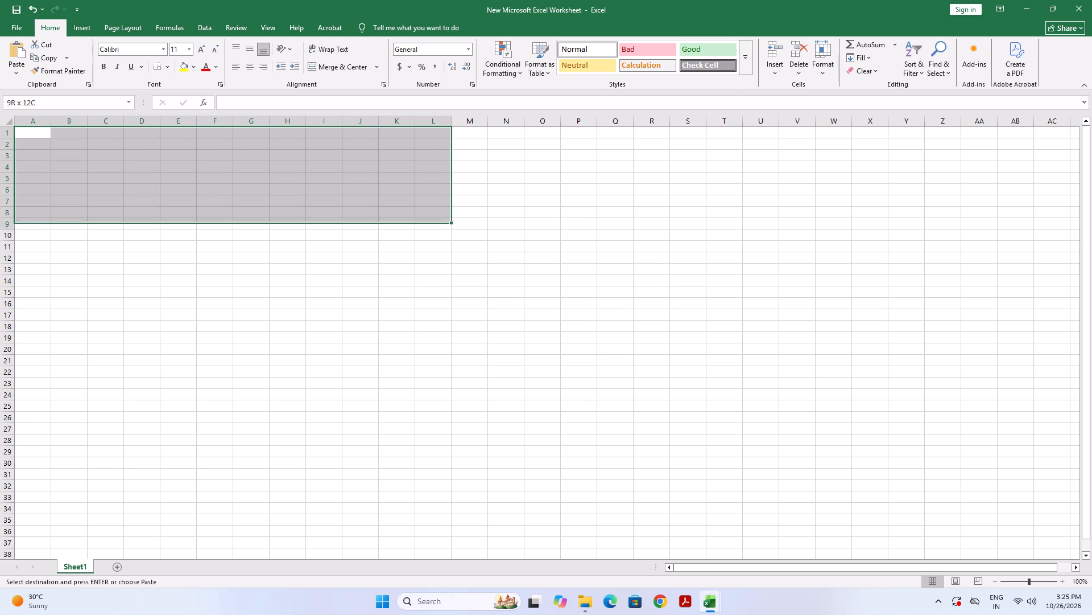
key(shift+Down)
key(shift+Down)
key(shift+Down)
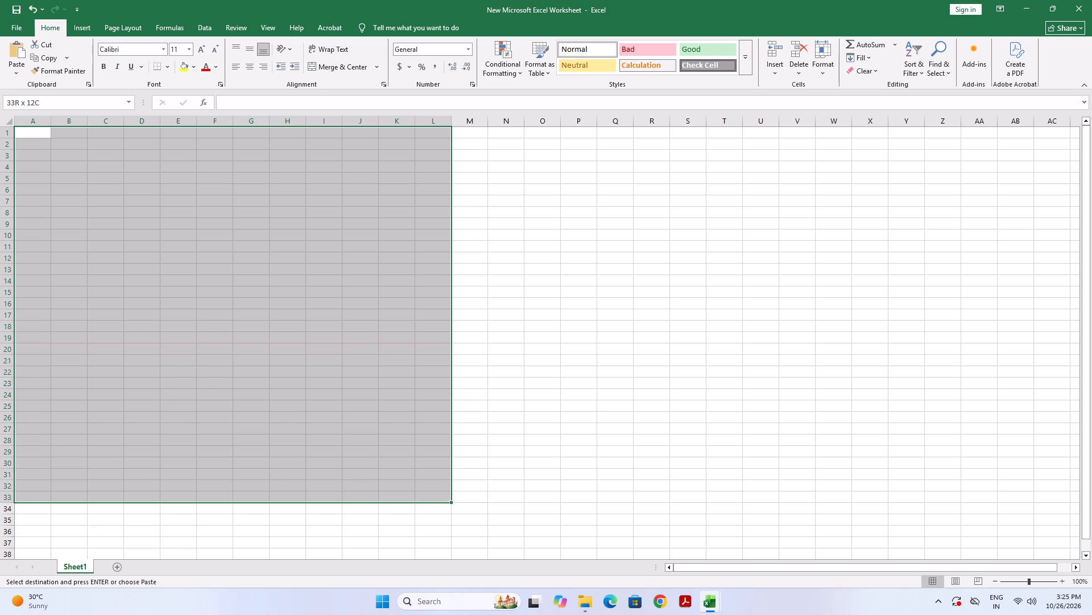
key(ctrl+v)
Move Sheet1 into the workbook Copy of Noise Recovered -2.xlsx, placing it before the Auto 2 sheet.
click(619, 181)
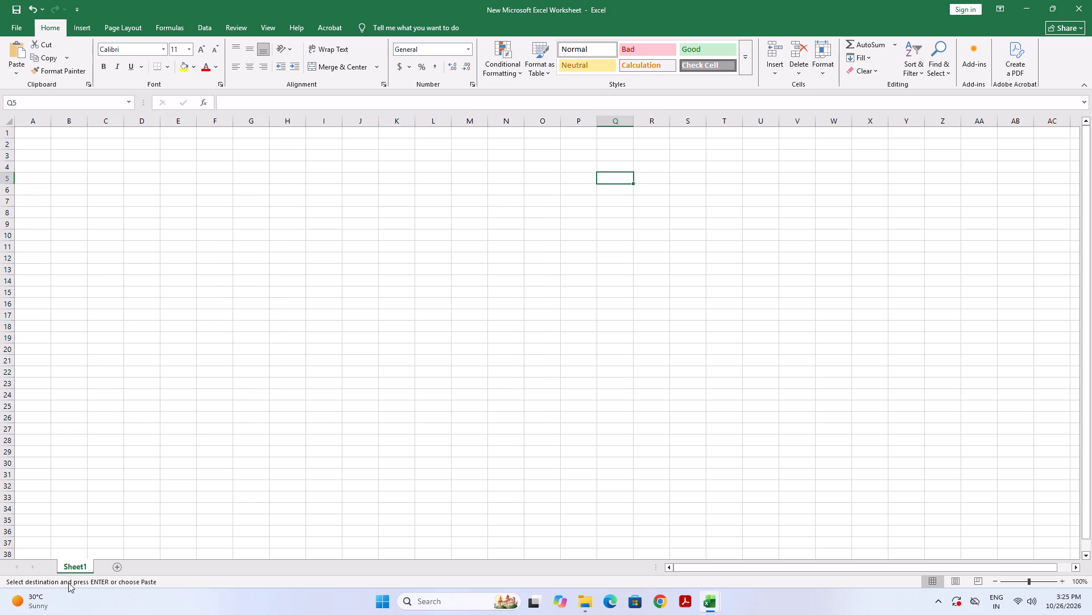
right_click(75, 568)
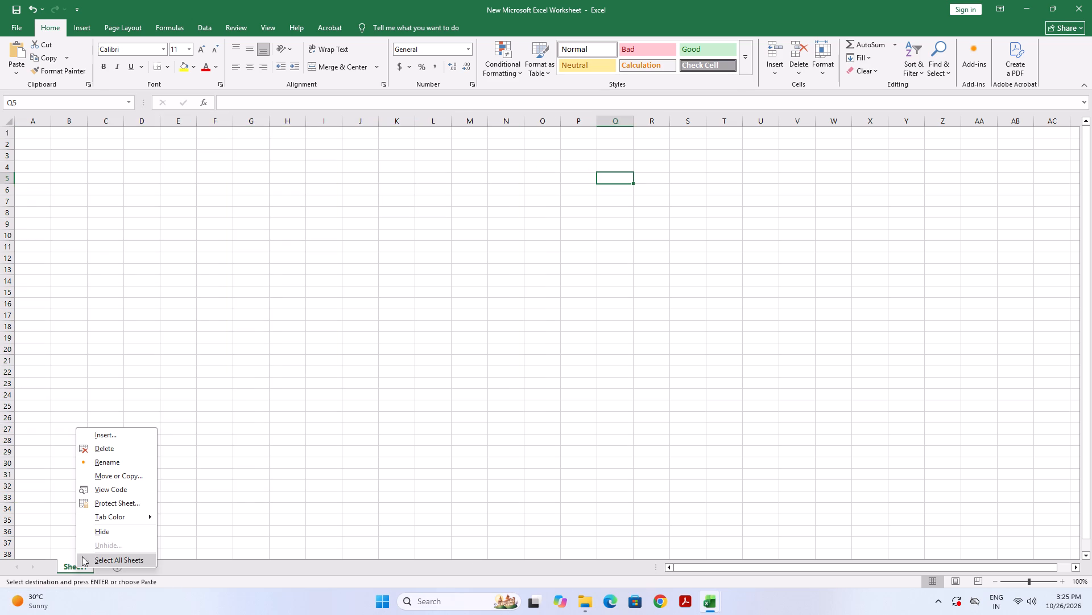
click(114, 480)
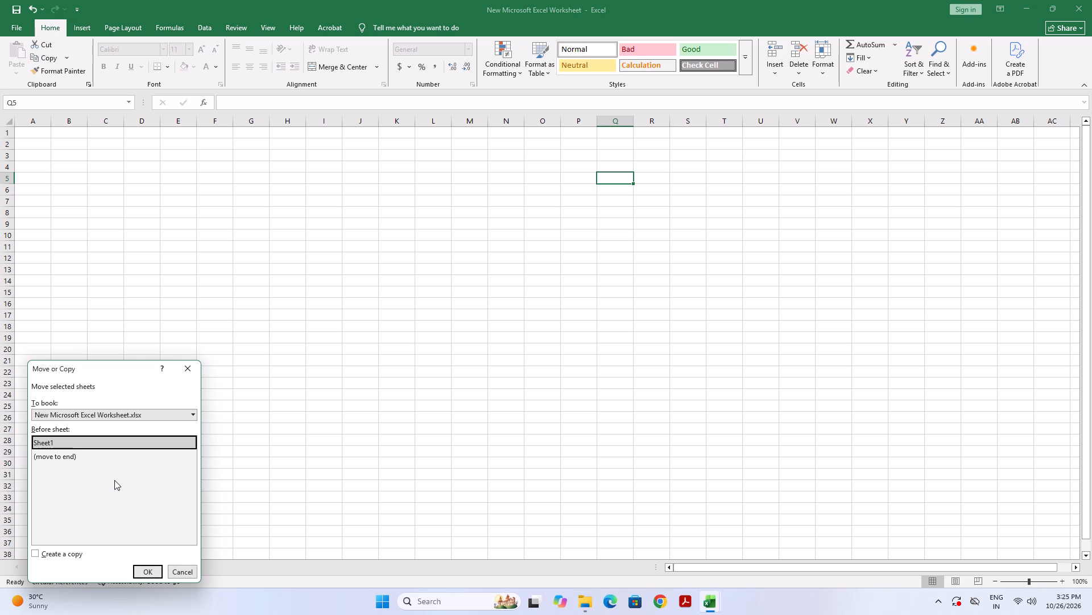
click(197, 417)
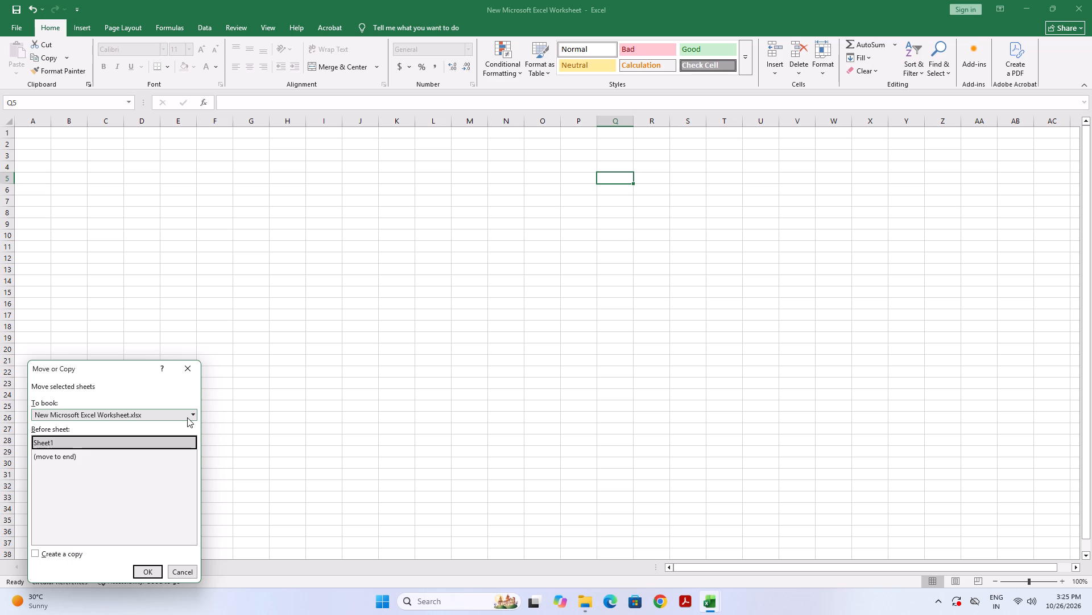
click(187, 417)
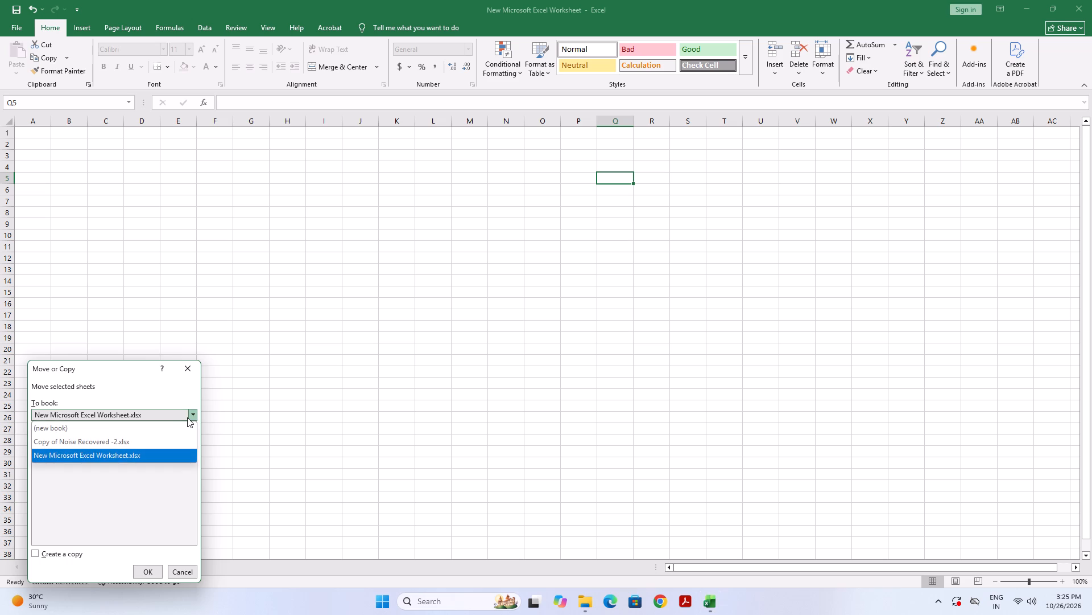
click(136, 442)
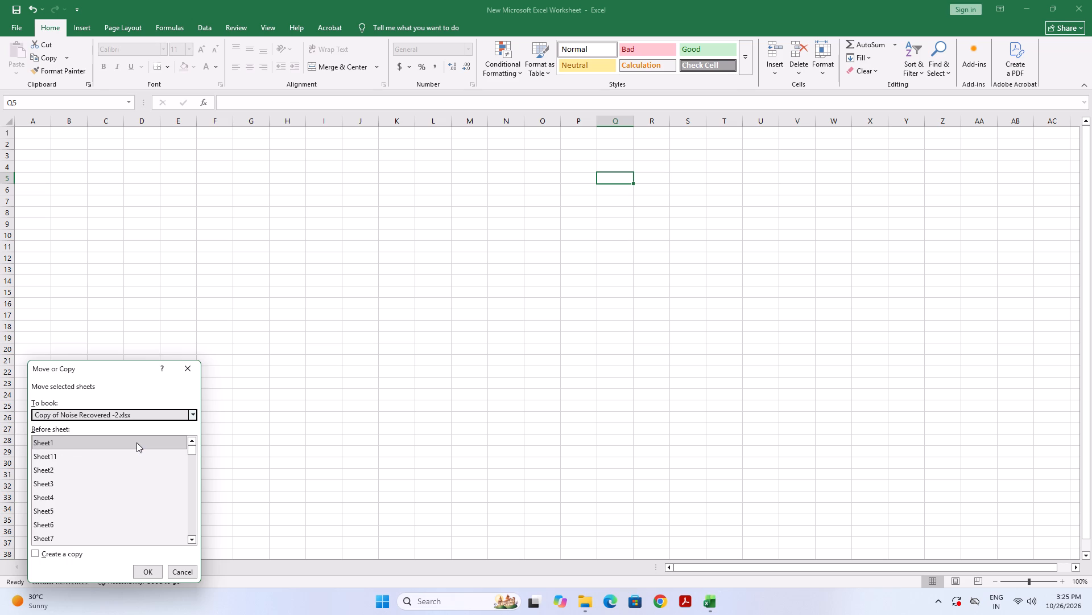
click(191, 536)
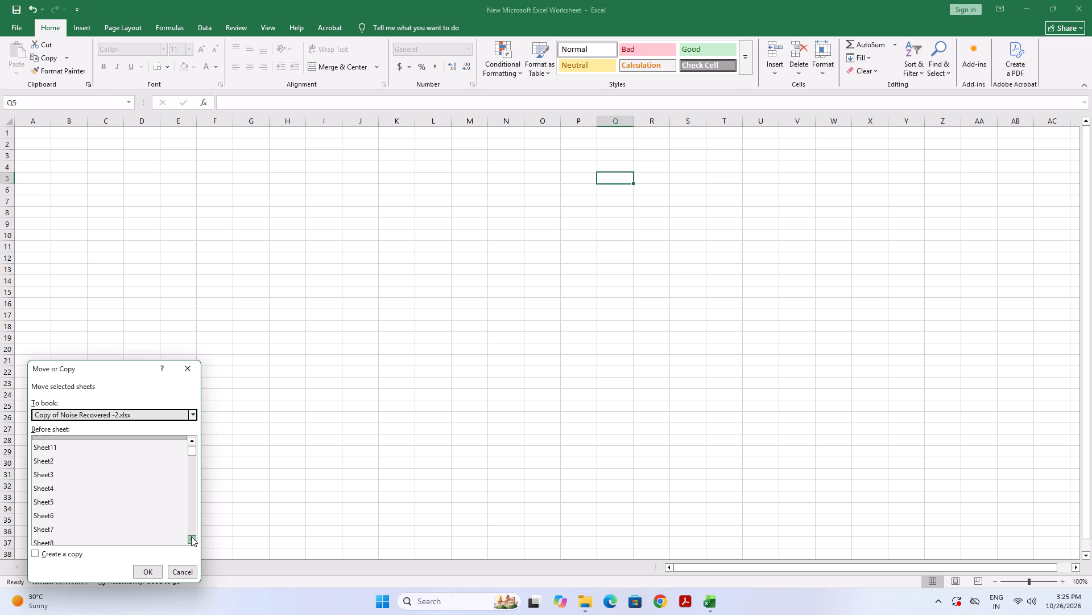
click(191, 536)
click(191, 536)
click(191, 536)
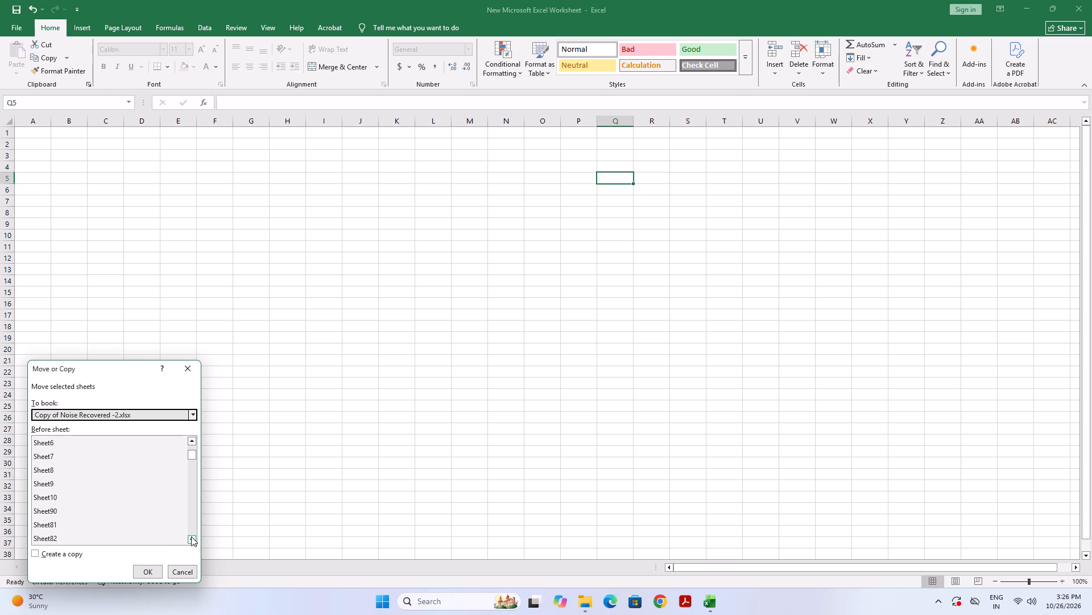
click(191, 536)
click(191, 536)
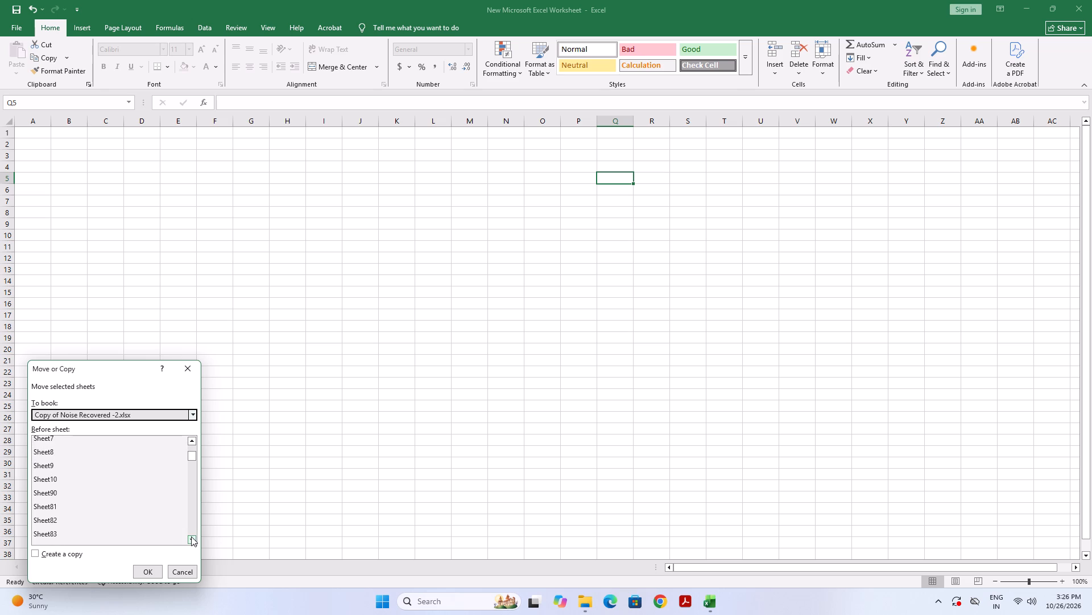
click(191, 536)
double_click(191, 536)
click(191, 536)
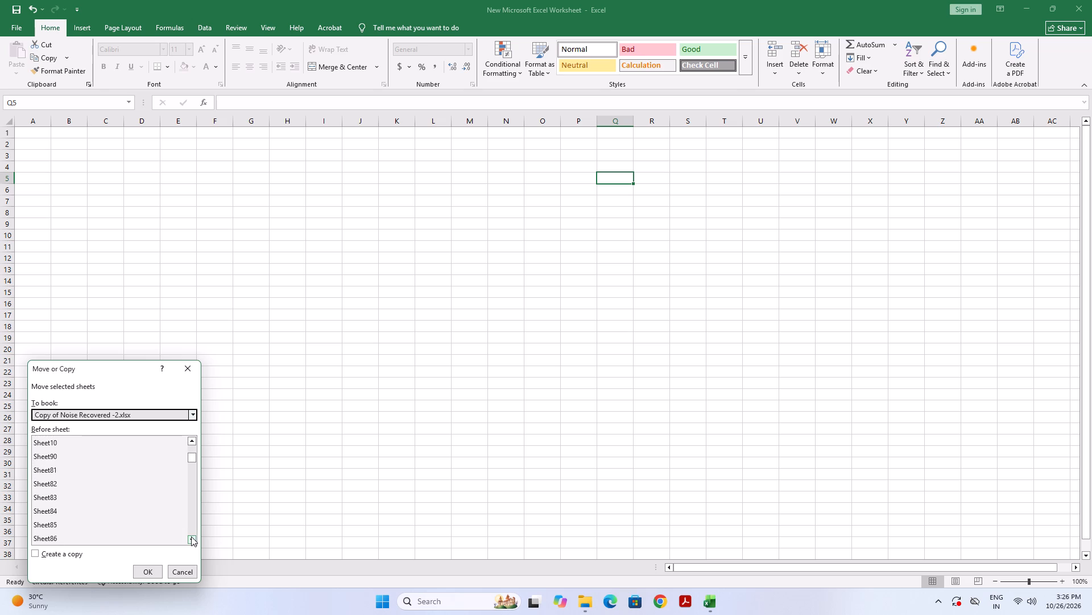
click(191, 536)
click(191, 536)
click(191, 536)
click(191, 536)
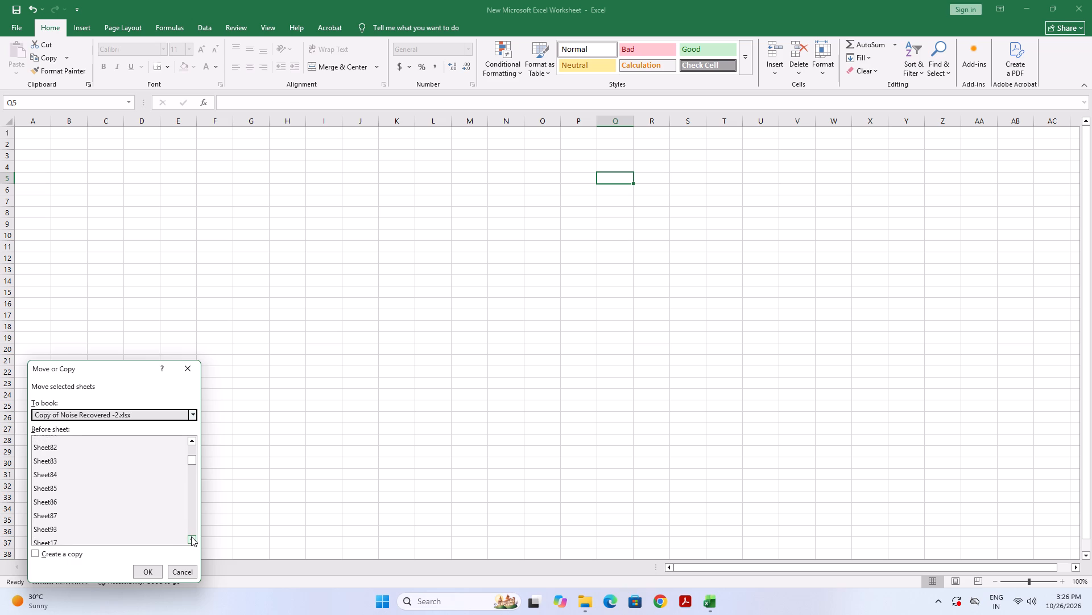
click(191, 536)
click(191, 536)
click(191, 536)
click(191, 536)
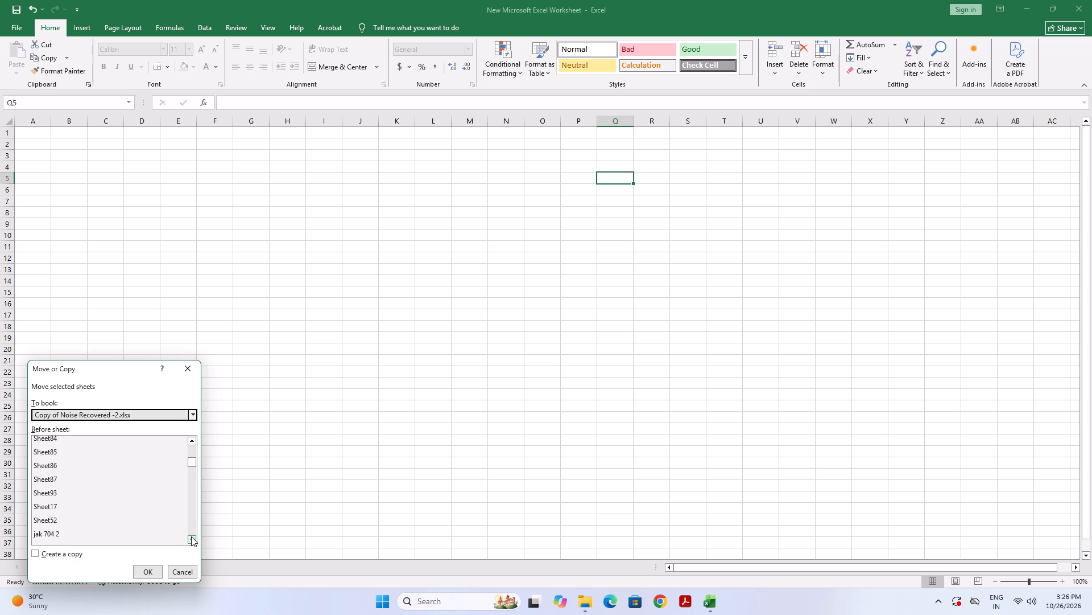
click(191, 536)
click(191, 536)
click(191, 536)
click(191, 536)
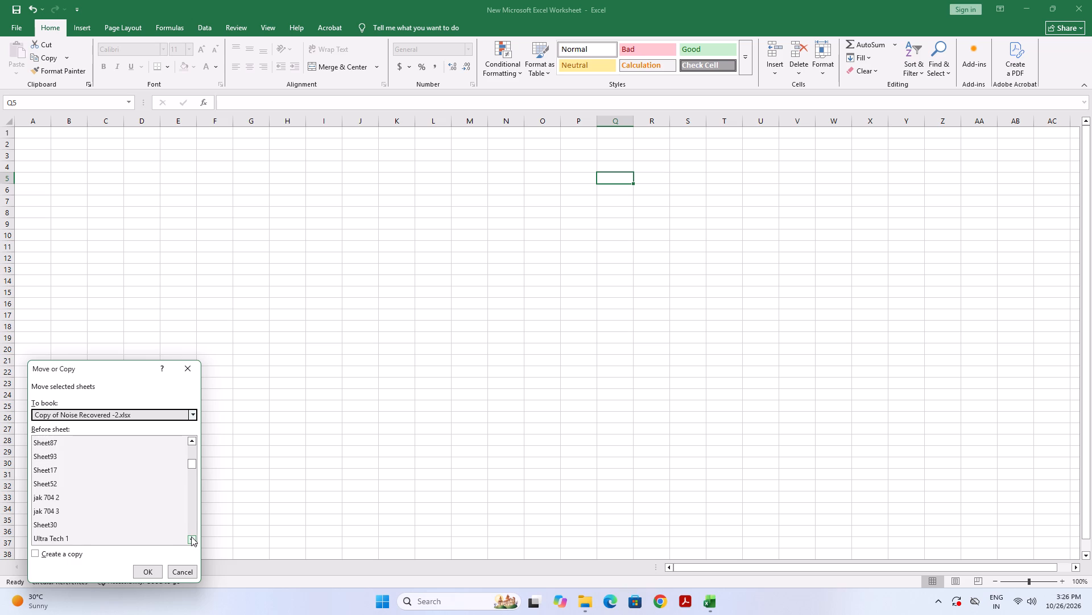
click(191, 536)
click(191, 536)
click(191, 536)
click(191, 536)
click(191, 536)
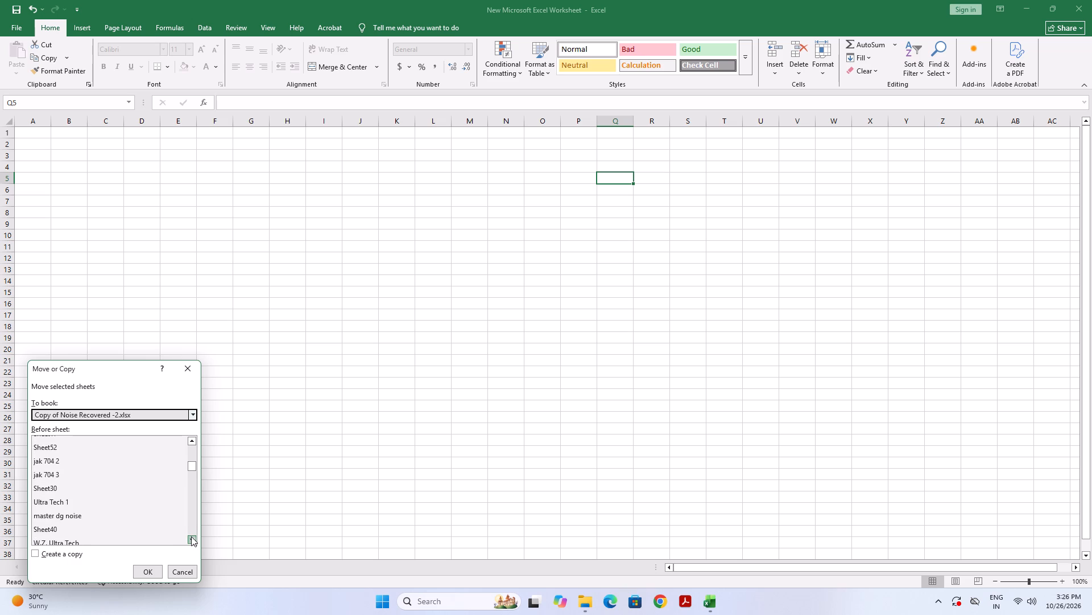
click(191, 536)
click(191, 536)
click(191, 536)
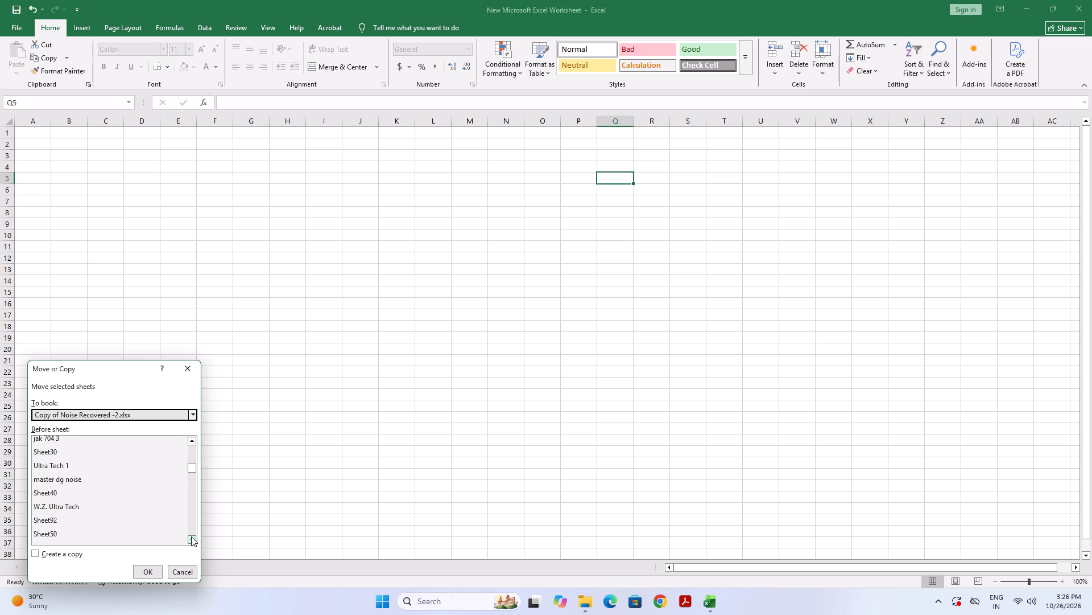
double_click(191, 536)
double_click(191, 536)
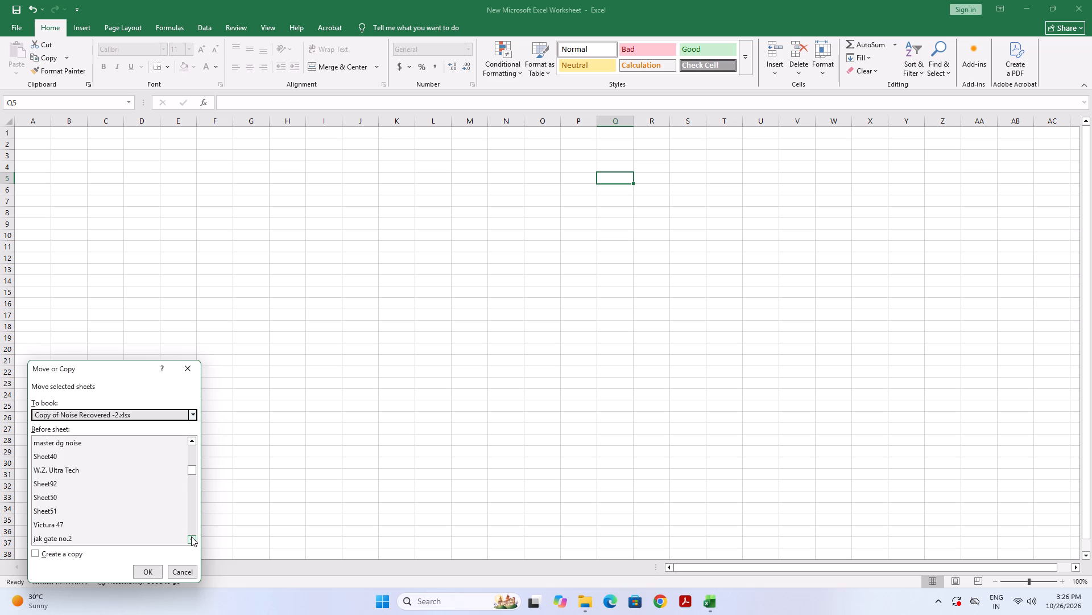
click(191, 536)
click(191, 536)
click(191, 536)
click(191, 536)
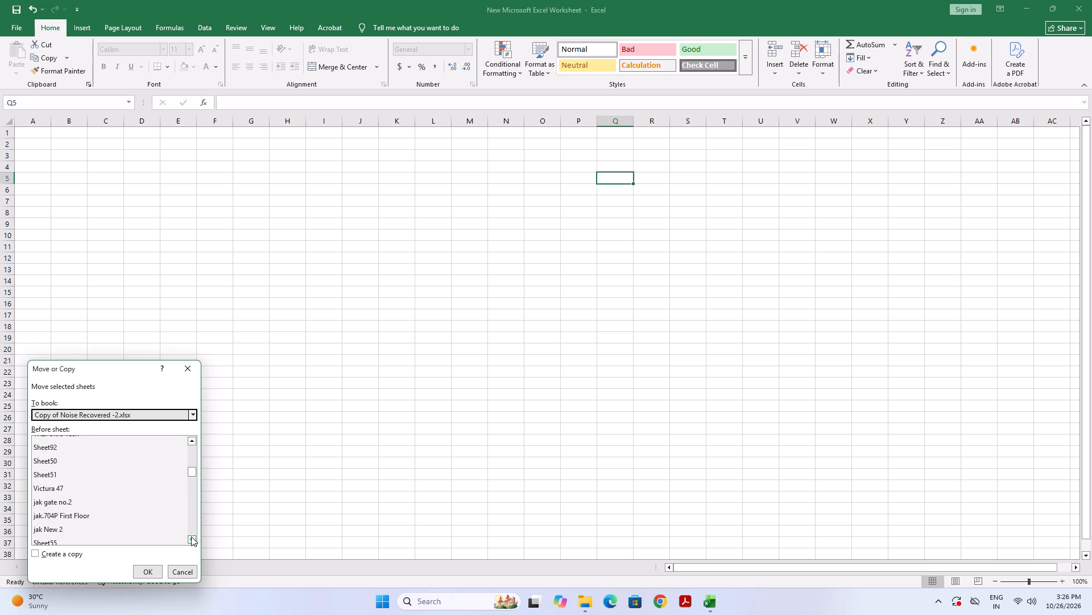
click(191, 536)
click(191, 536)
click(191, 536)
click(191, 536)
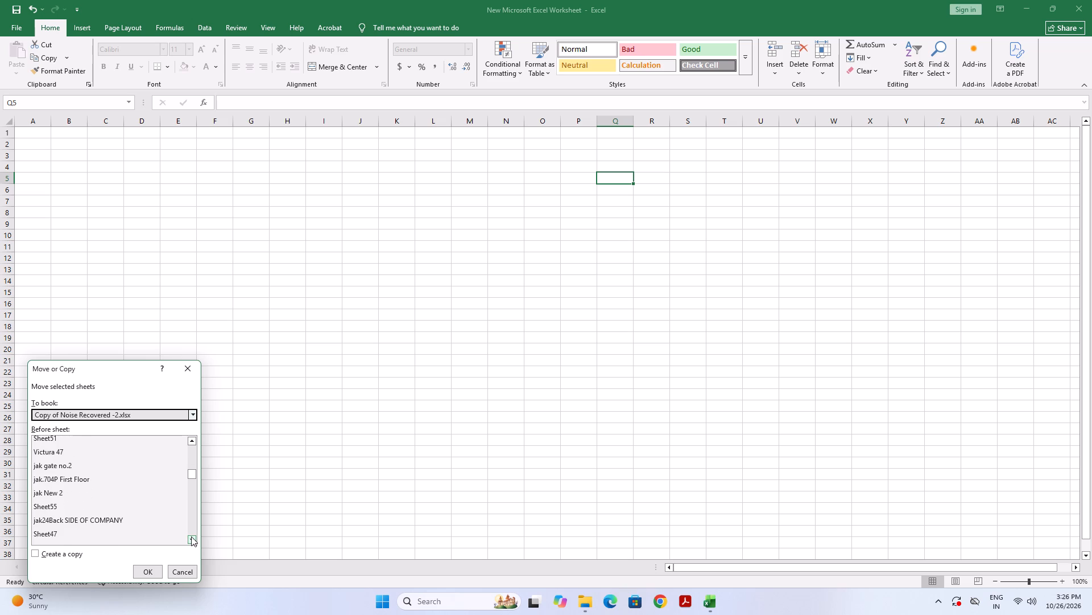
click(191, 536)
click(191, 536)
click(191, 536)
click(191, 536)
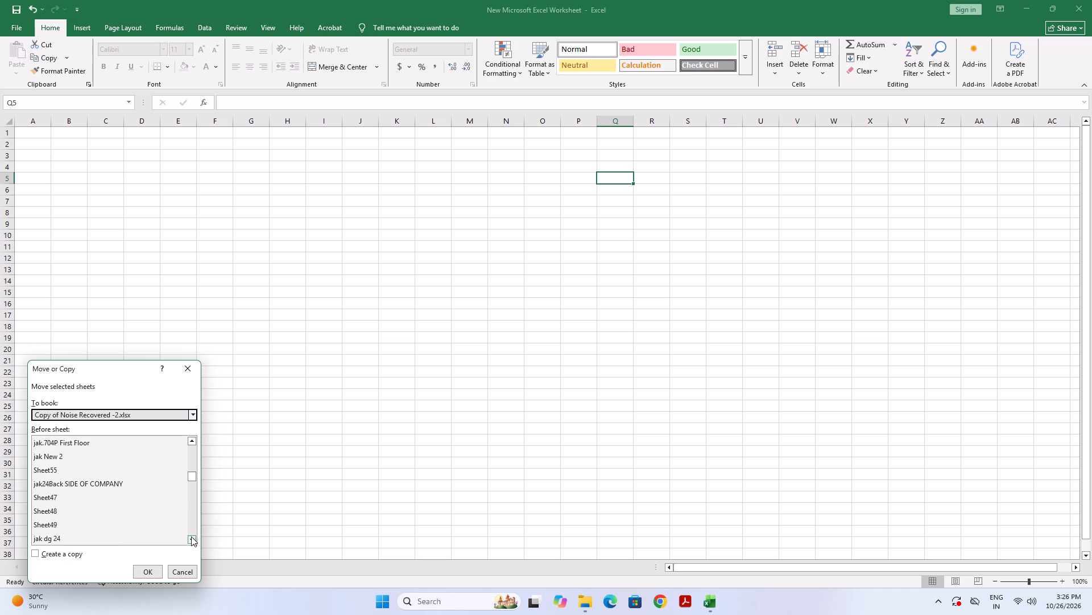
click(191, 536)
click(191, 536)
click(191, 536)
click(191, 536)
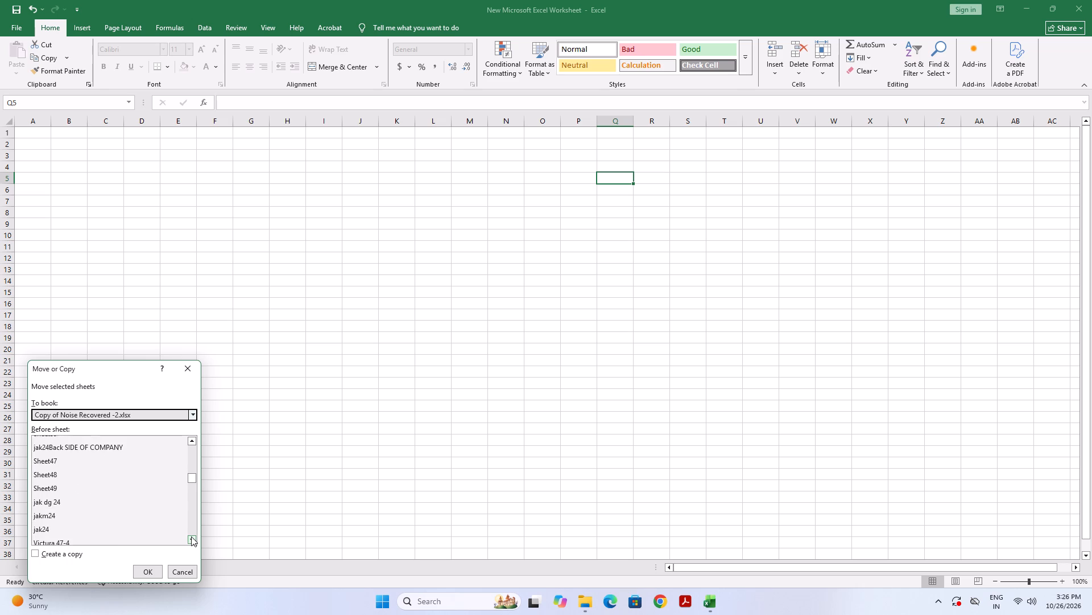
click(191, 536)
click(191, 536)
click(191, 536)
click(191, 536)
click(191, 536)
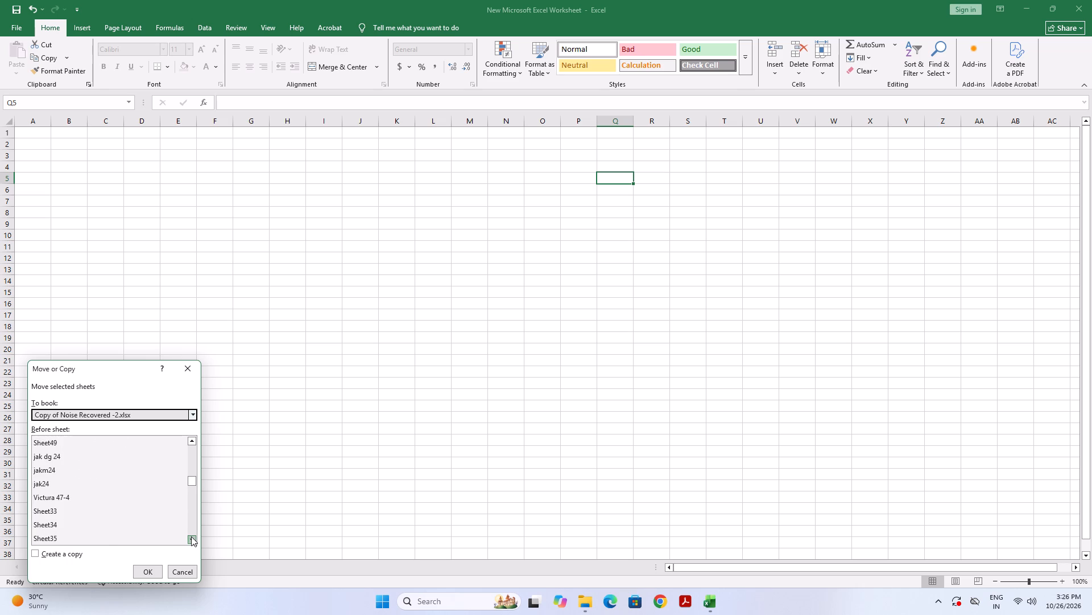
double_click(191, 536)
double_click(191, 536)
click(191, 536)
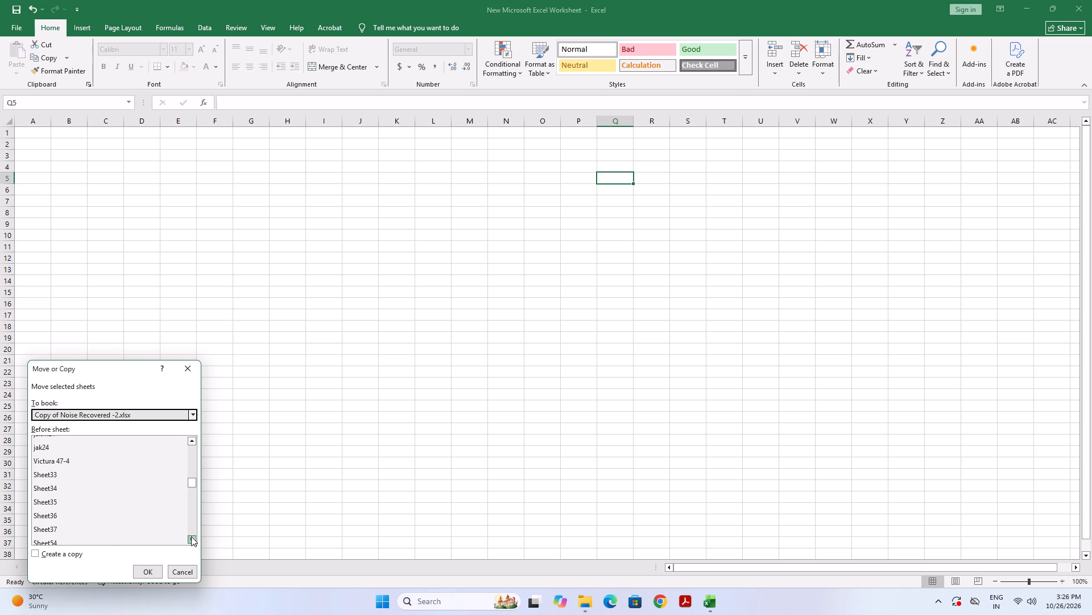
click(191, 536)
click(191, 536)
triple_click(191, 536)
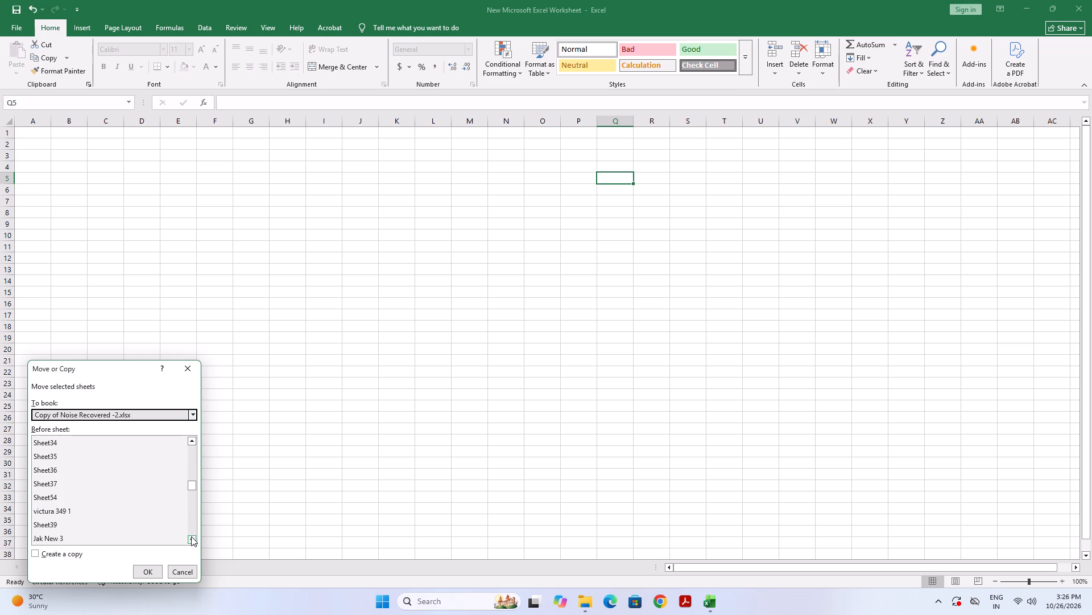
double_click(191, 536)
click(191, 536)
click(191, 536)
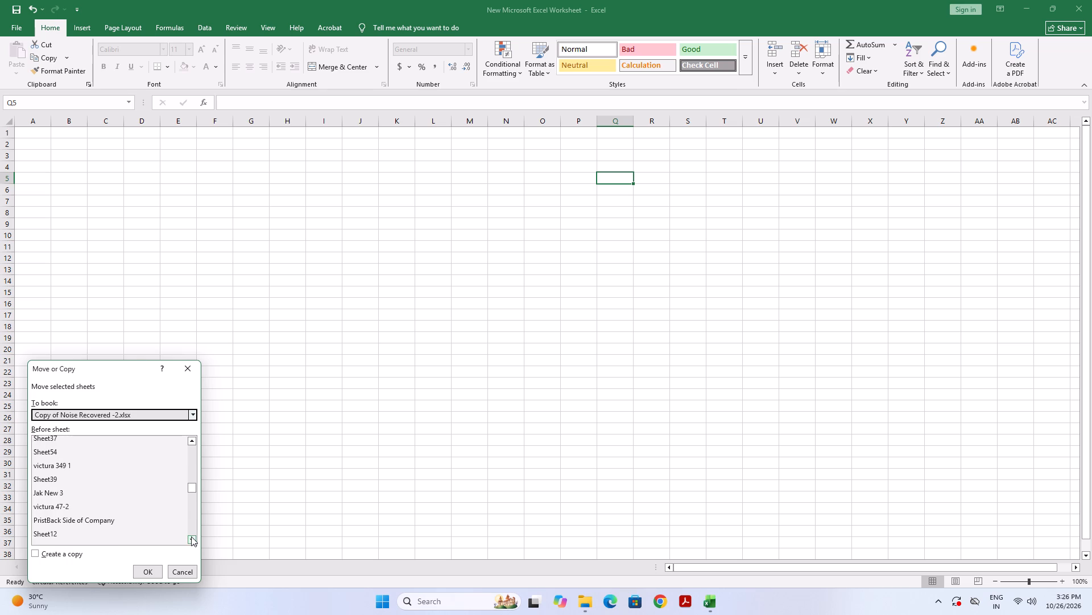
double_click(191, 536)
triple_click(191, 536)
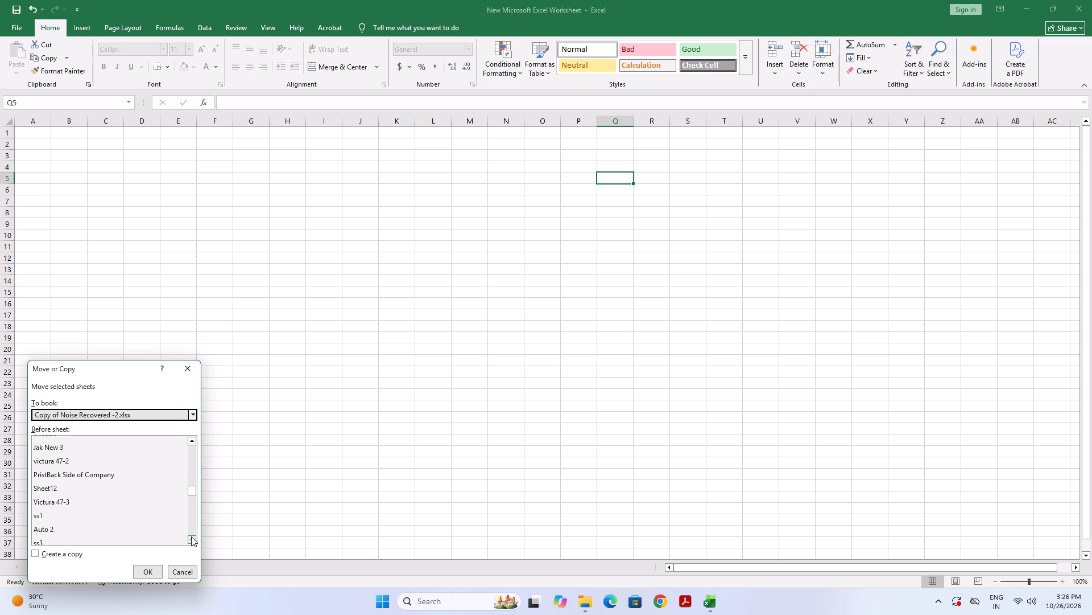
click(84, 524)
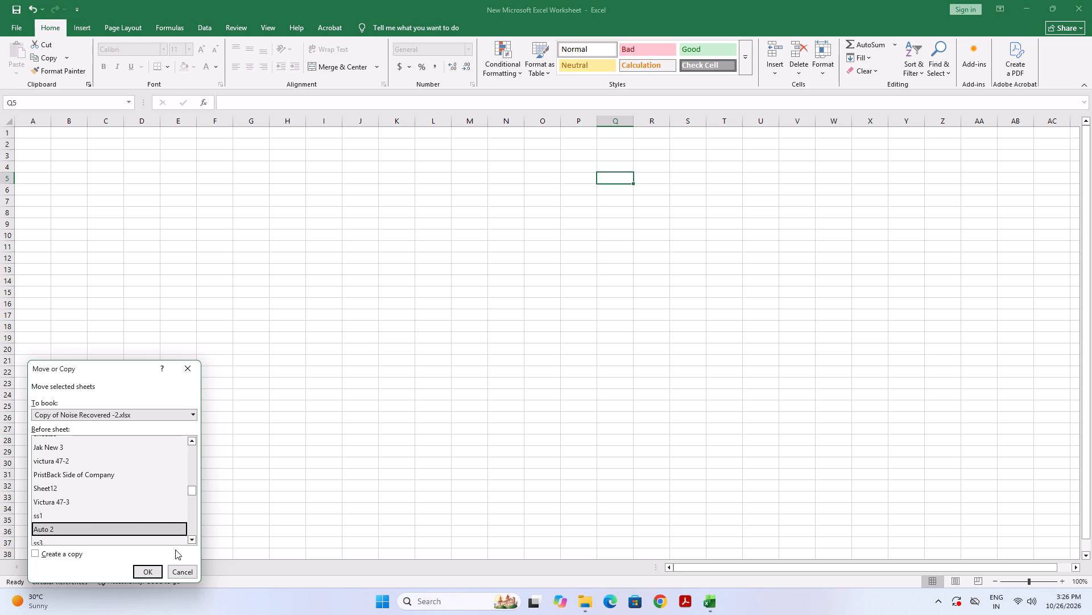
click(156, 576)
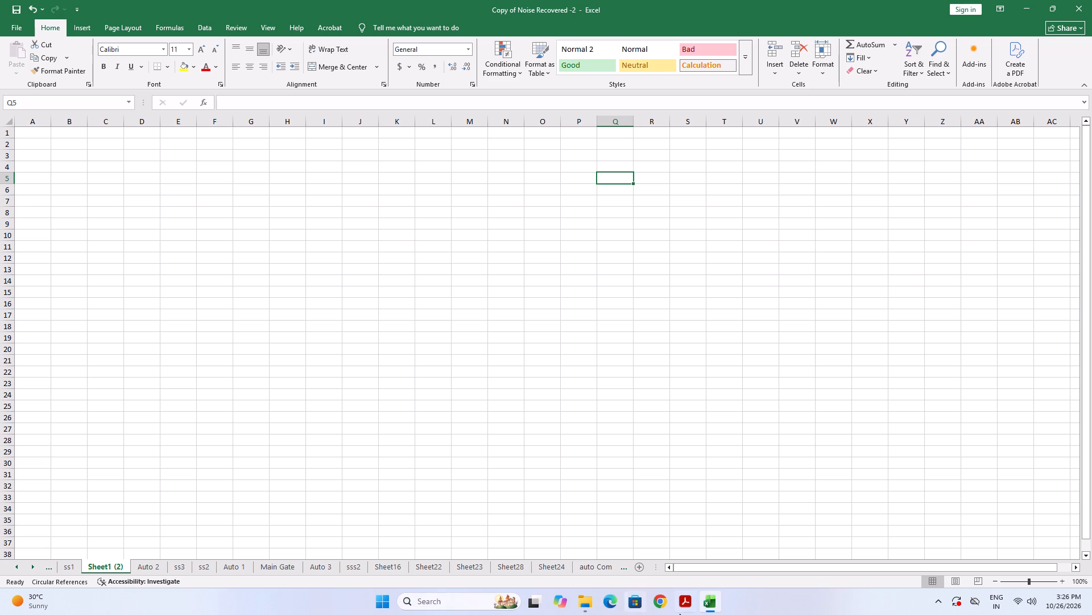
Switch to File Explorer and open New Microsoft Excel Worksheet from the USB drive's Auto Noise folder.
click(715, 605)
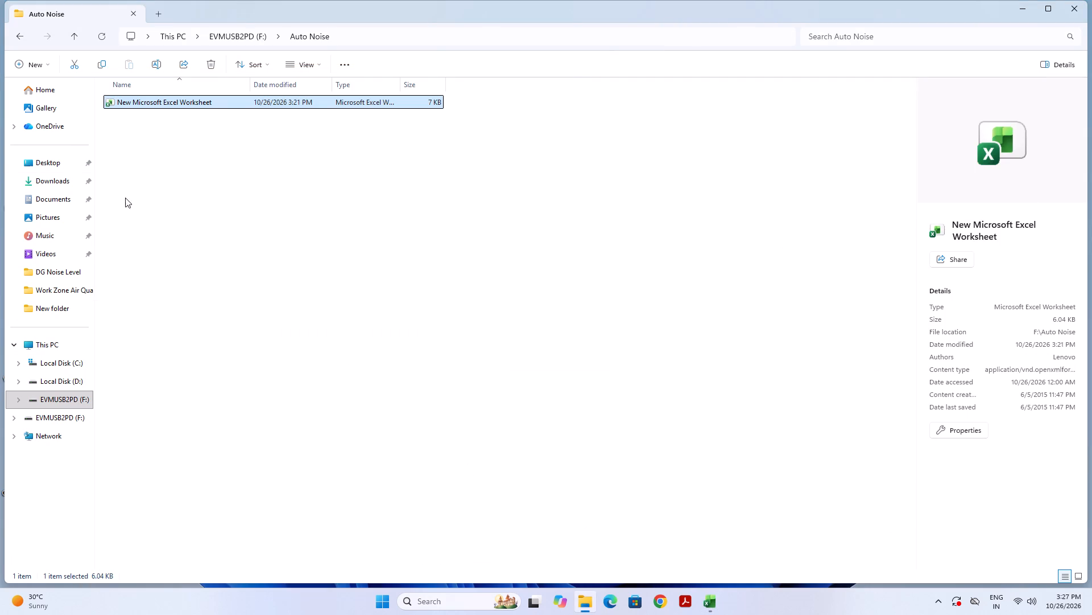
double_click(152, 99)
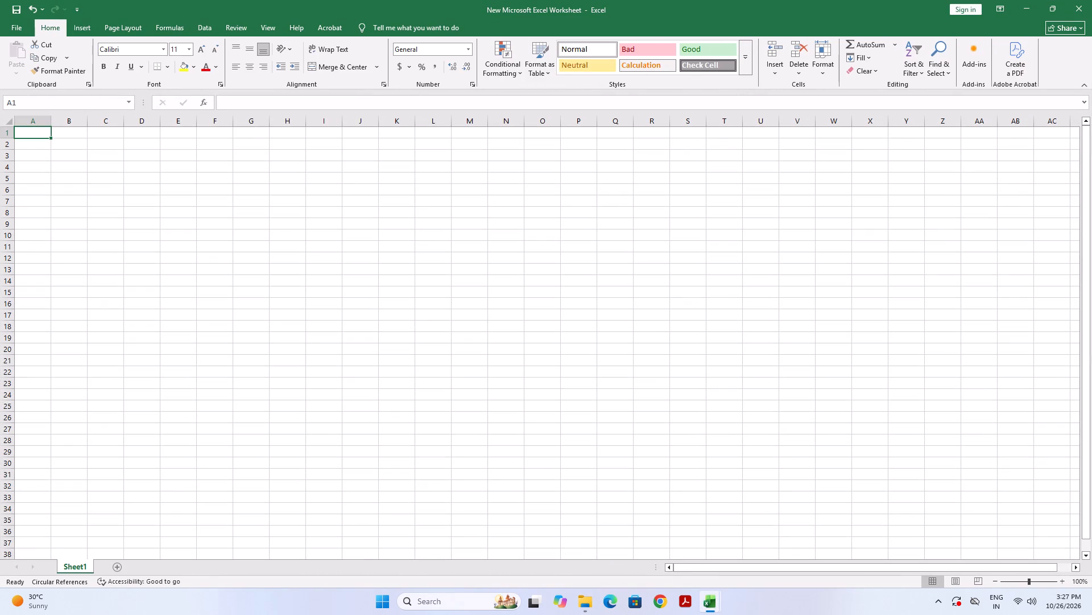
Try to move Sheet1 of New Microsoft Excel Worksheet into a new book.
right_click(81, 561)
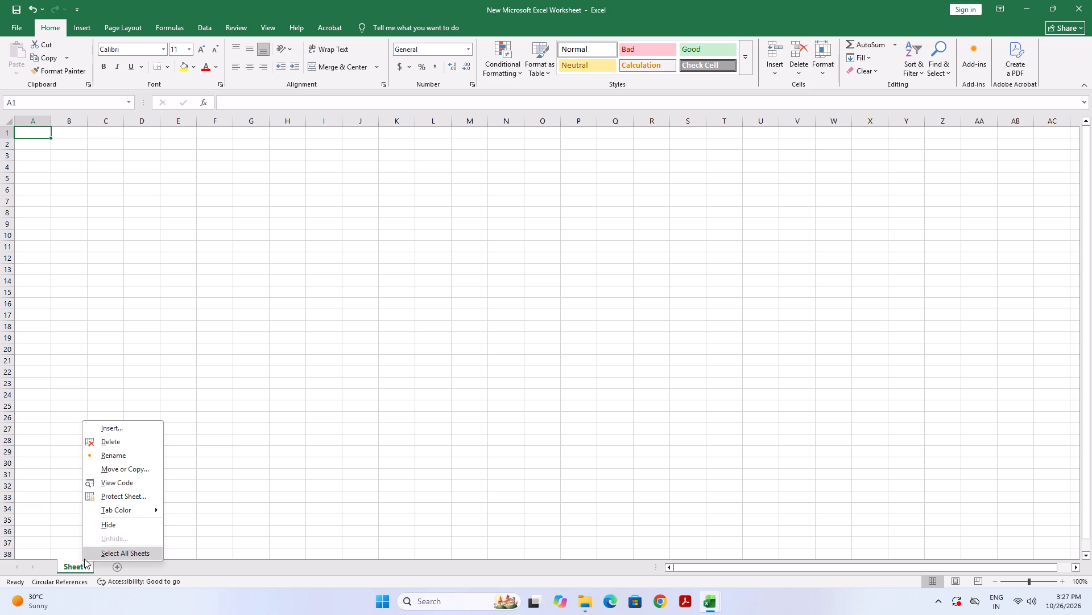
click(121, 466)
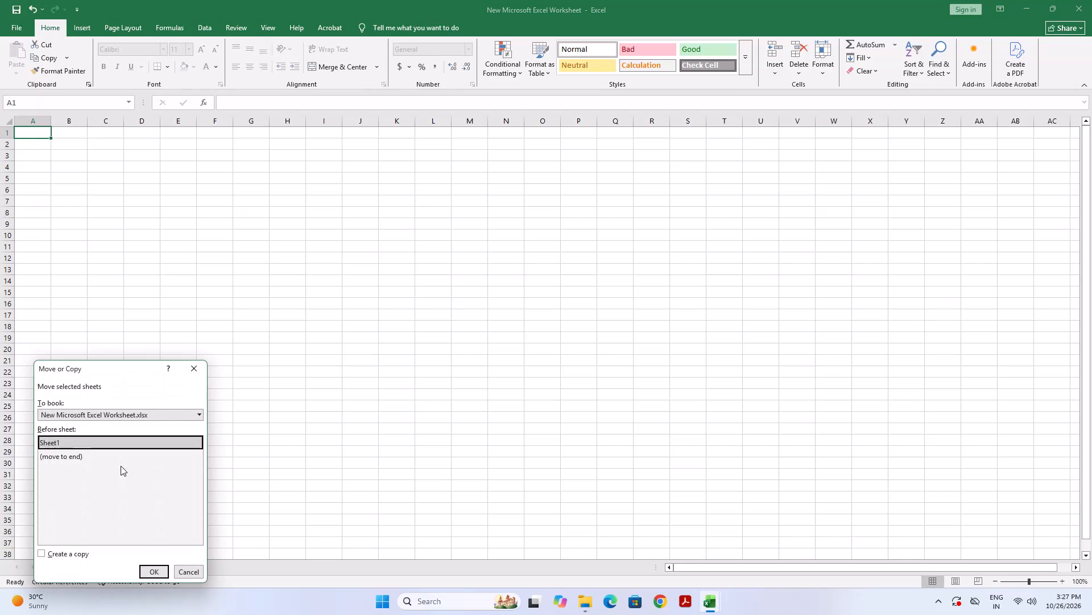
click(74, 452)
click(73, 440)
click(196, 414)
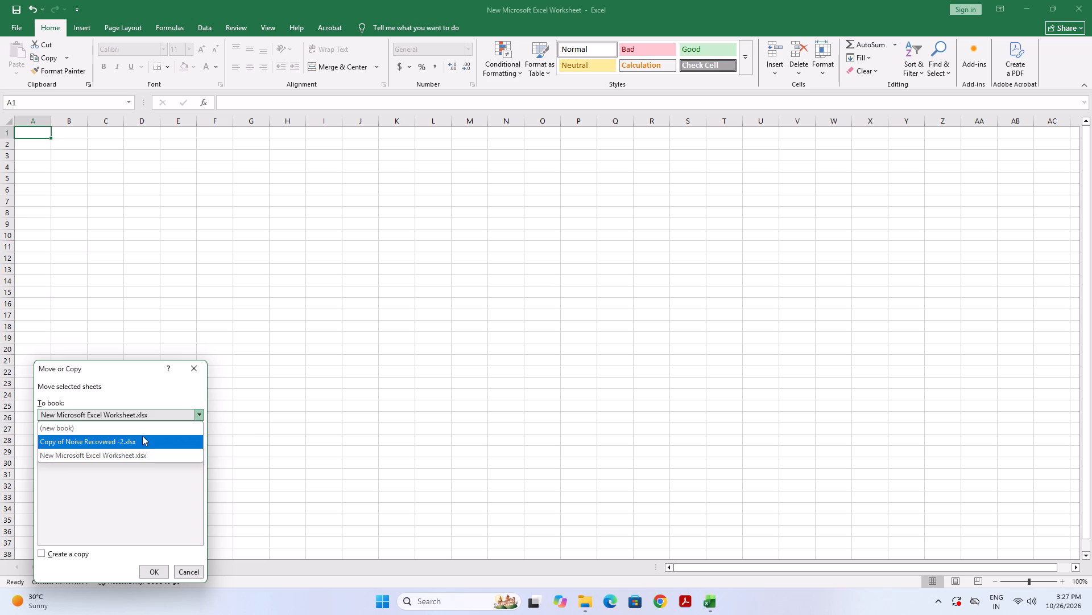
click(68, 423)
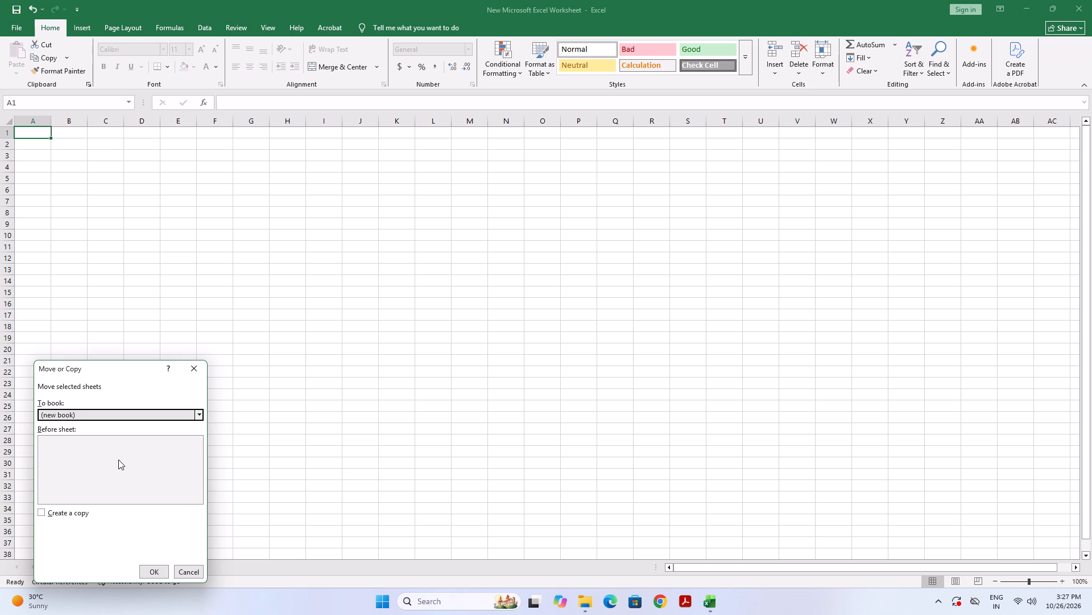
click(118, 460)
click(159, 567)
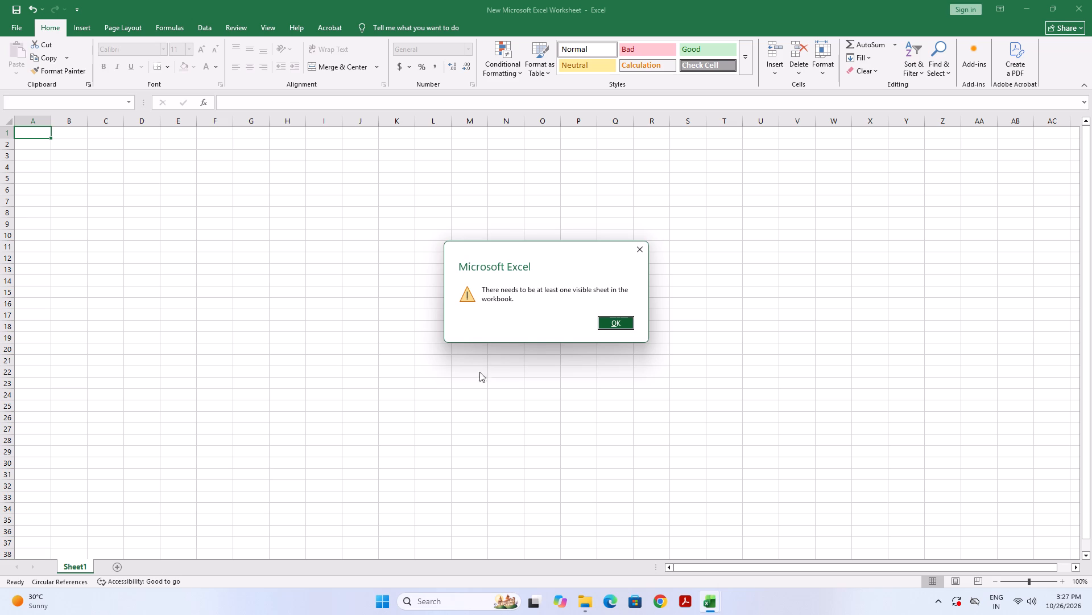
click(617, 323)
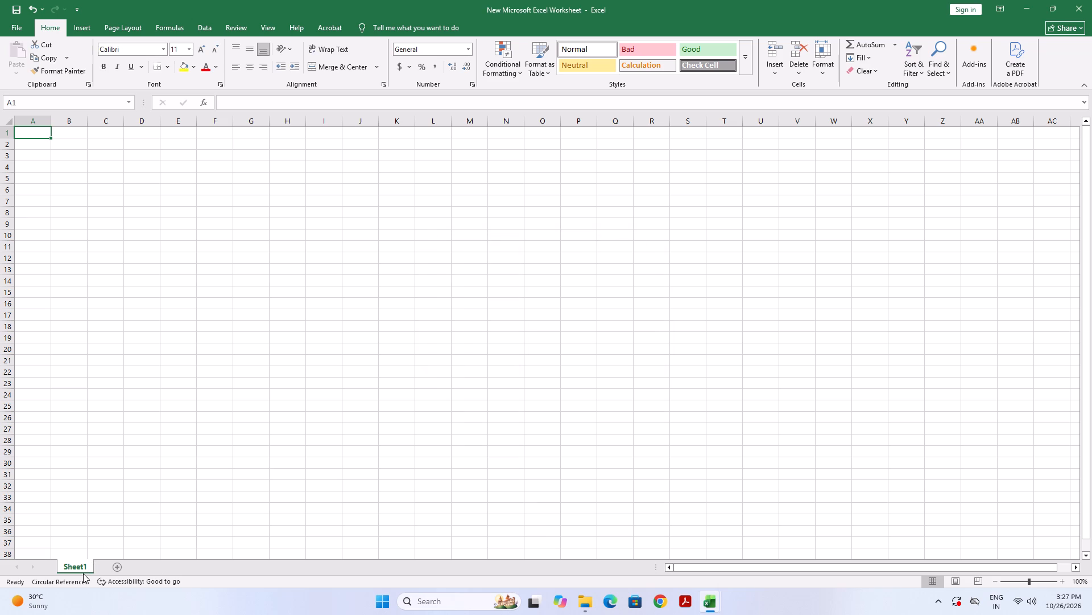
Create a copy of Sheet1 in the workbook Copy of Noise Recovered -2.xlsx, placing it before the auto Com sheet.
click(69, 584)
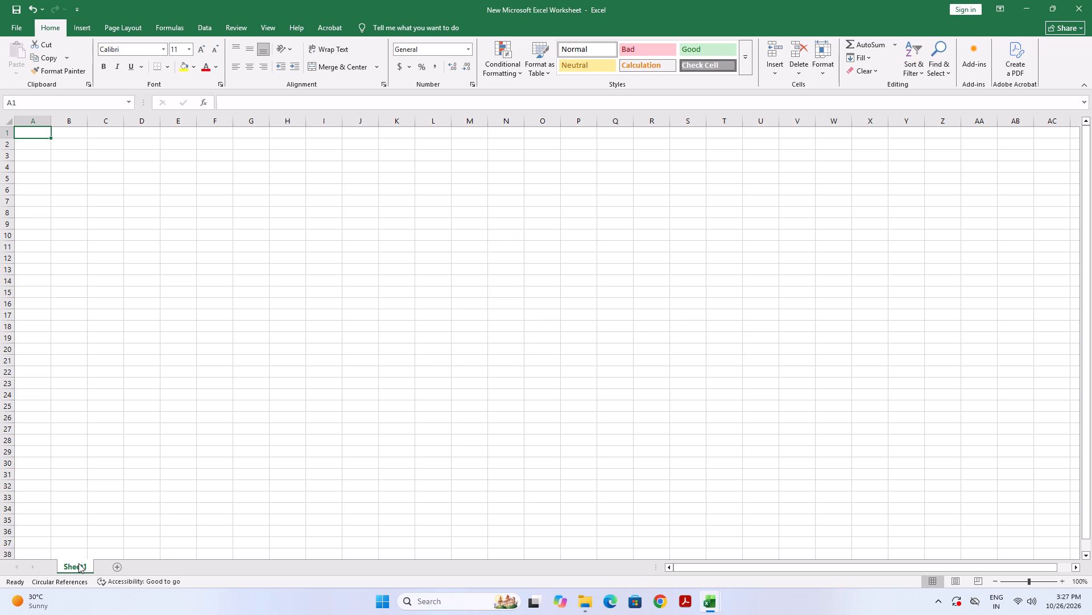
right_click(78, 563)
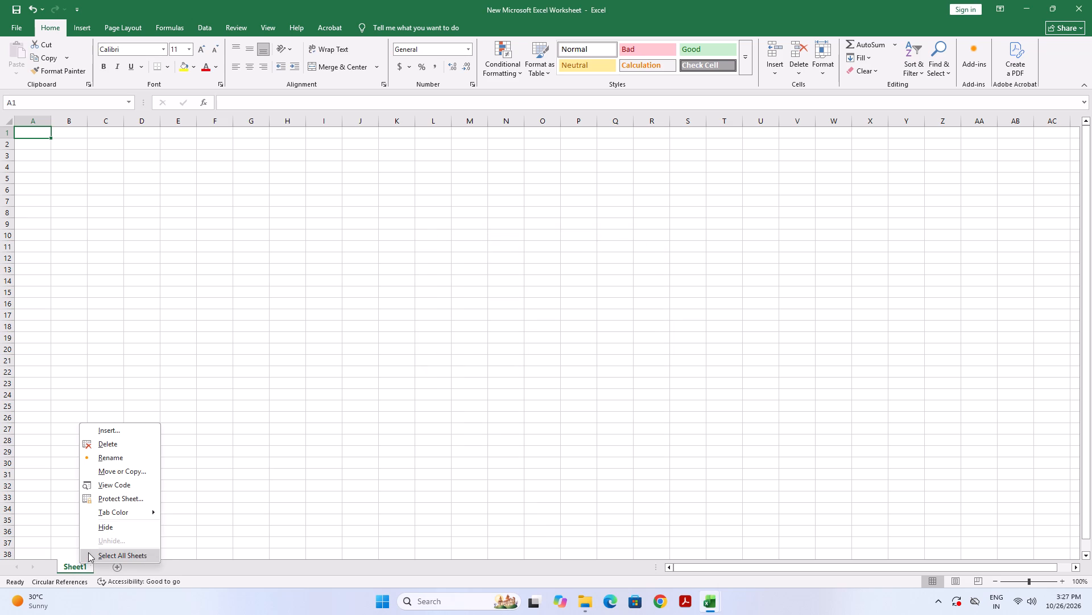
click(123, 456)
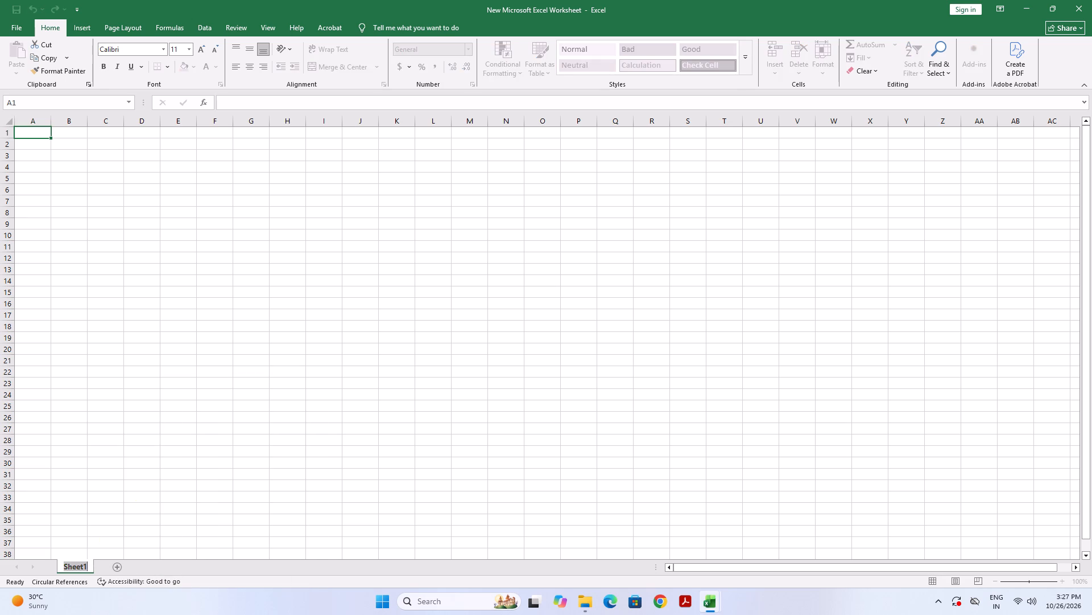
right_click(81, 571)
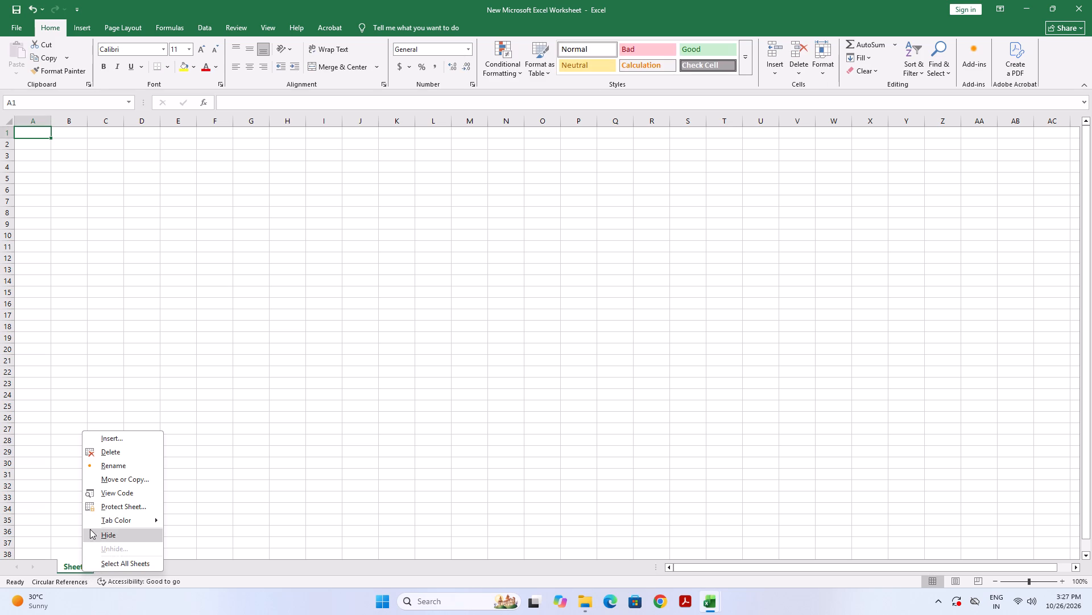
click(110, 482)
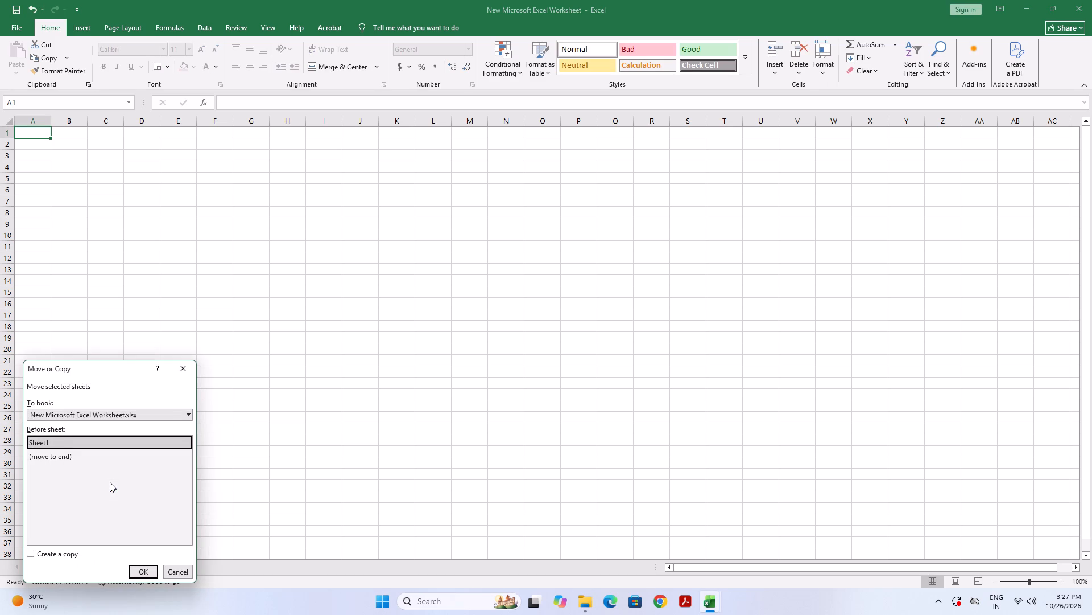
click(73, 458)
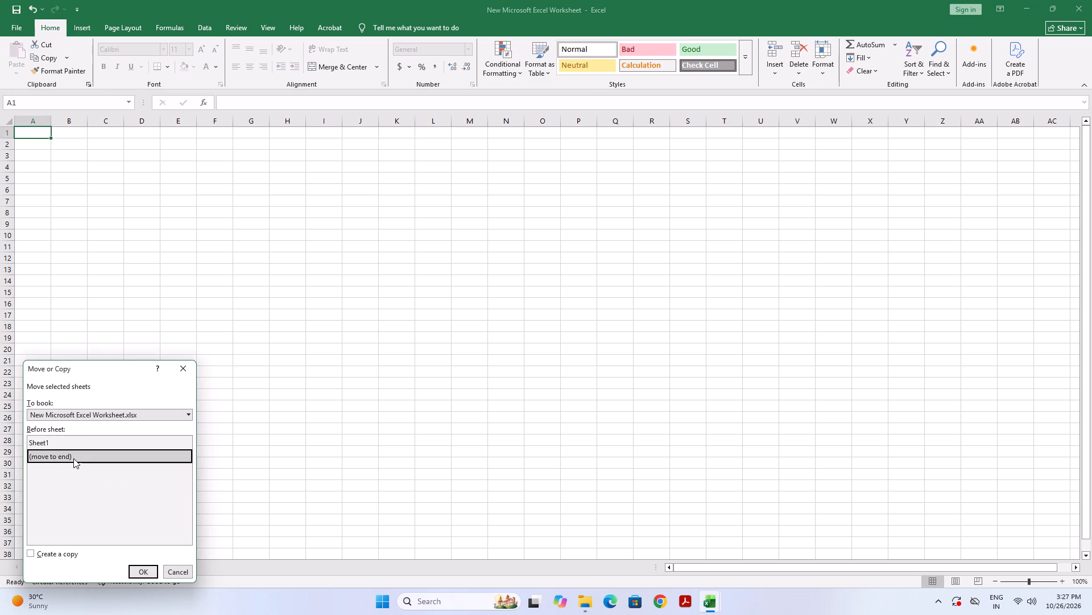
click(187, 414)
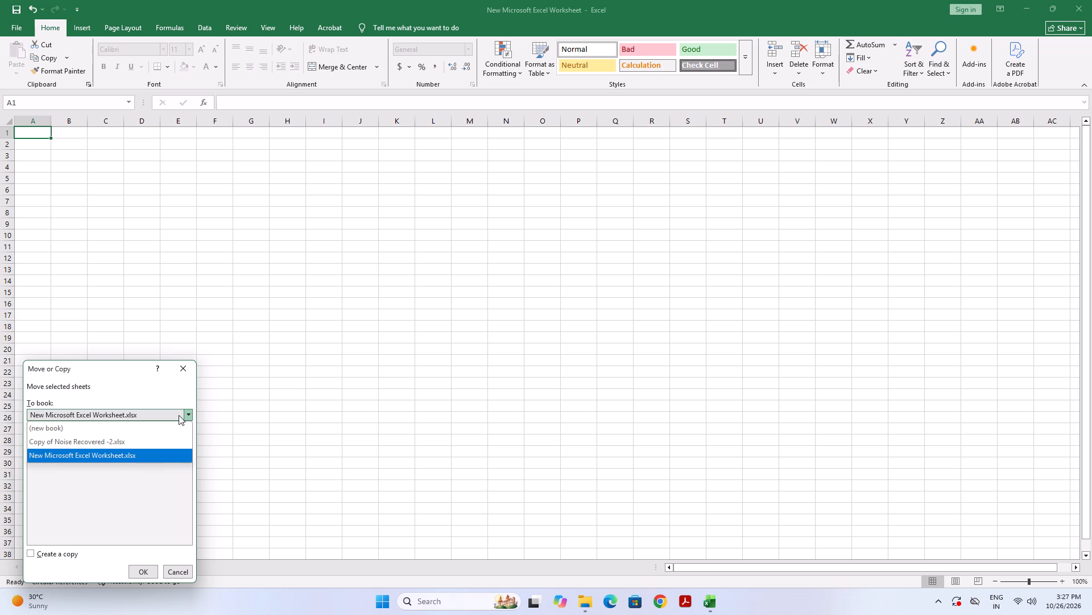
click(133, 441)
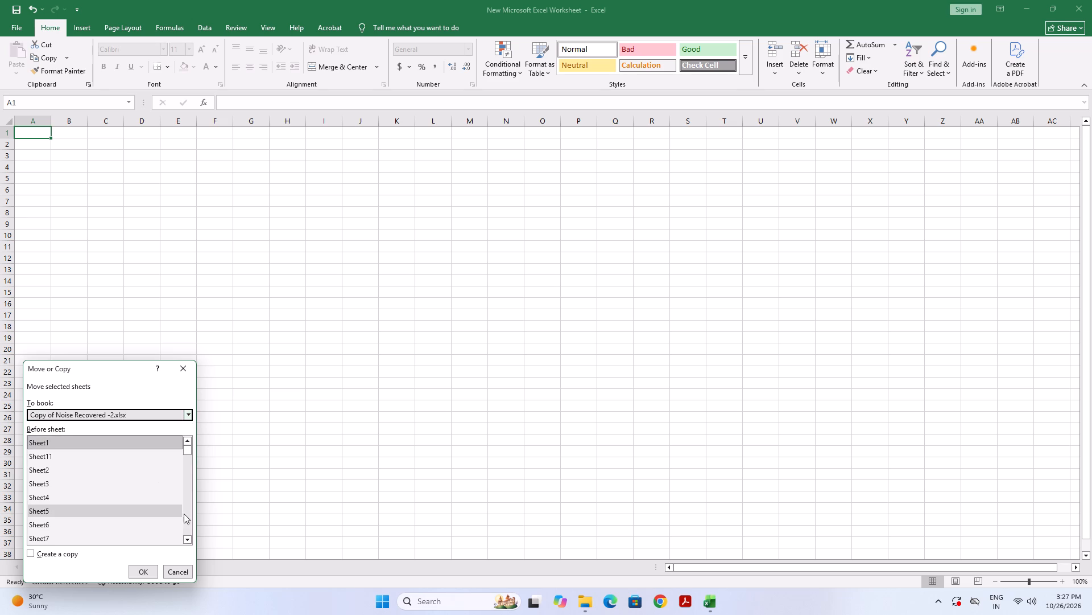
click(188, 543)
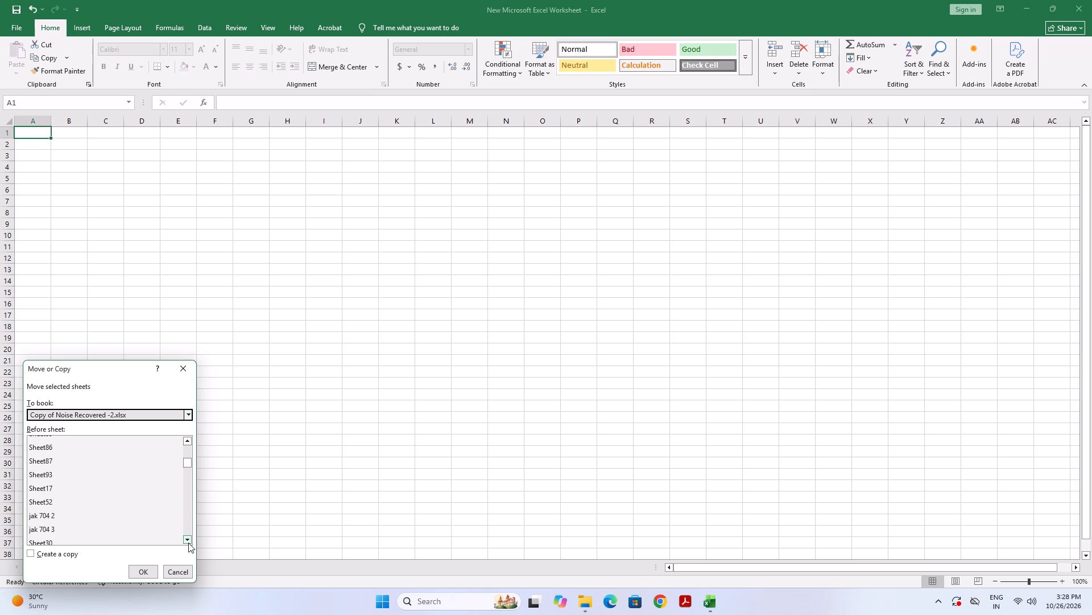
click(188, 543)
click(188, 543)
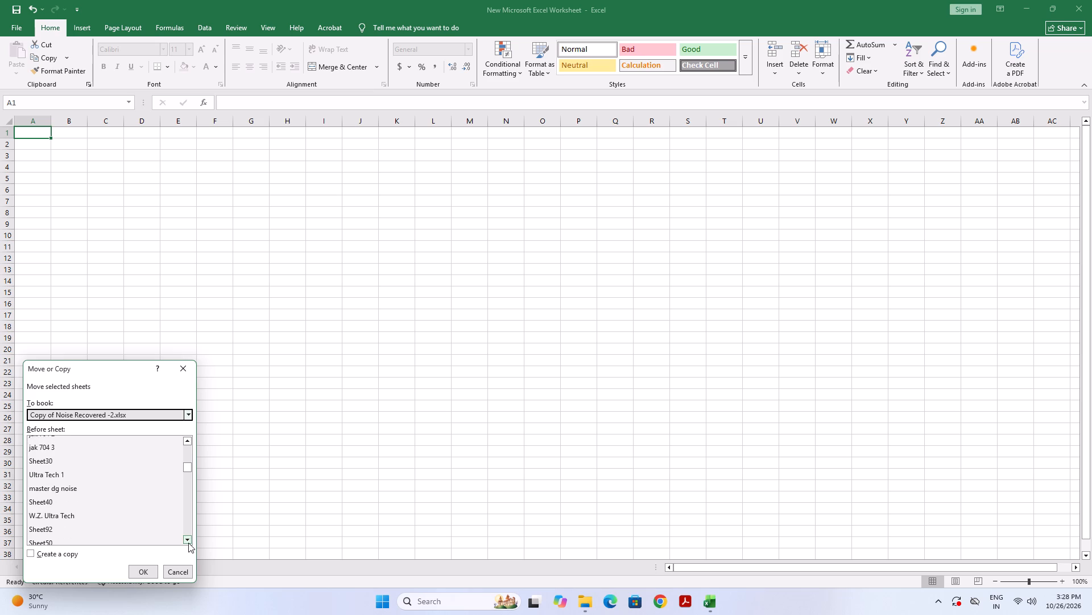
triple_click(188, 543)
double_click(188, 543)
click(188, 543)
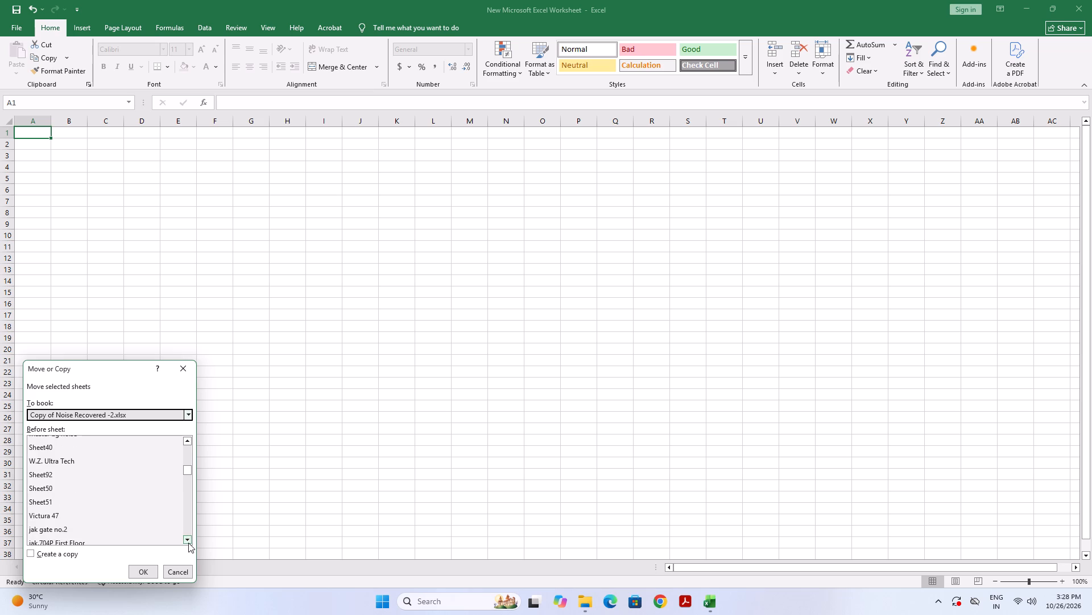
click(188, 543)
double_click(188, 543)
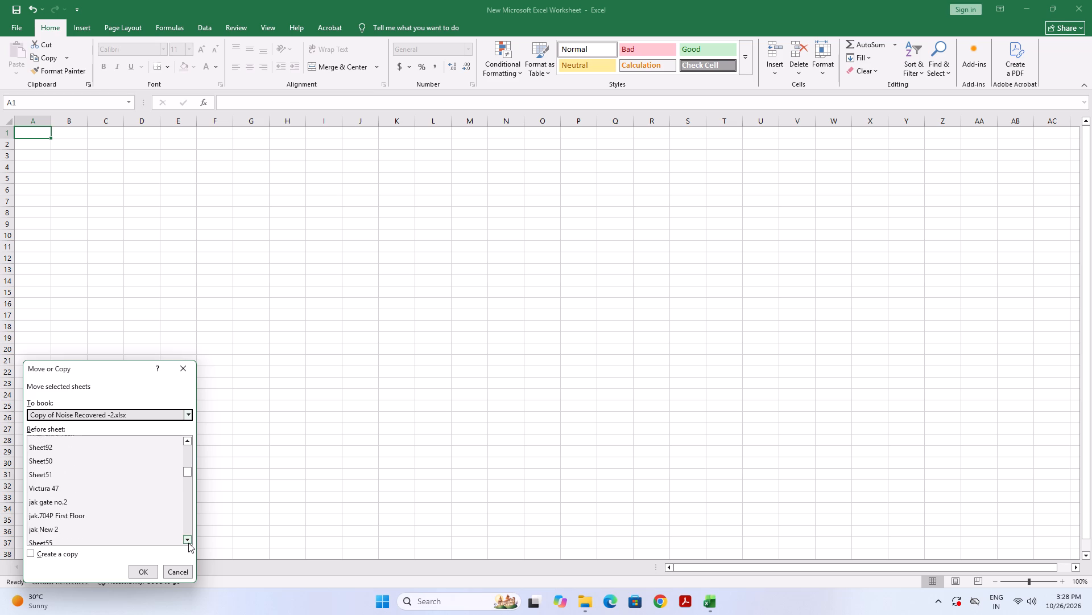
click(188, 543)
click(188, 543)
click(188, 543)
click(188, 543)
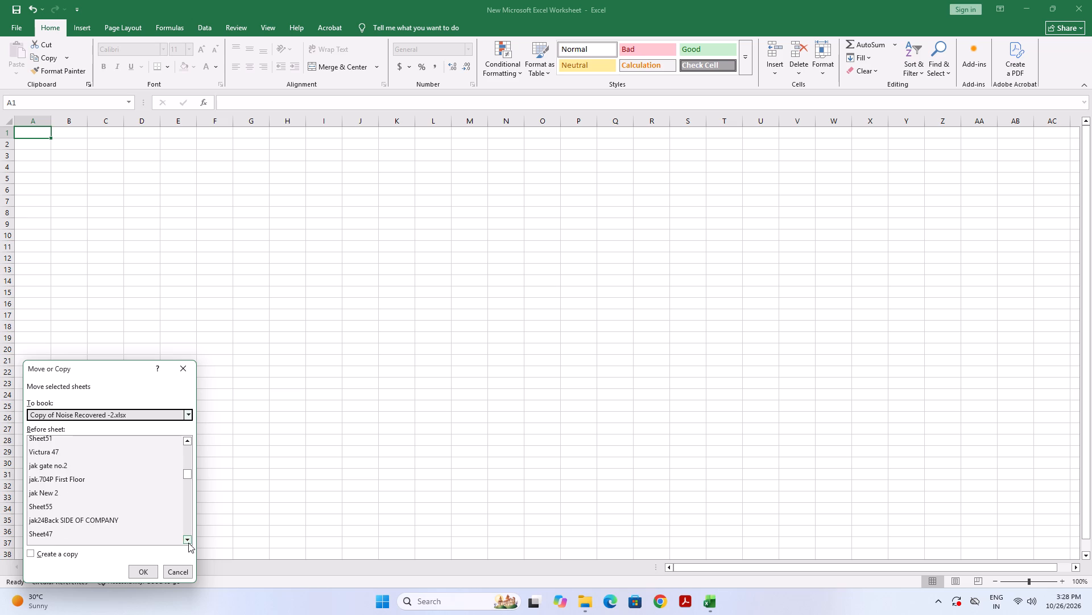
click(188, 543)
double_click(188, 543)
double_click(188, 543)
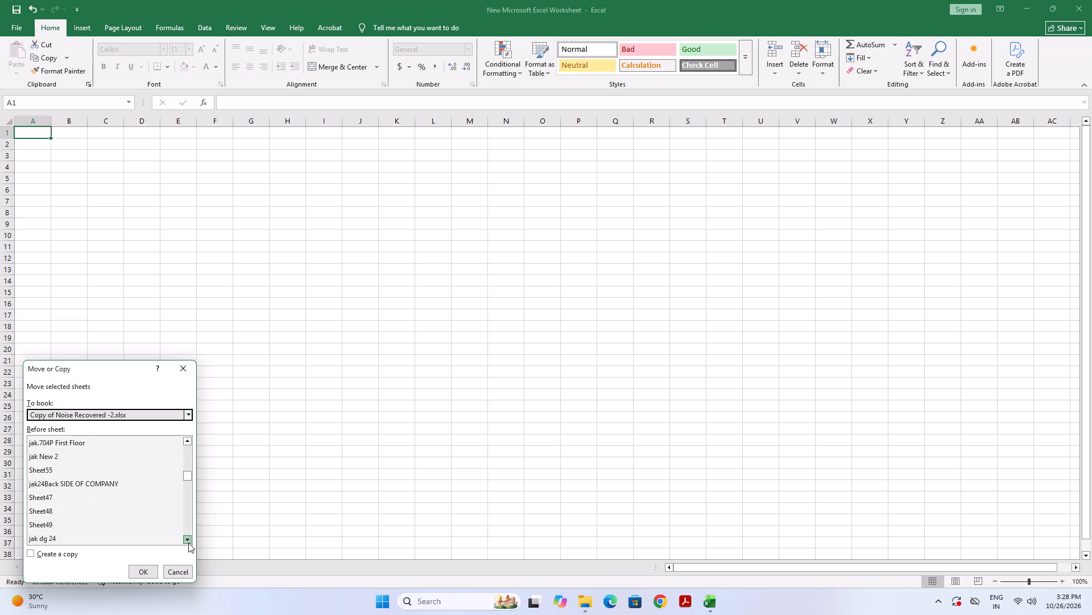
click(188, 543)
triple_click(188, 543)
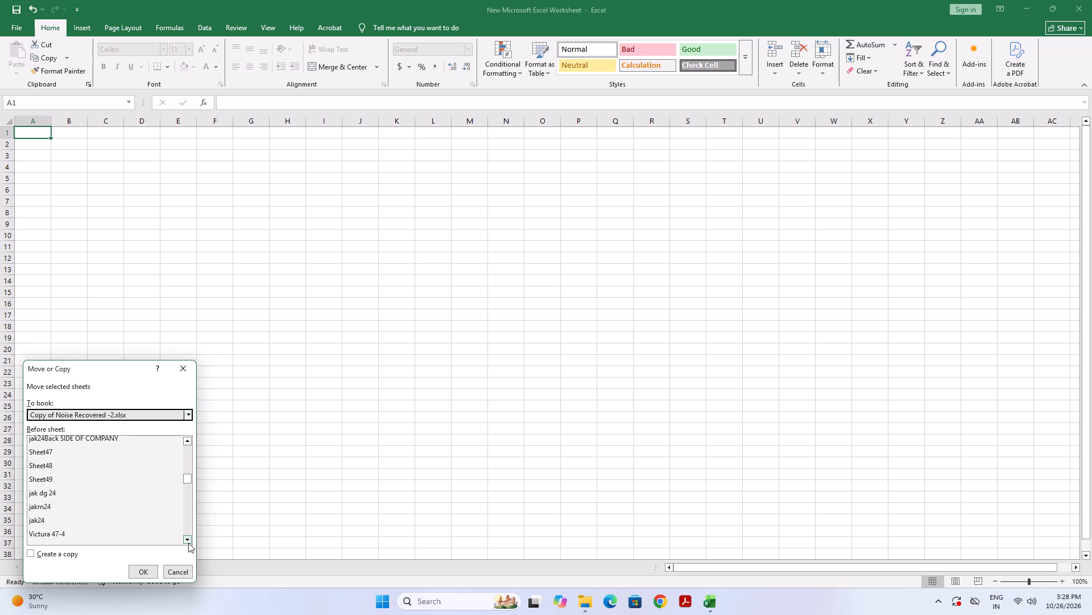
click(188, 543)
click(188, 543)
click(188, 543)
click(188, 543)
triple_click(188, 543)
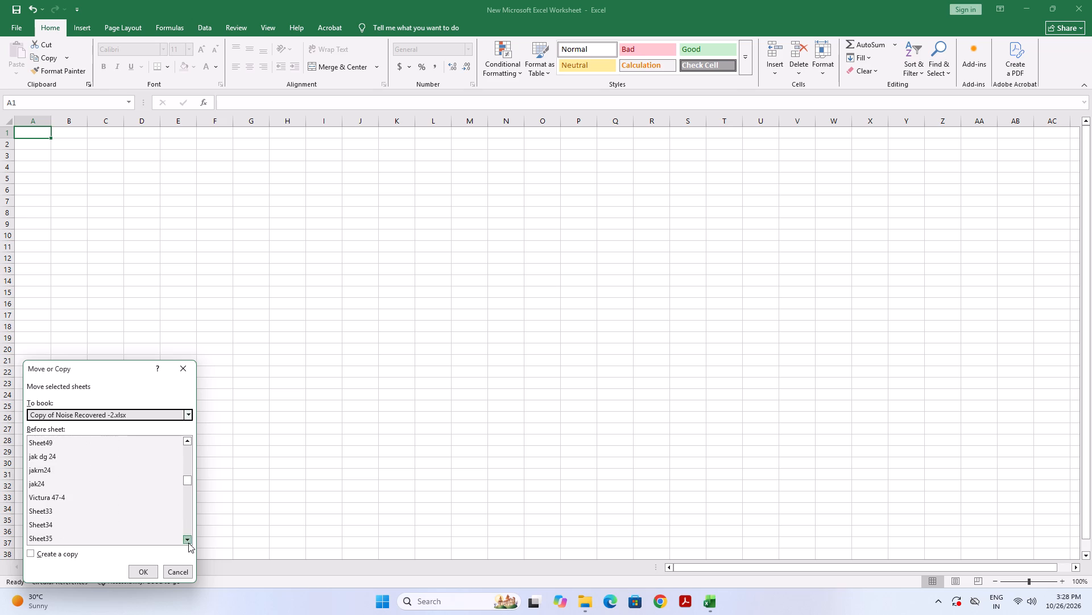
double_click(188, 543)
double_click(188, 543)
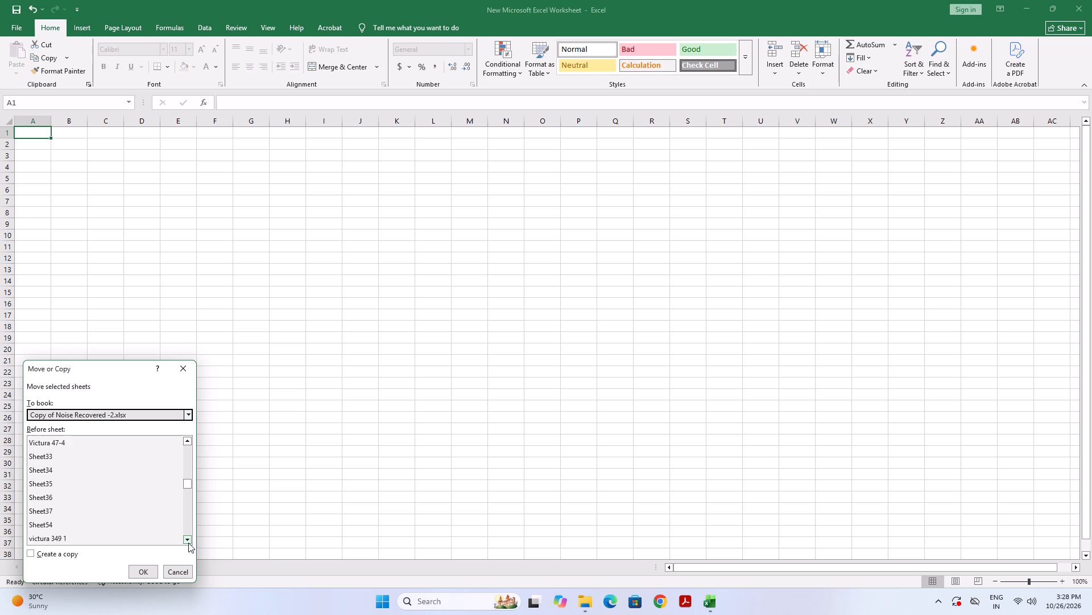
double_click(188, 543)
click(188, 543)
click(188, 543)
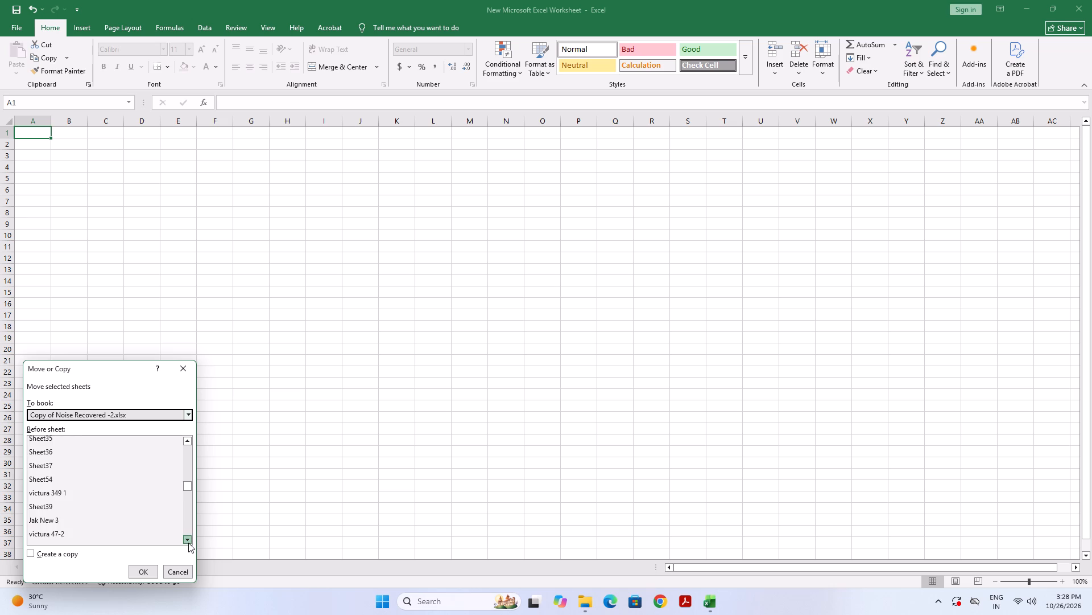
click(188, 543)
click(188, 543)
click(188, 543)
double_click(188, 543)
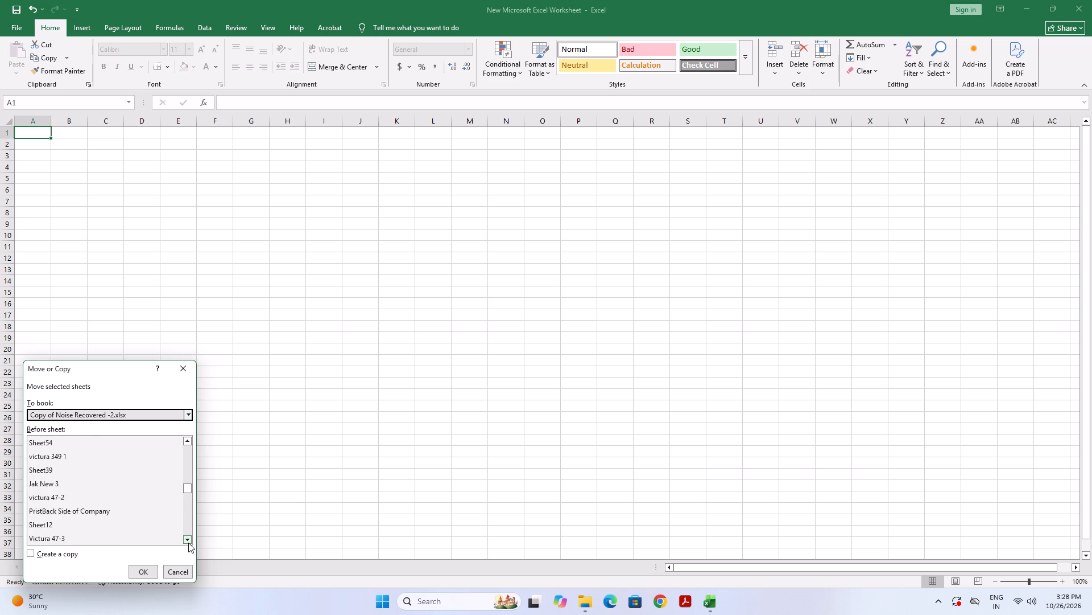
double_click(188, 543)
double_click(188, 543)
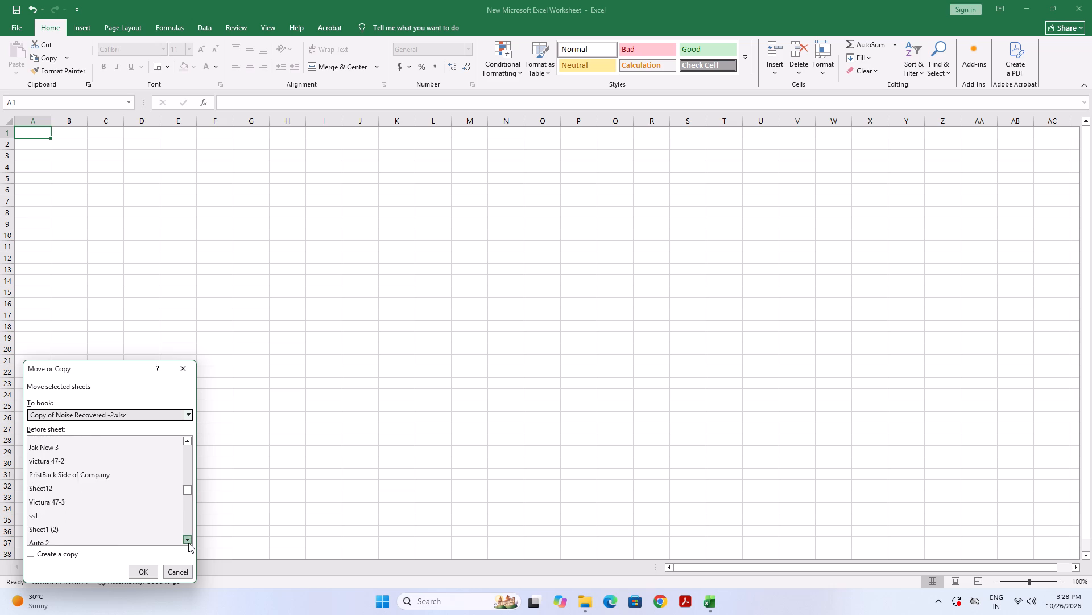
click(188, 543)
click(188, 543)
click(188, 543)
click(188, 543)
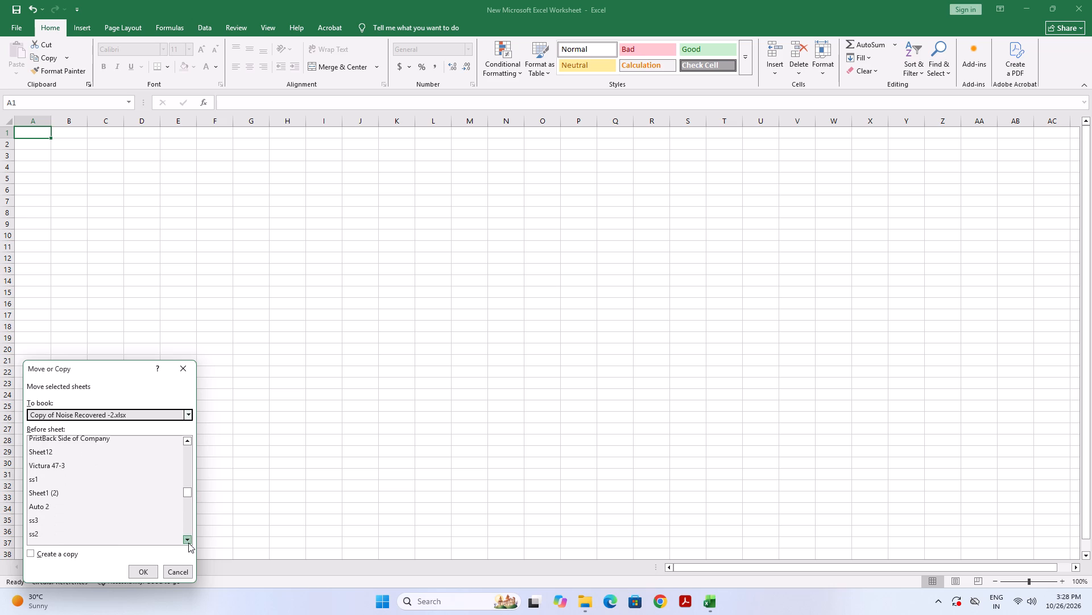
click(188, 543)
click(188, 543)
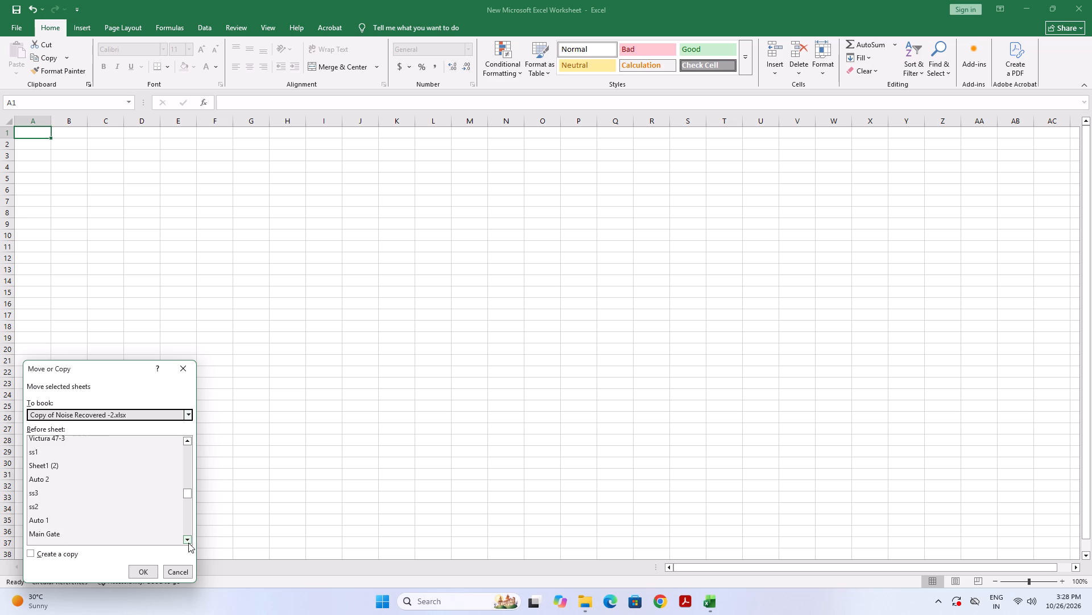
click(188, 543)
click(188, 543)
click(188, 543)
click(188, 543)
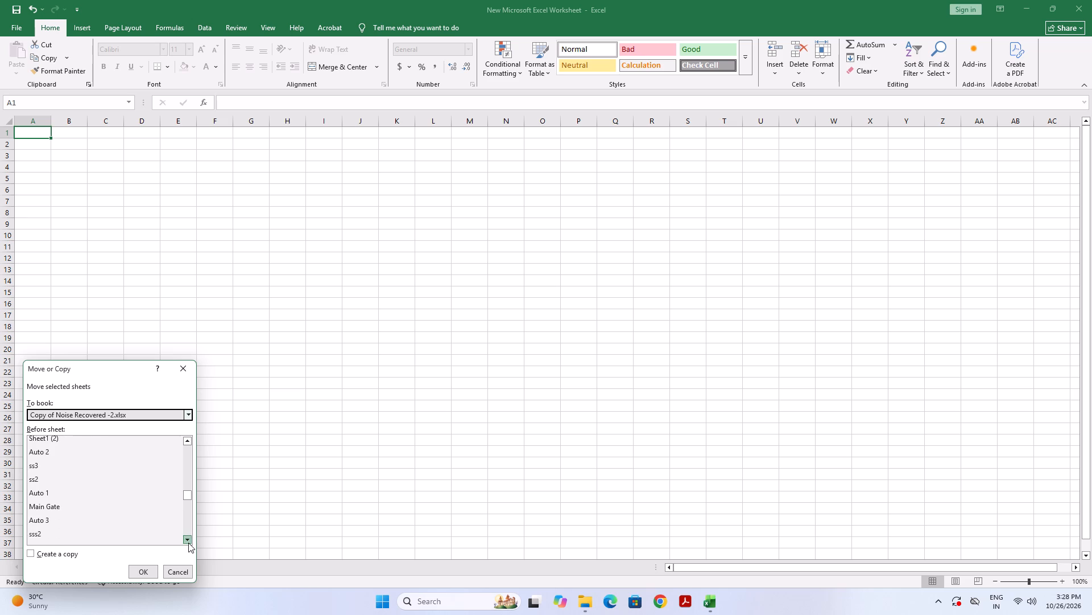
click(188, 543)
click(188, 543)
click(188, 543)
click(188, 543)
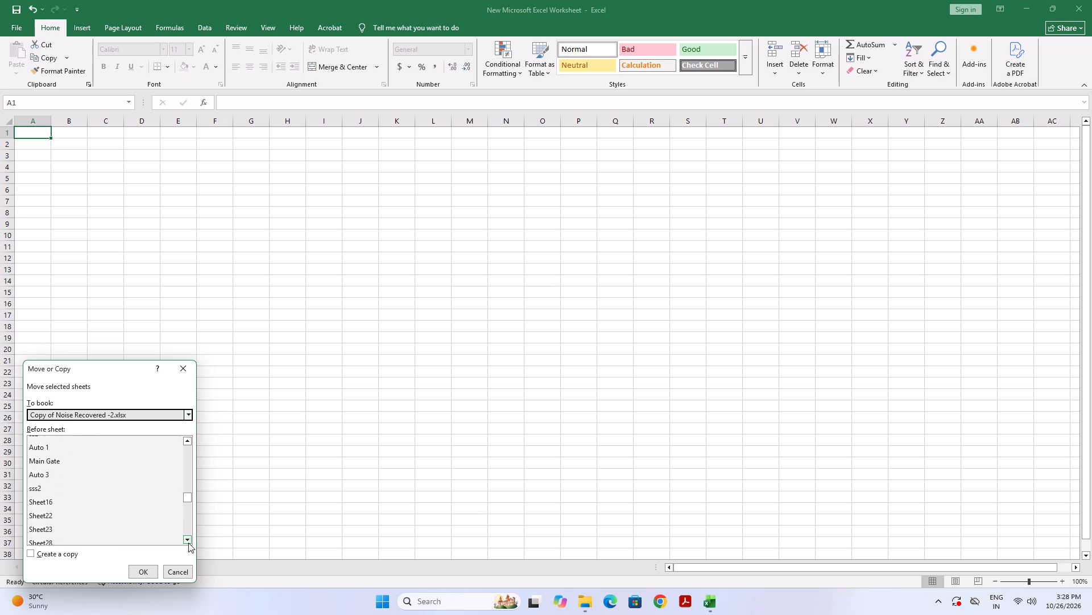
click(188, 543)
click(188, 543)
click(188, 543)
click(188, 543)
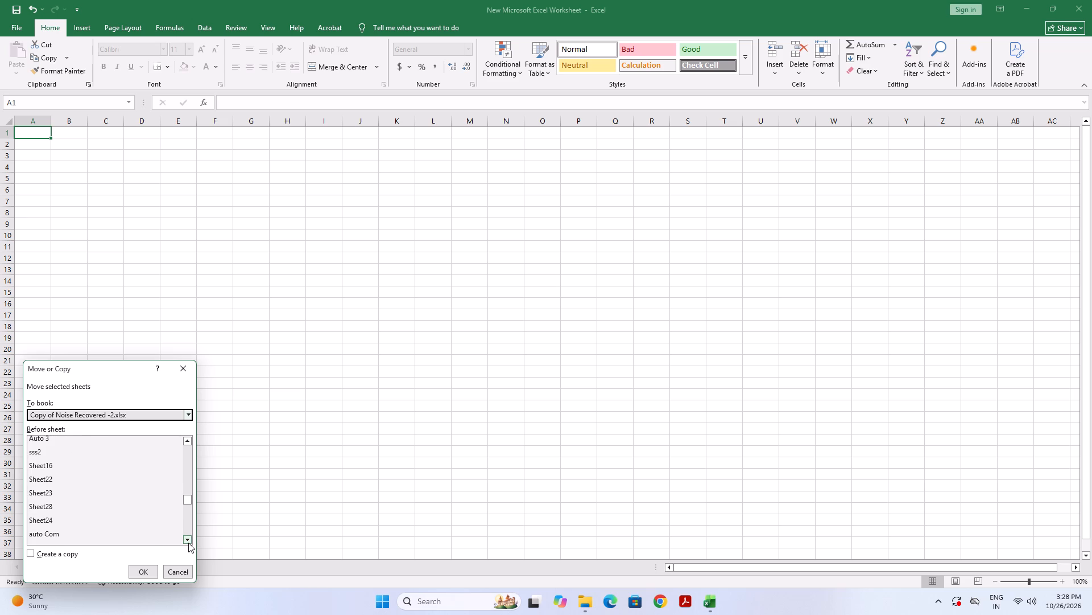
click(49, 539)
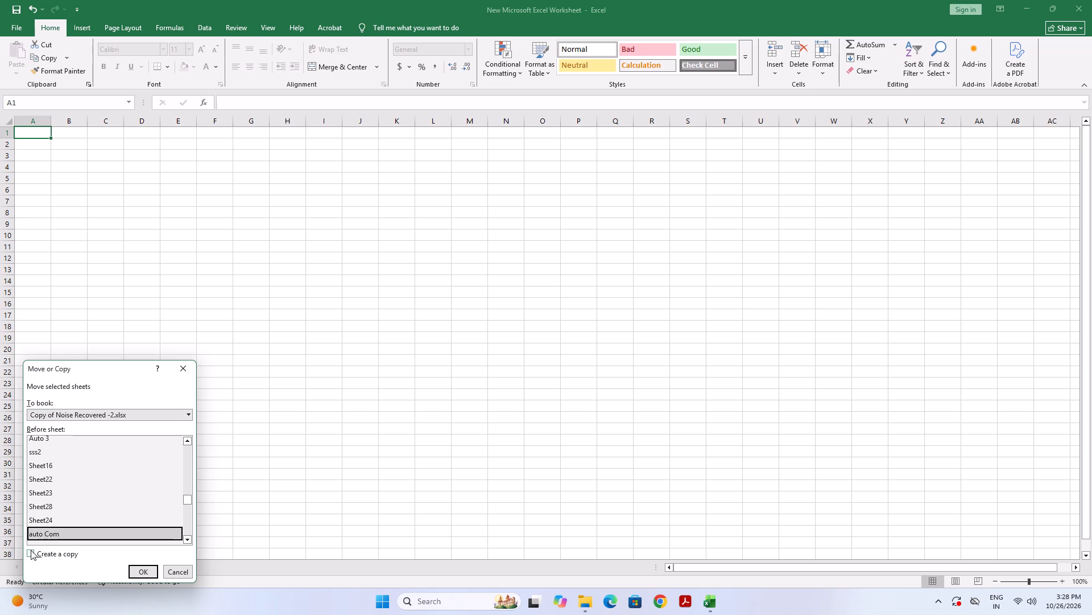
click(31, 550)
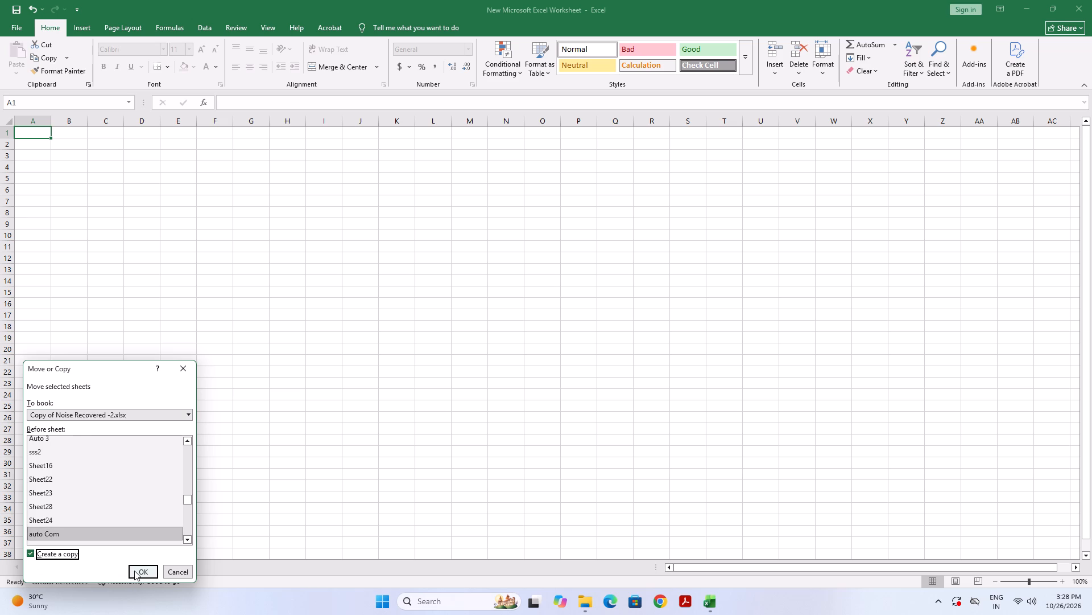
Confirm creating the copy of Sheet1 in Copy of Noise Recovered -2.xlsx before the auto Com sheet.
click(134, 571)
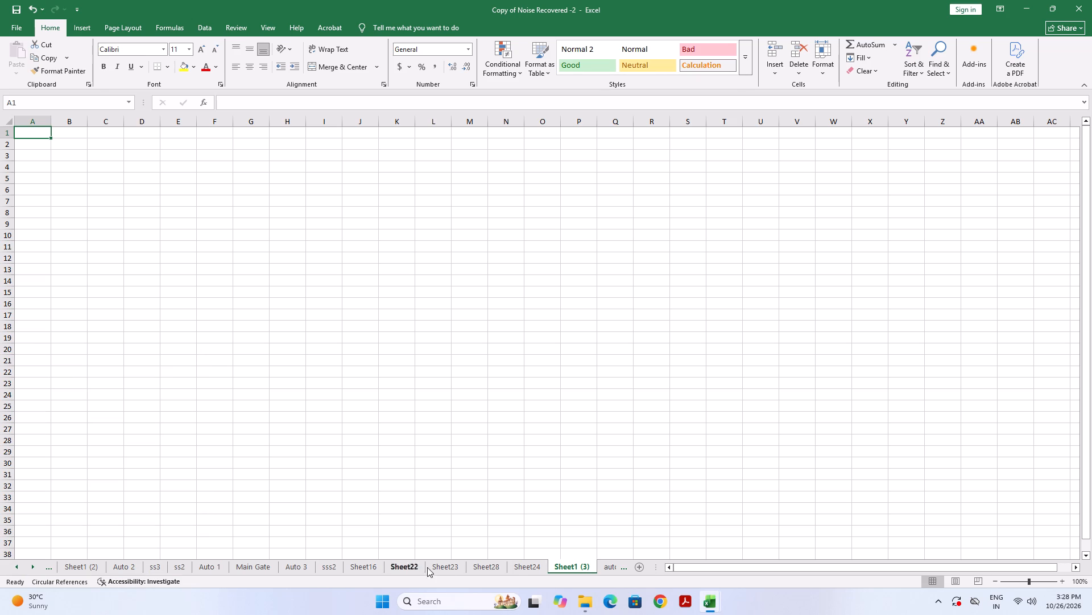
Check the Auto 3 and Auto 1 sheets of Copy of Noise Recovered -2, and the contents of New Microsoft Excel Worksheet.
click(308, 564)
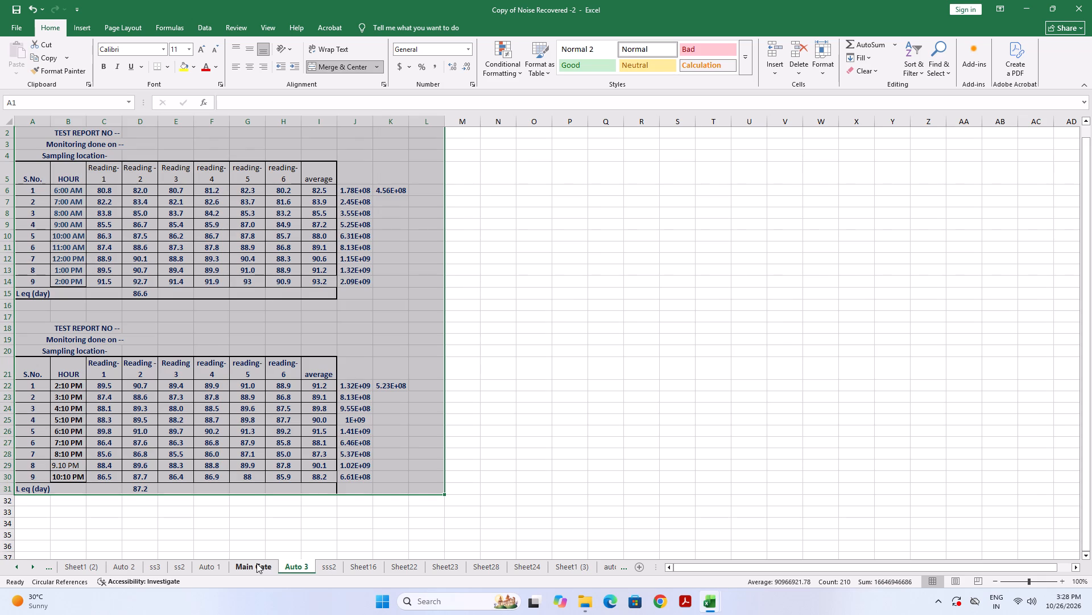
click(205, 565)
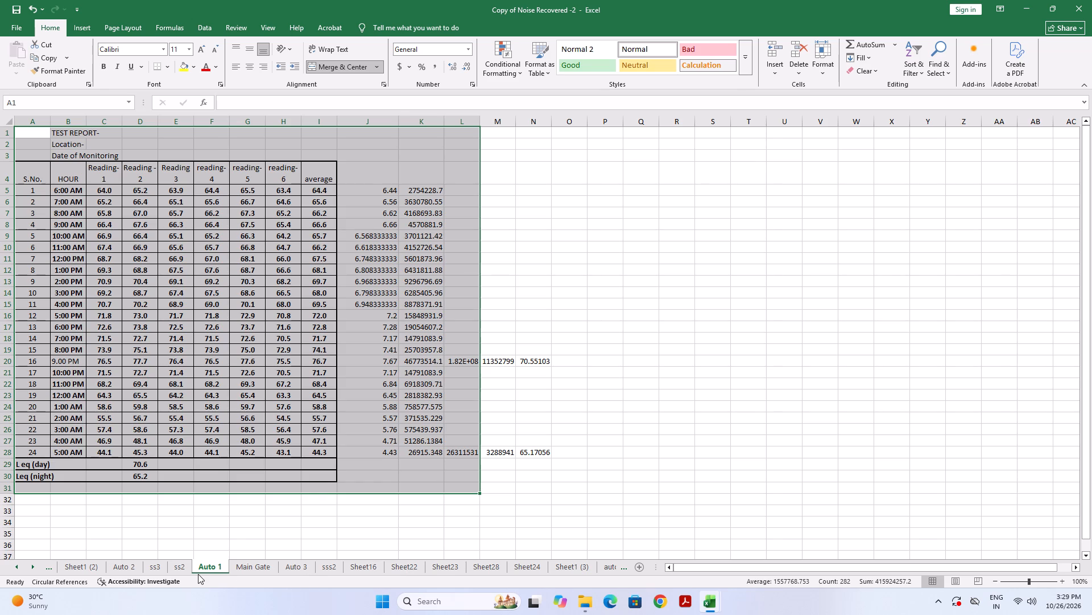
click(712, 601)
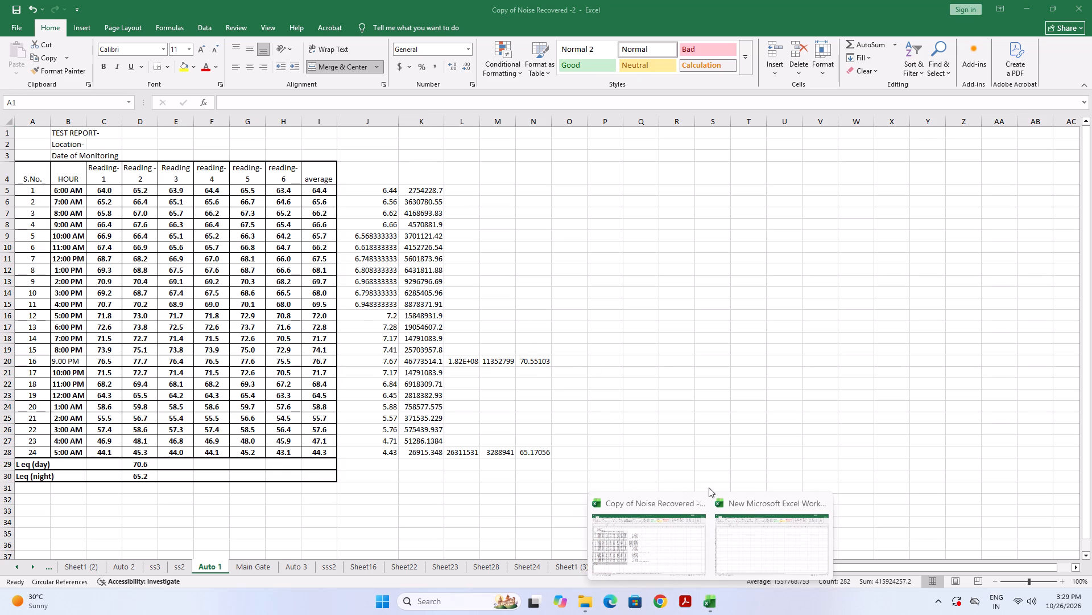
click(783, 536)
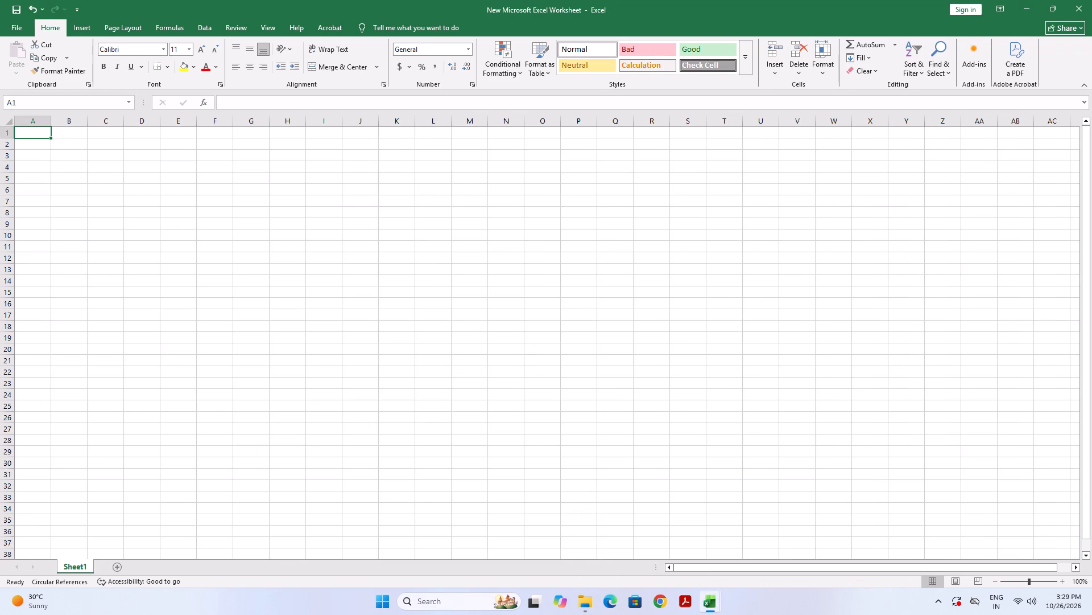
click(717, 598)
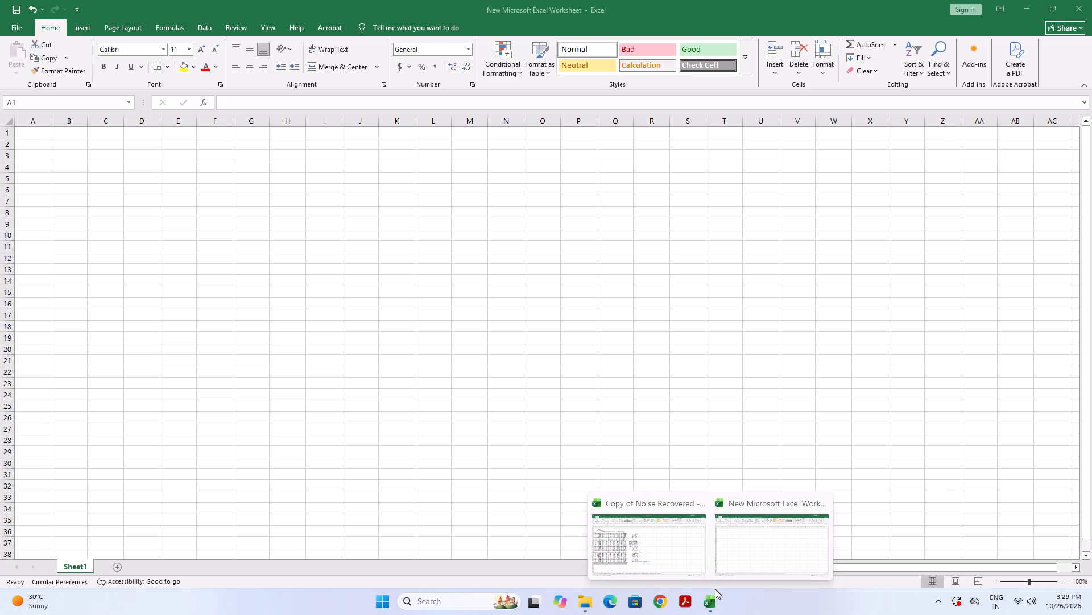
click(742, 534)
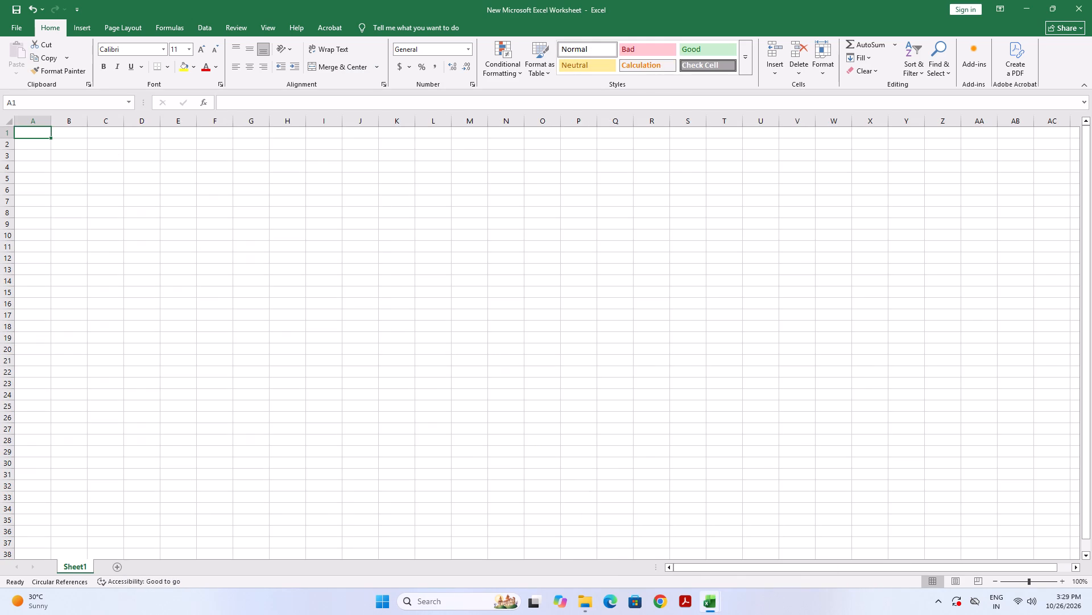
click(139, 583)
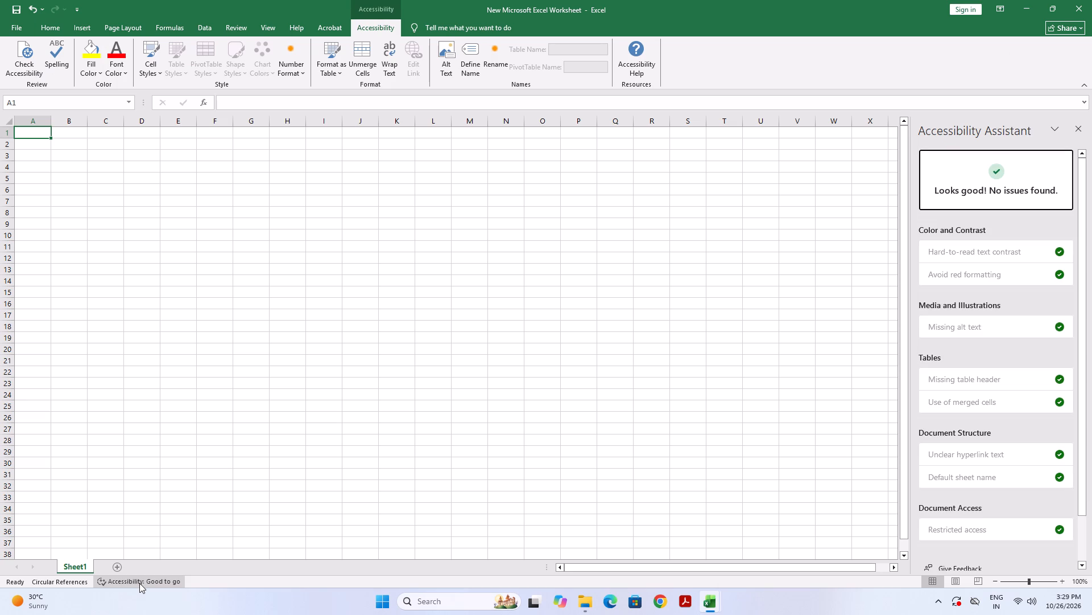
click(280, 441)
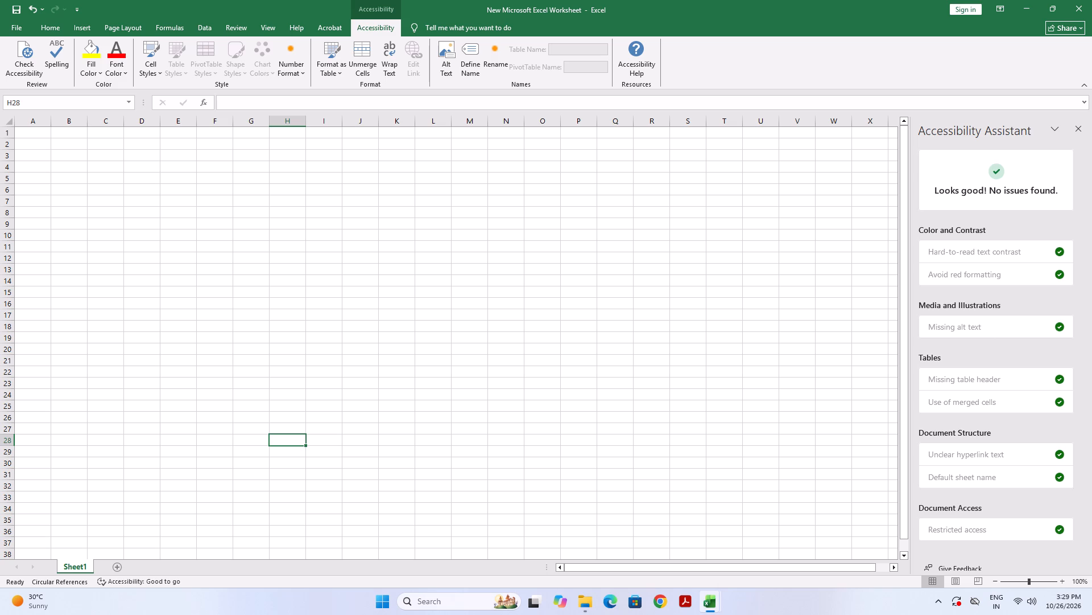
Close New Microsoft Excel Worksheet, and close Copy of Noise Recovered -2 with its changes saved.
click(1077, 5)
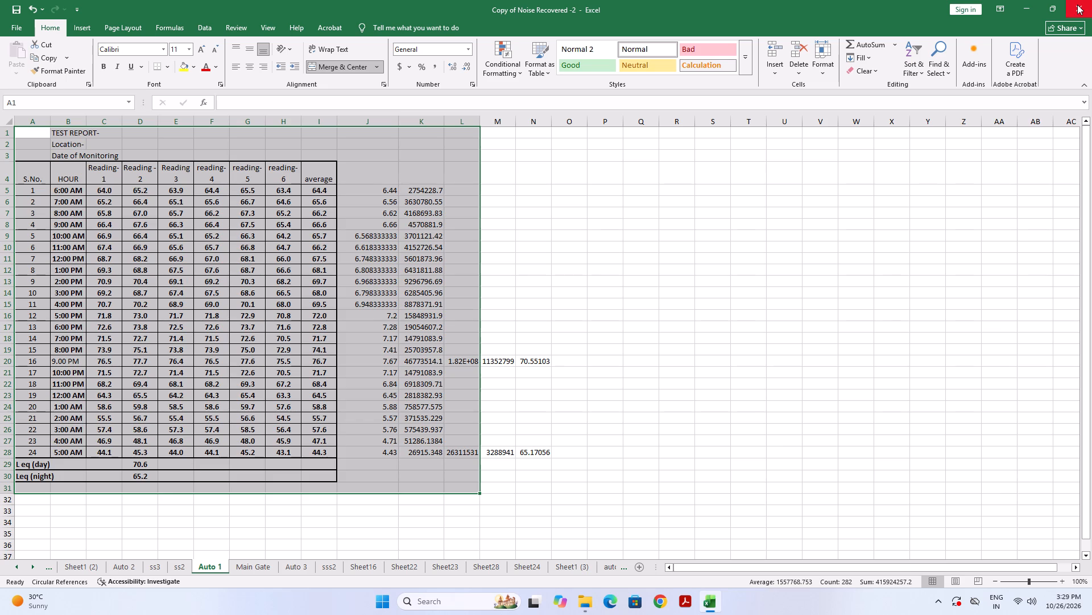
click(1083, 125)
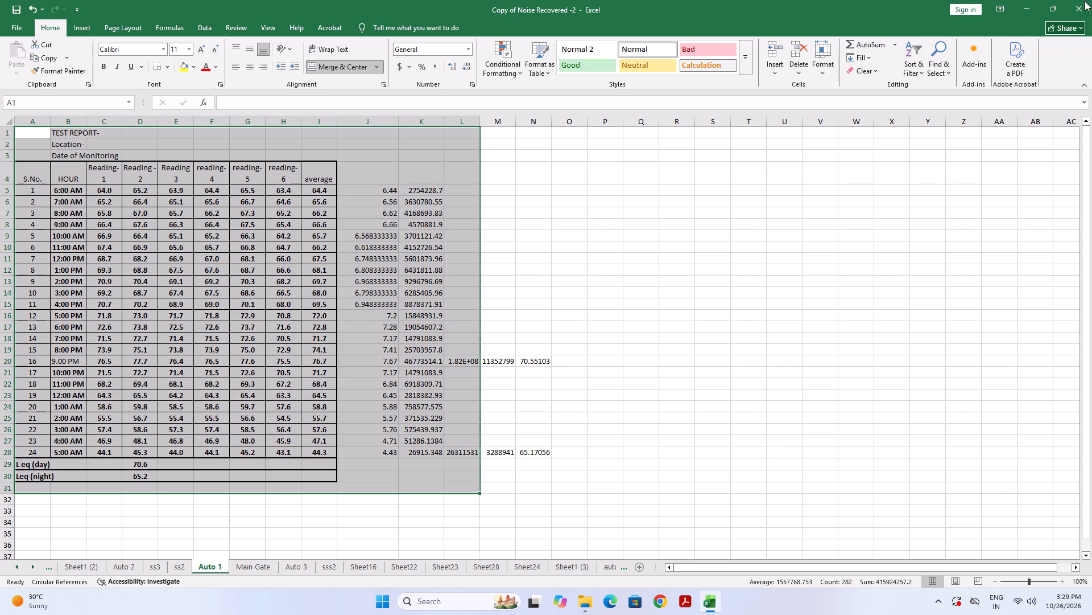
click(1078, 9)
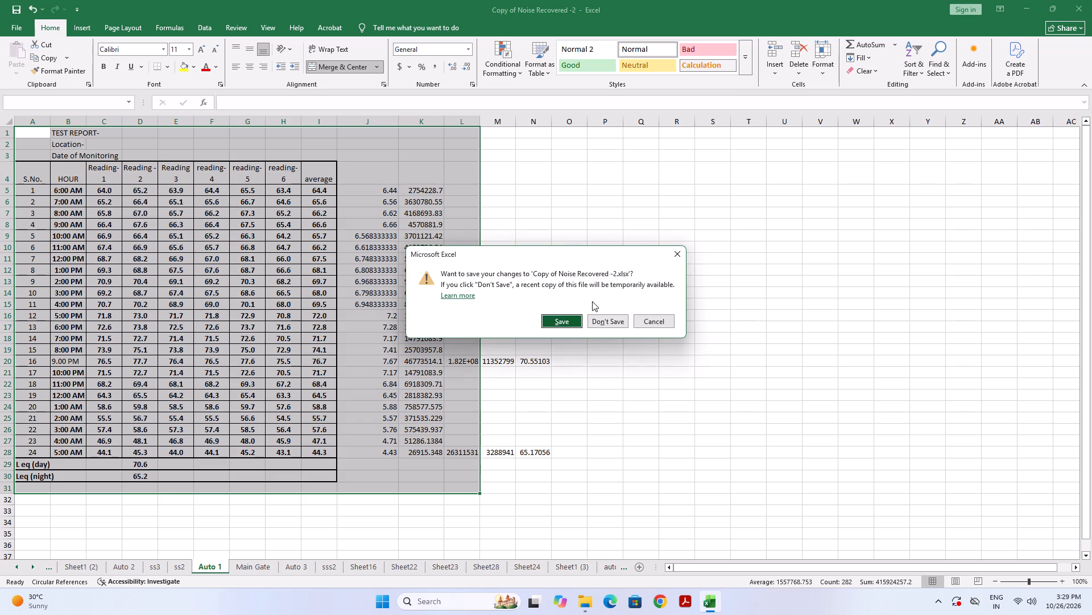
click(565, 317)
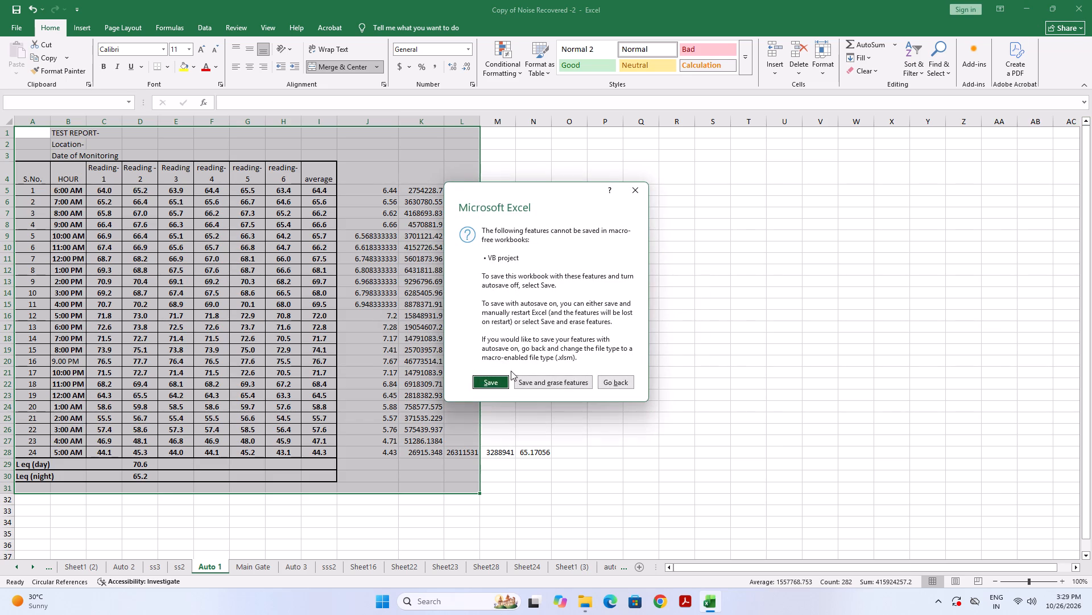
click(500, 383)
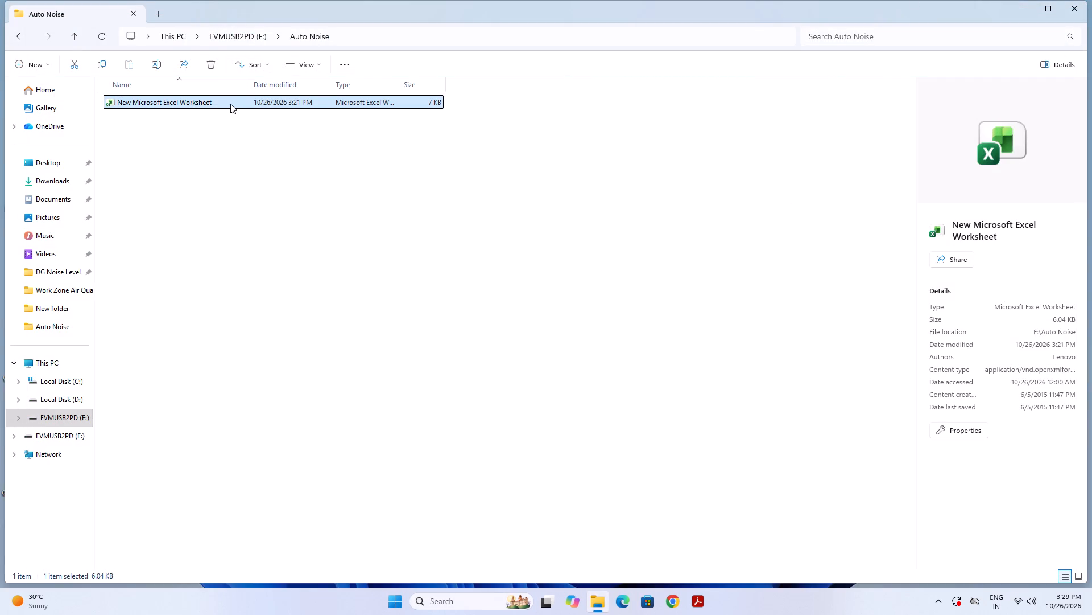
Permanently delete the Auto Noise folder from the EVMUSB2PD (F:) drive and close File Explorer.
click(25, 35)
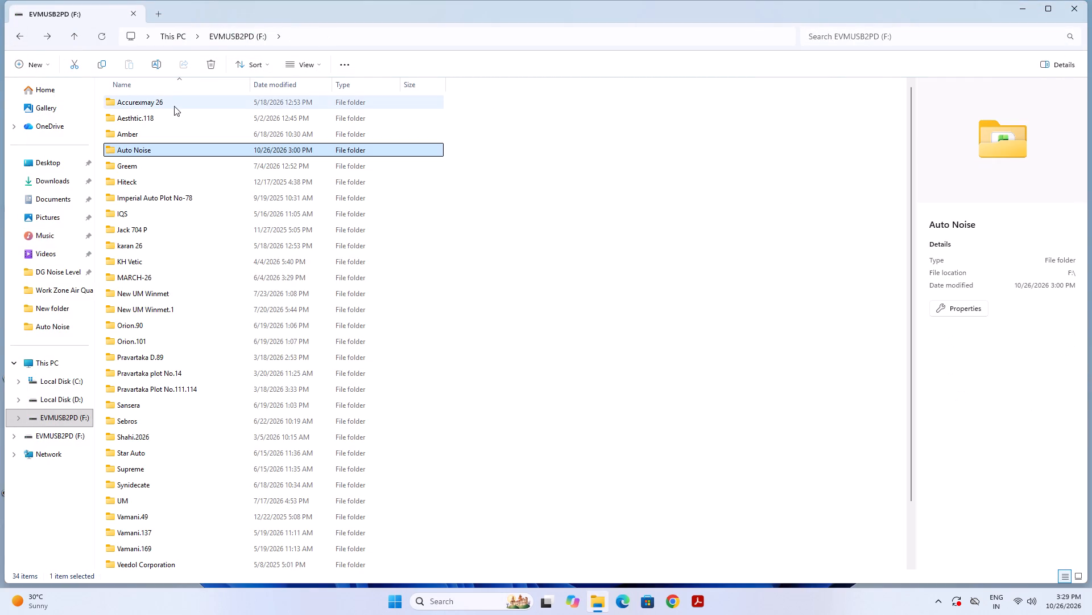
click(155, 146)
right_click(155, 146)
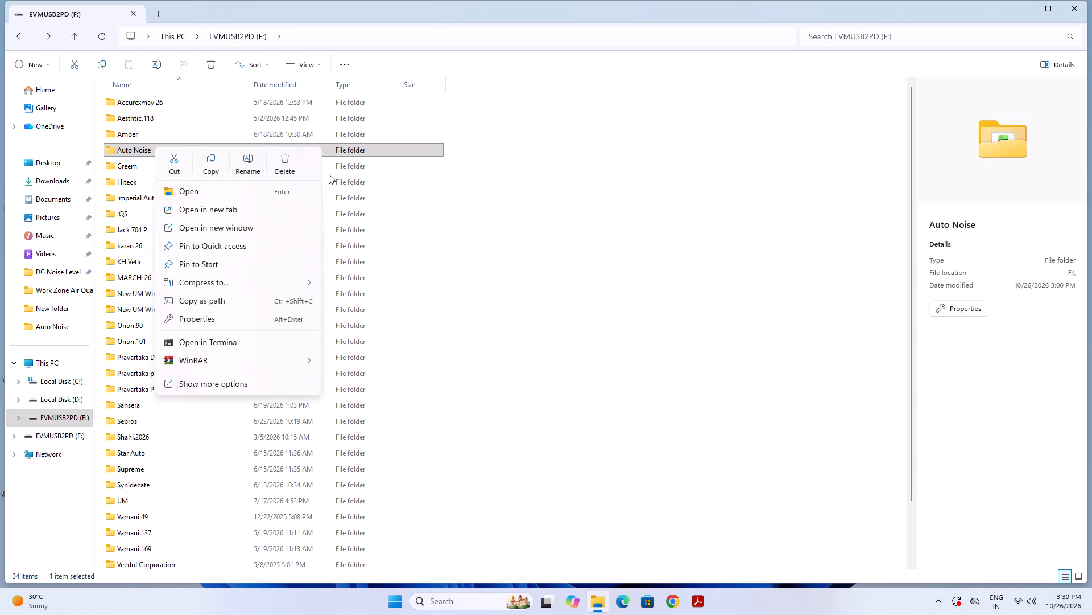
click(289, 172)
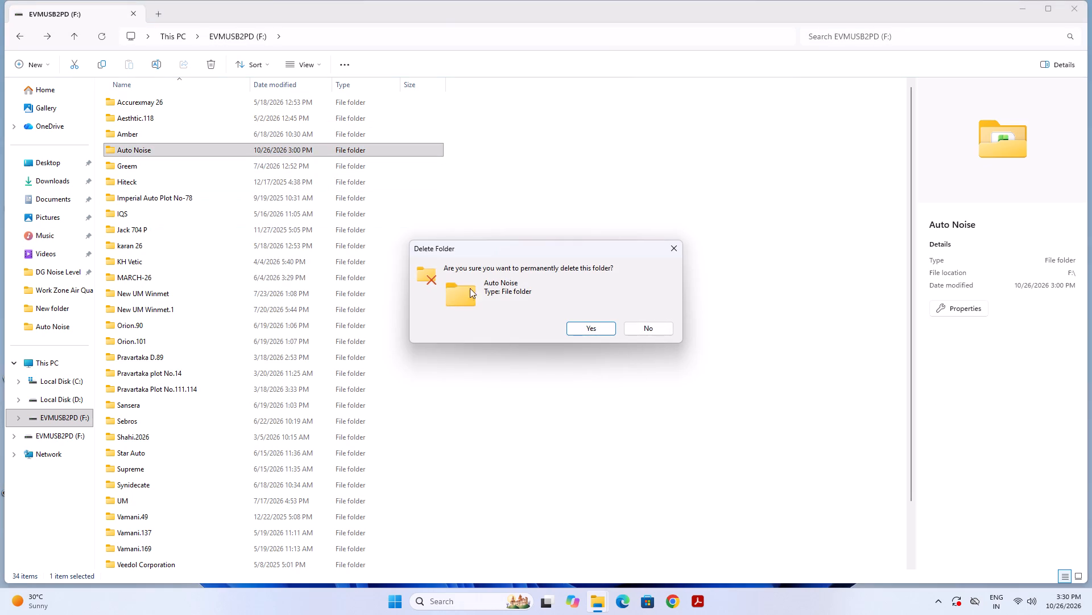
click(602, 329)
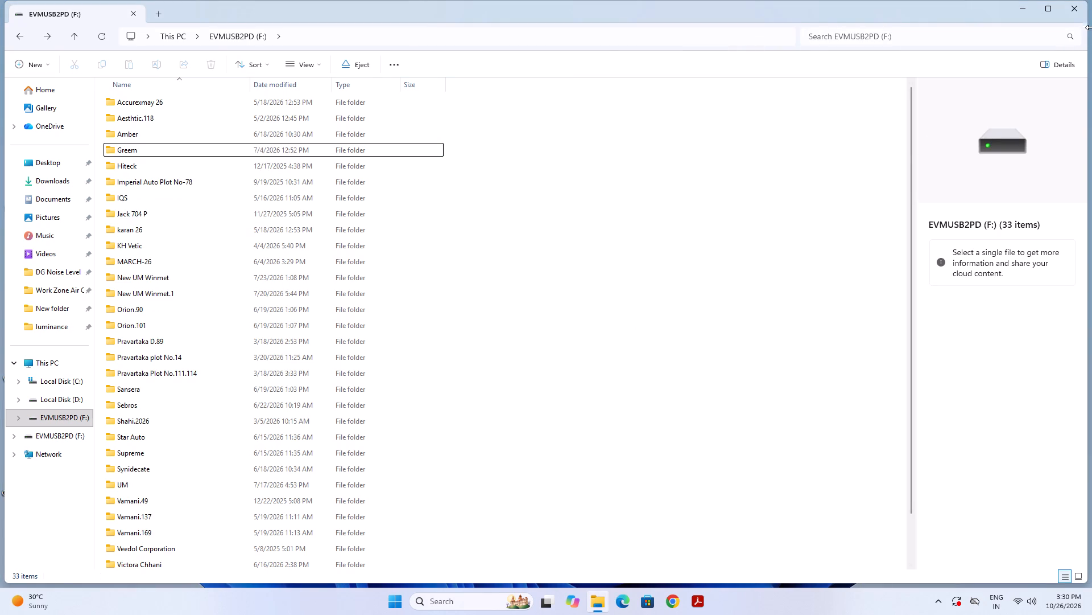
click(1069, 4)
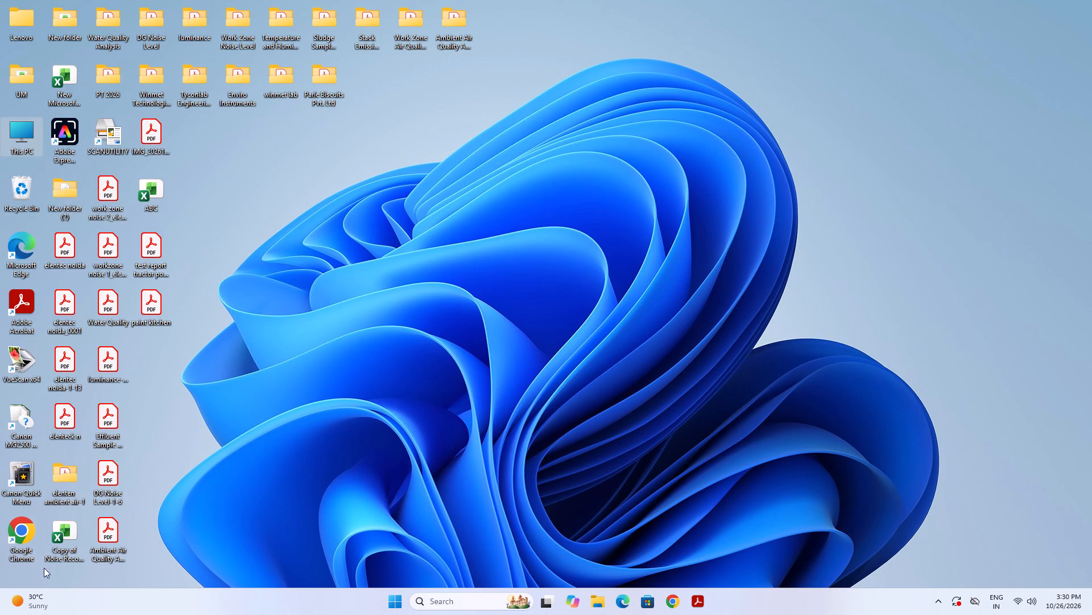
Copy the desktop workbook Copy of Noise Recovered -2 to the EVMUSB2PD (F:) drive, replacing the file of the same name.
click(68, 531)
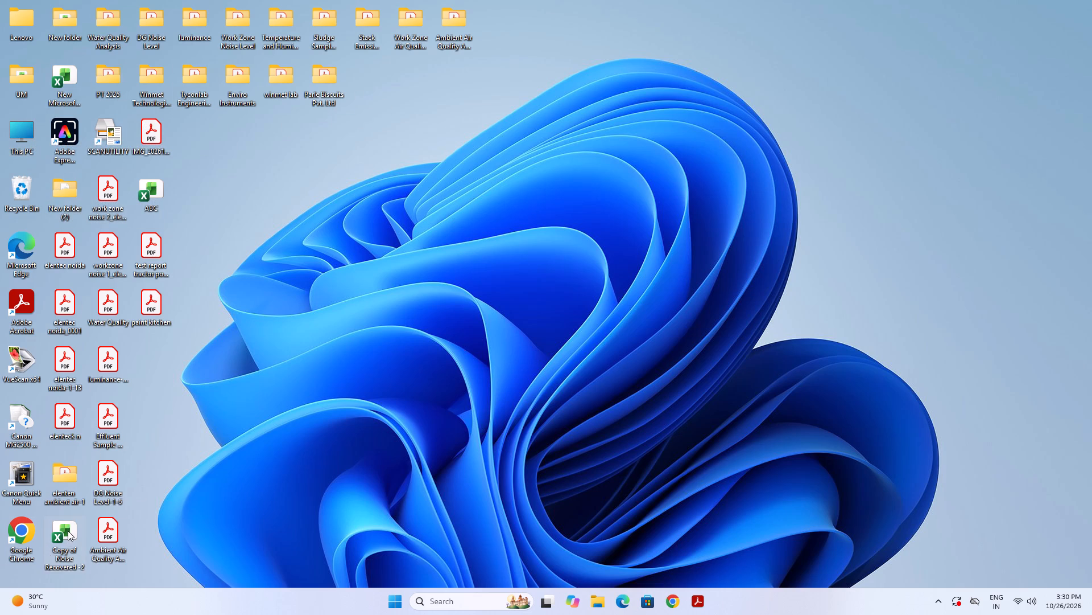
right_click(68, 531)
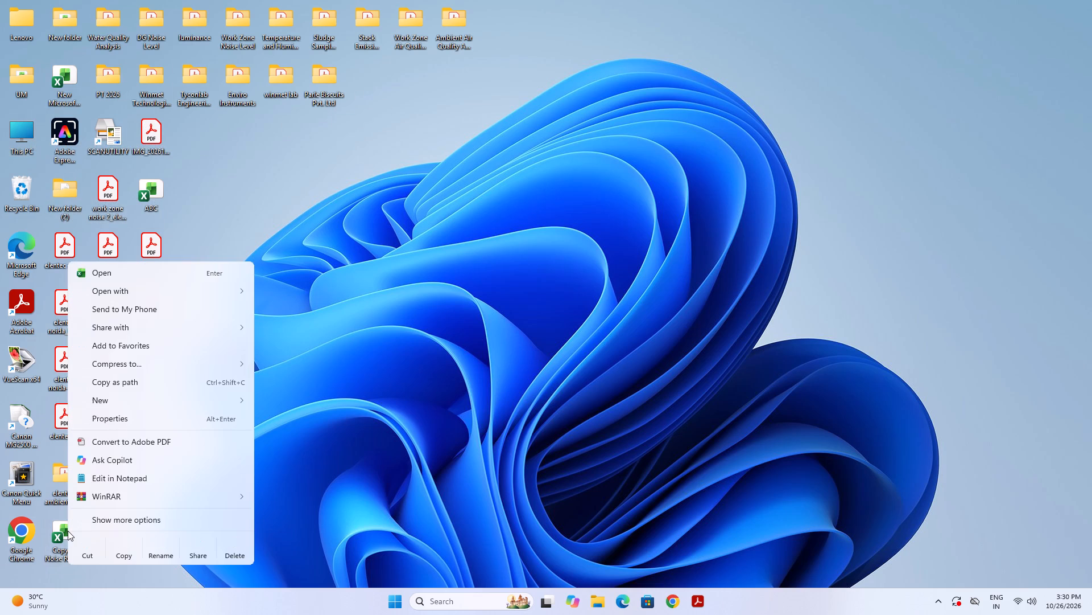
click(117, 550)
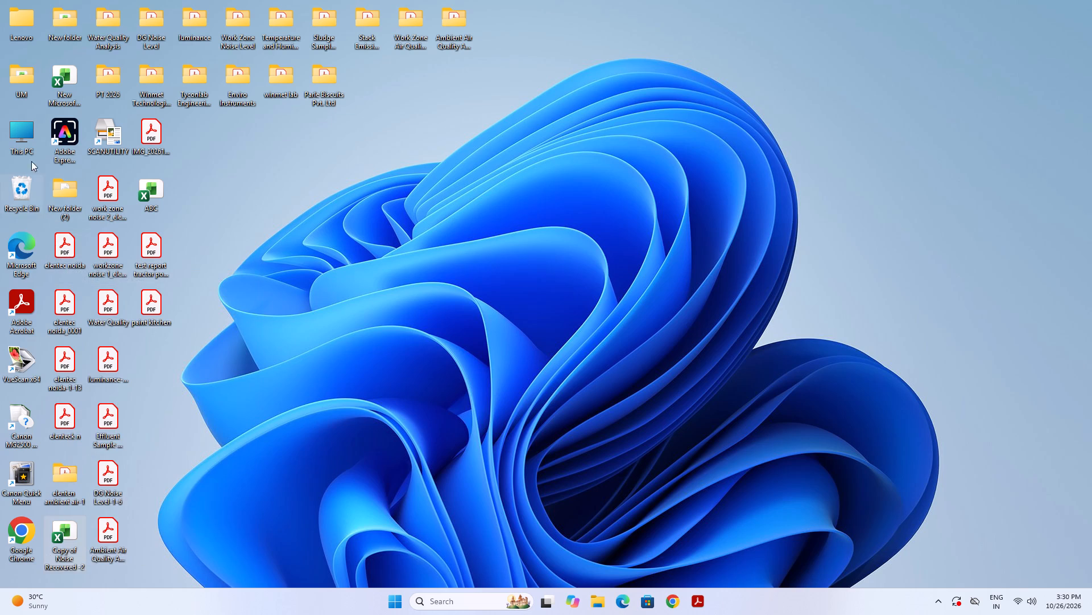
click(18, 146)
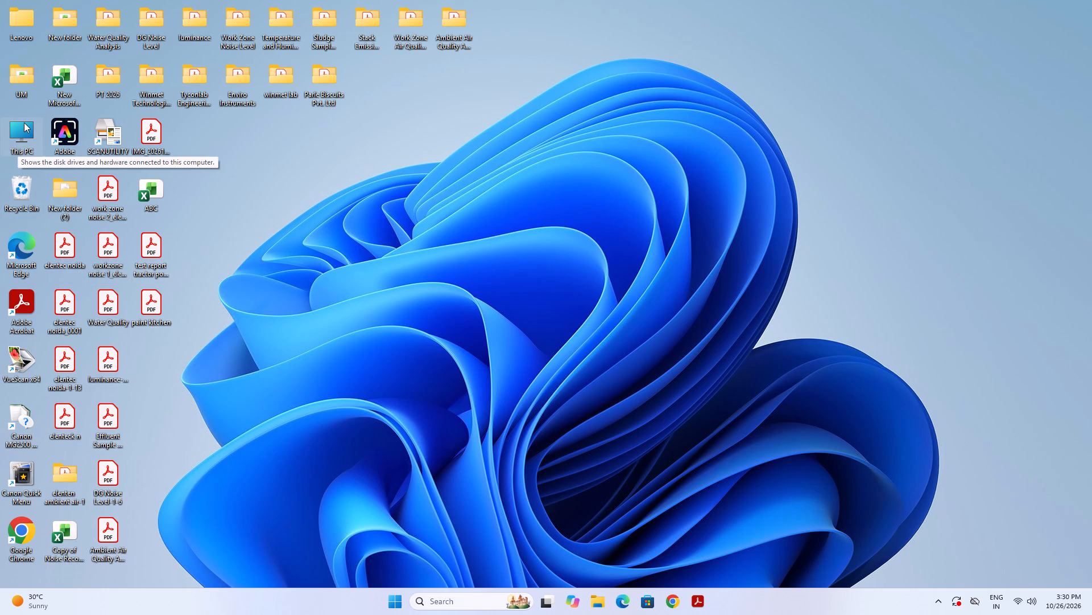
click(24, 122)
key(Return)
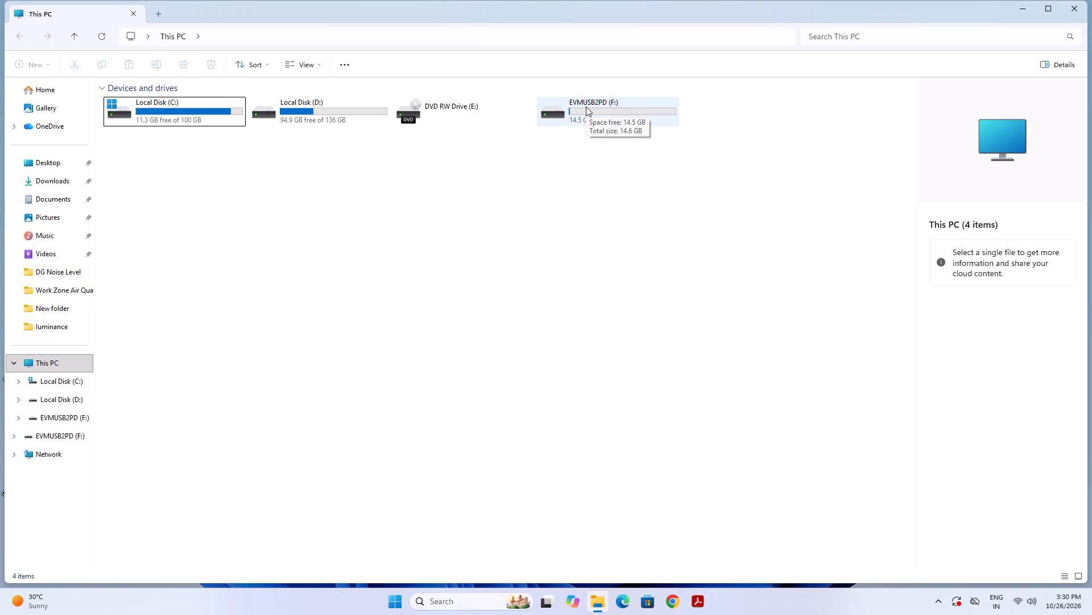
click(586, 106)
key(Return)
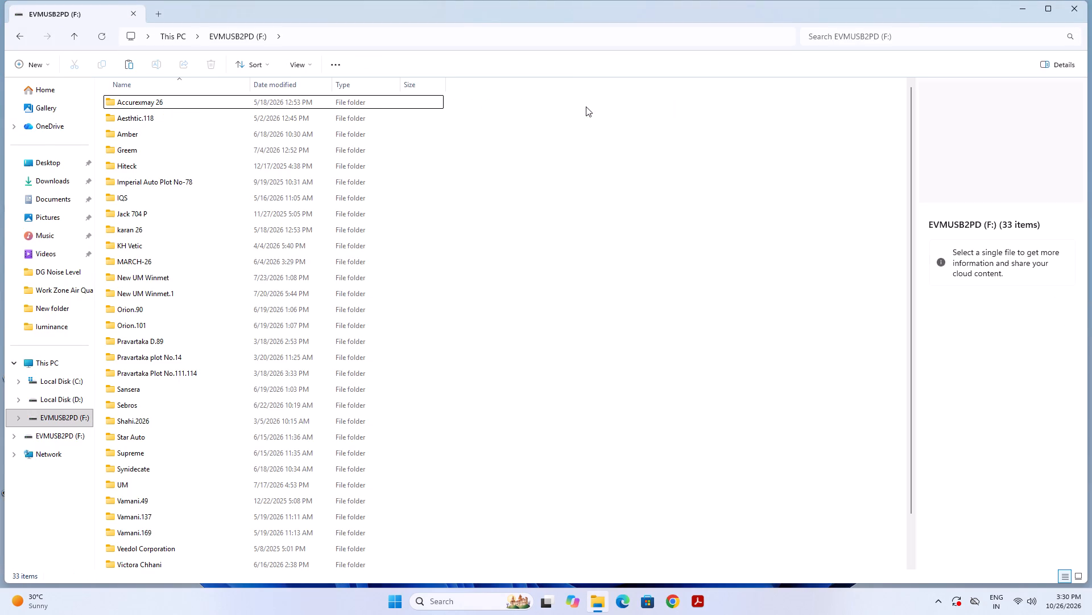
click(518, 257)
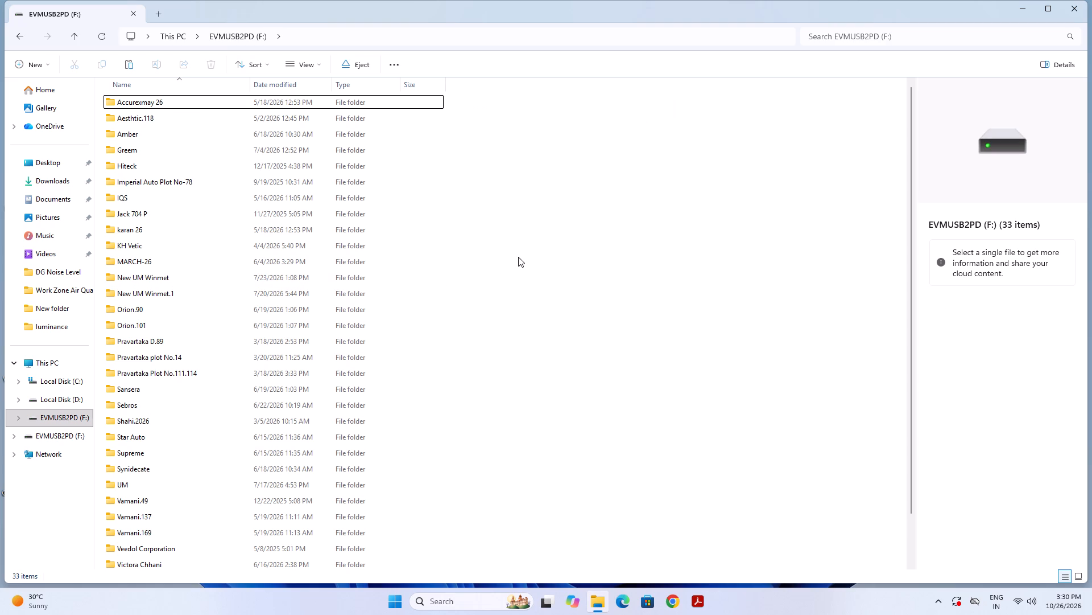
right_click(518, 257)
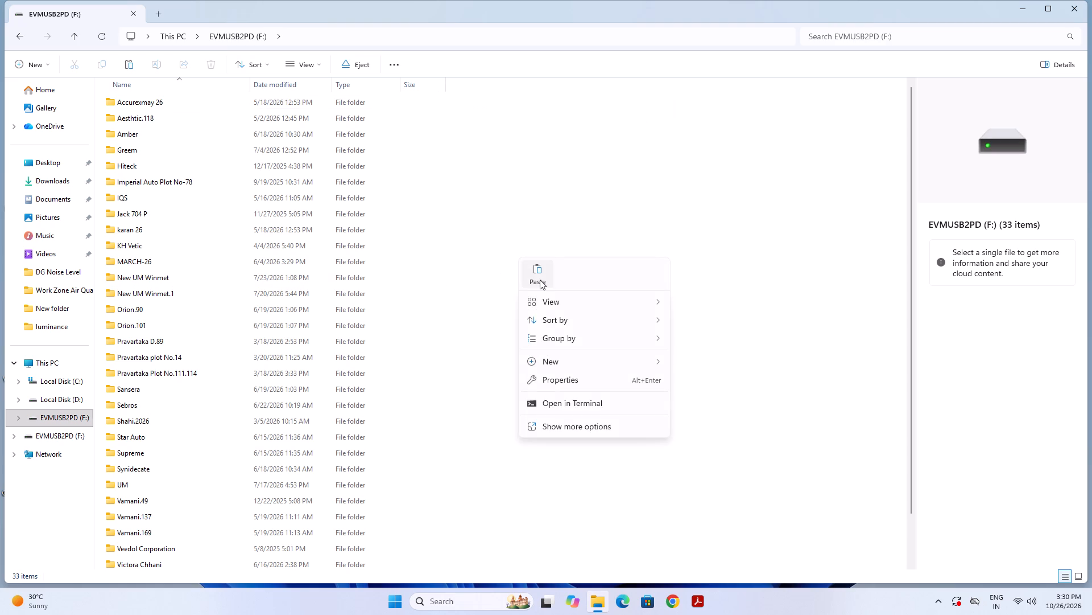
click(540, 280)
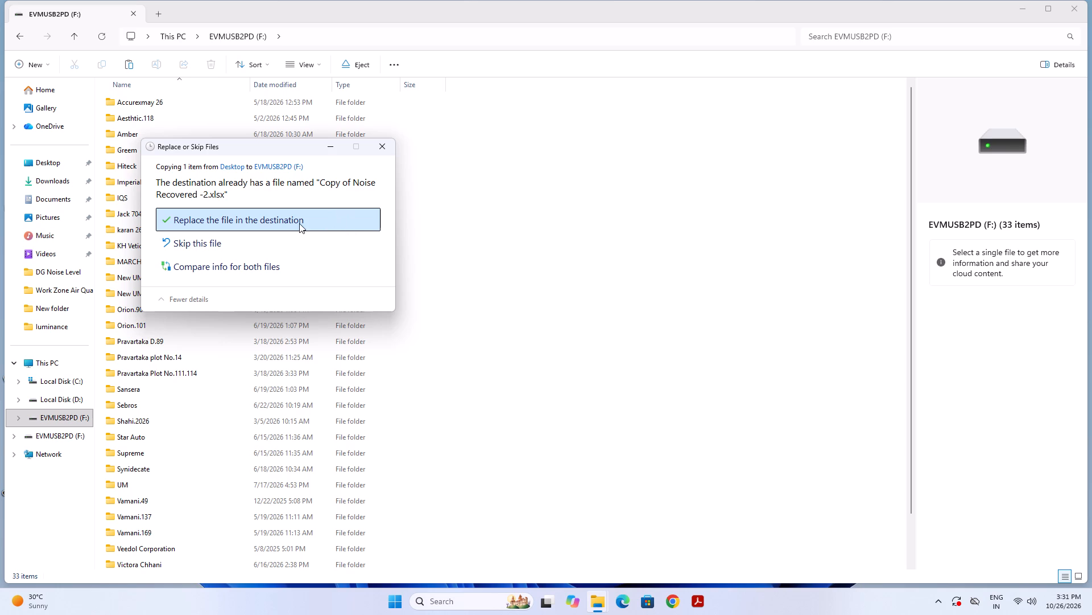
click(324, 222)
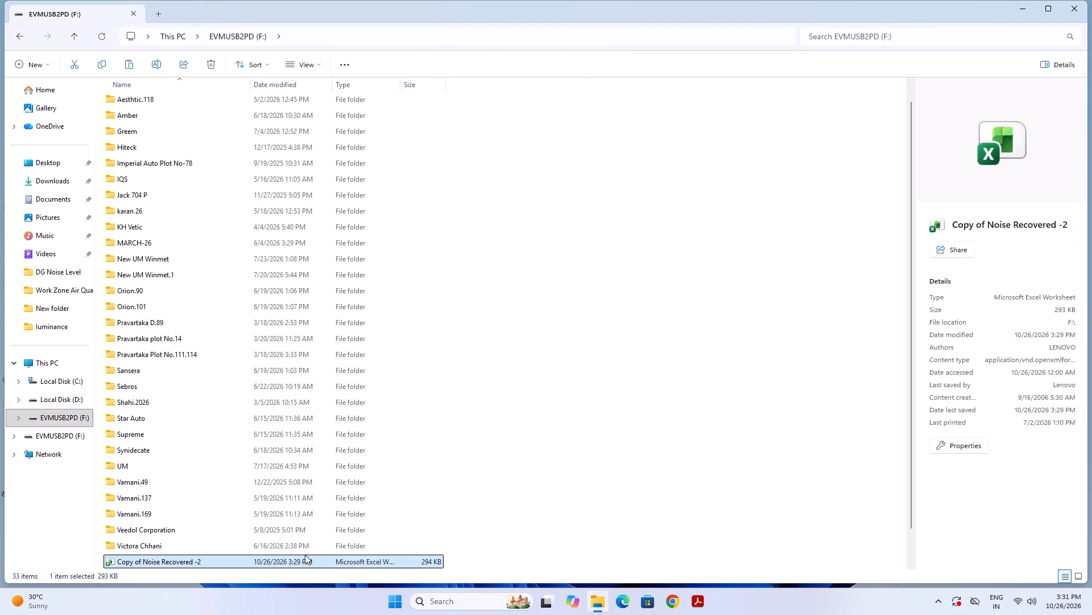
Rename the workbook on the USB drive as Copy of Noise Recovered -3 and close File Explorer.
click(357, 560)
right_click(357, 560)
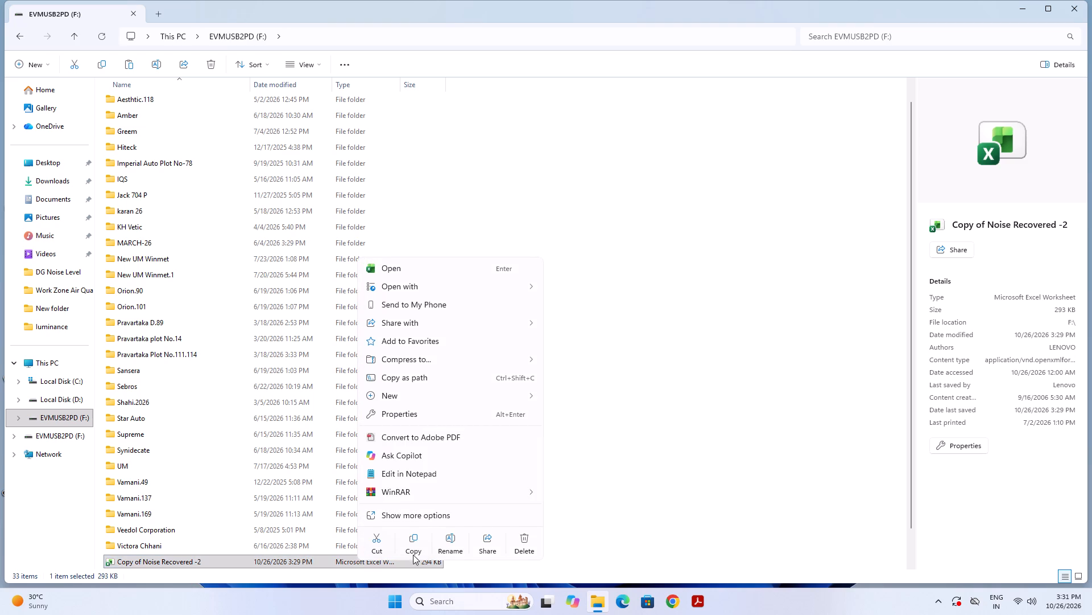
click(450, 550)
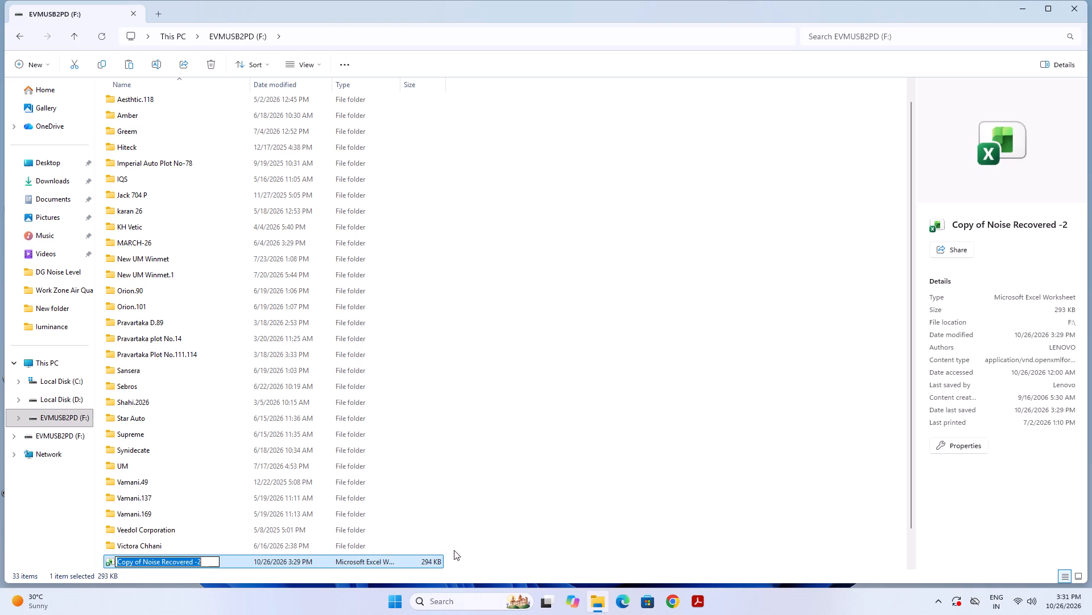
key(Right)
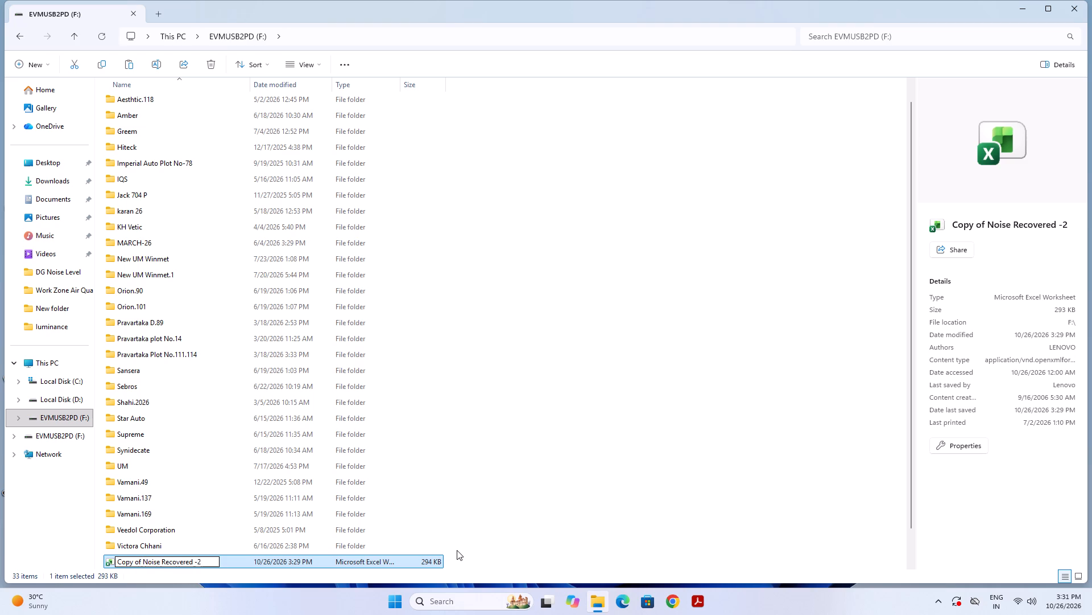
key(BackSpace)
key(3)
click(518, 454)
click(813, 307)
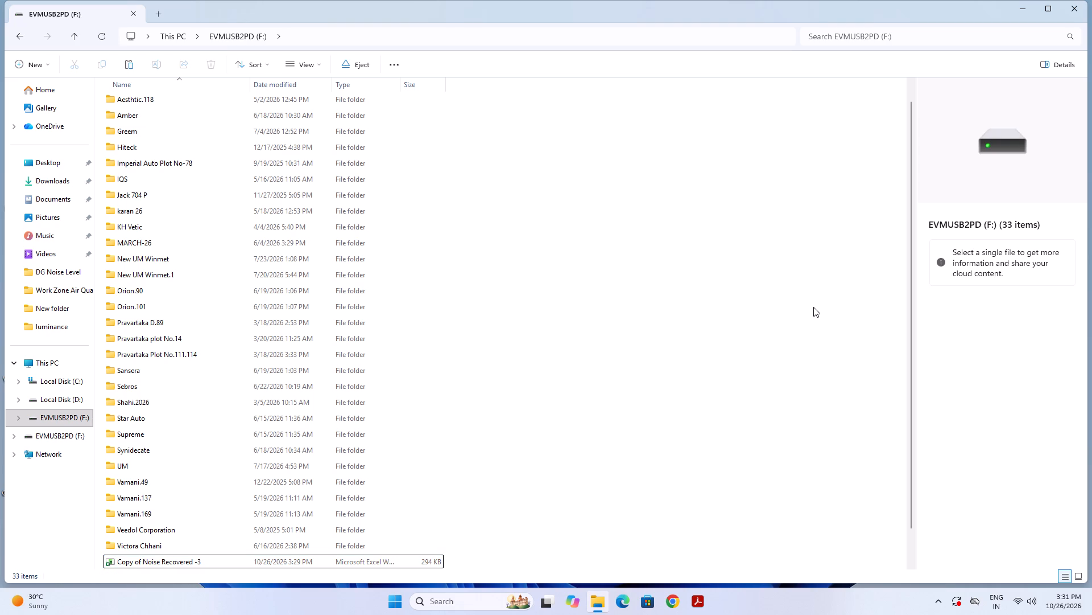
click(1076, 1)
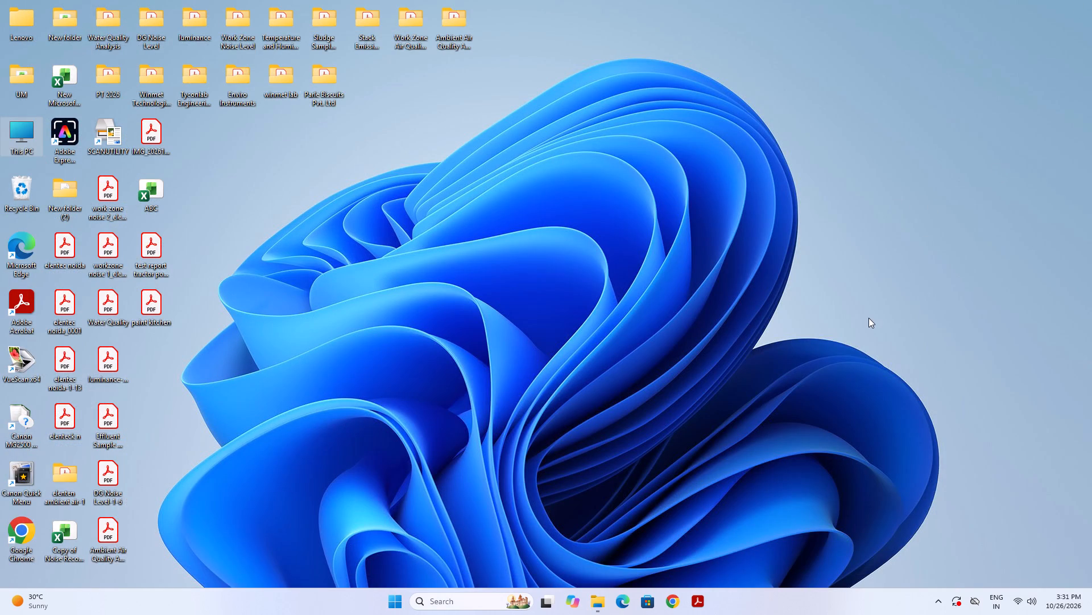